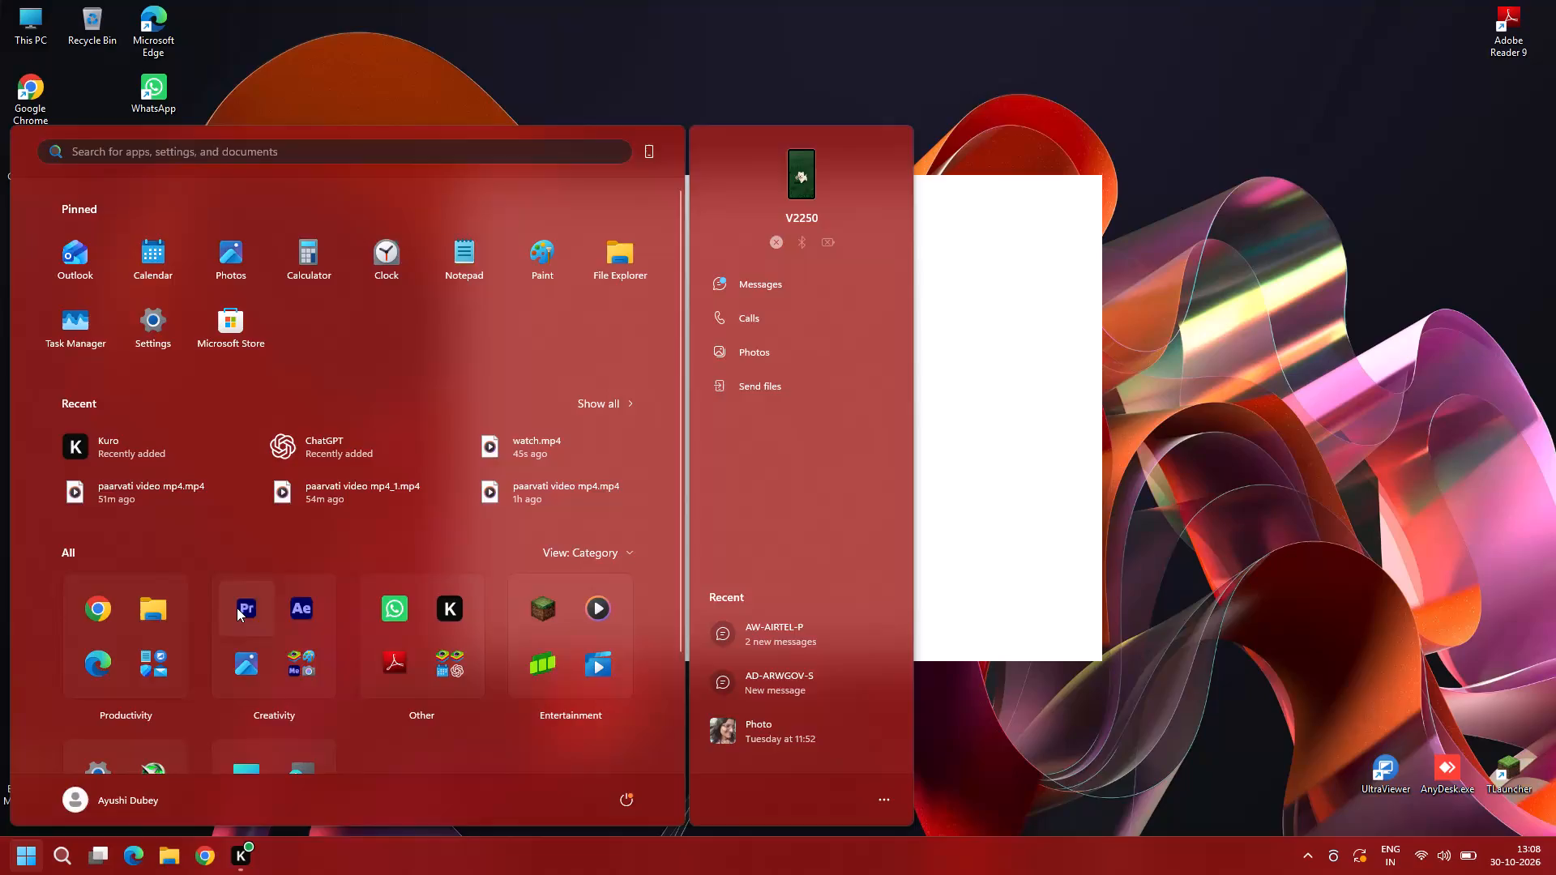
Open Adobe Premiere and create a new project named watch video edit in the default location with no template.
left_click(725, 107)
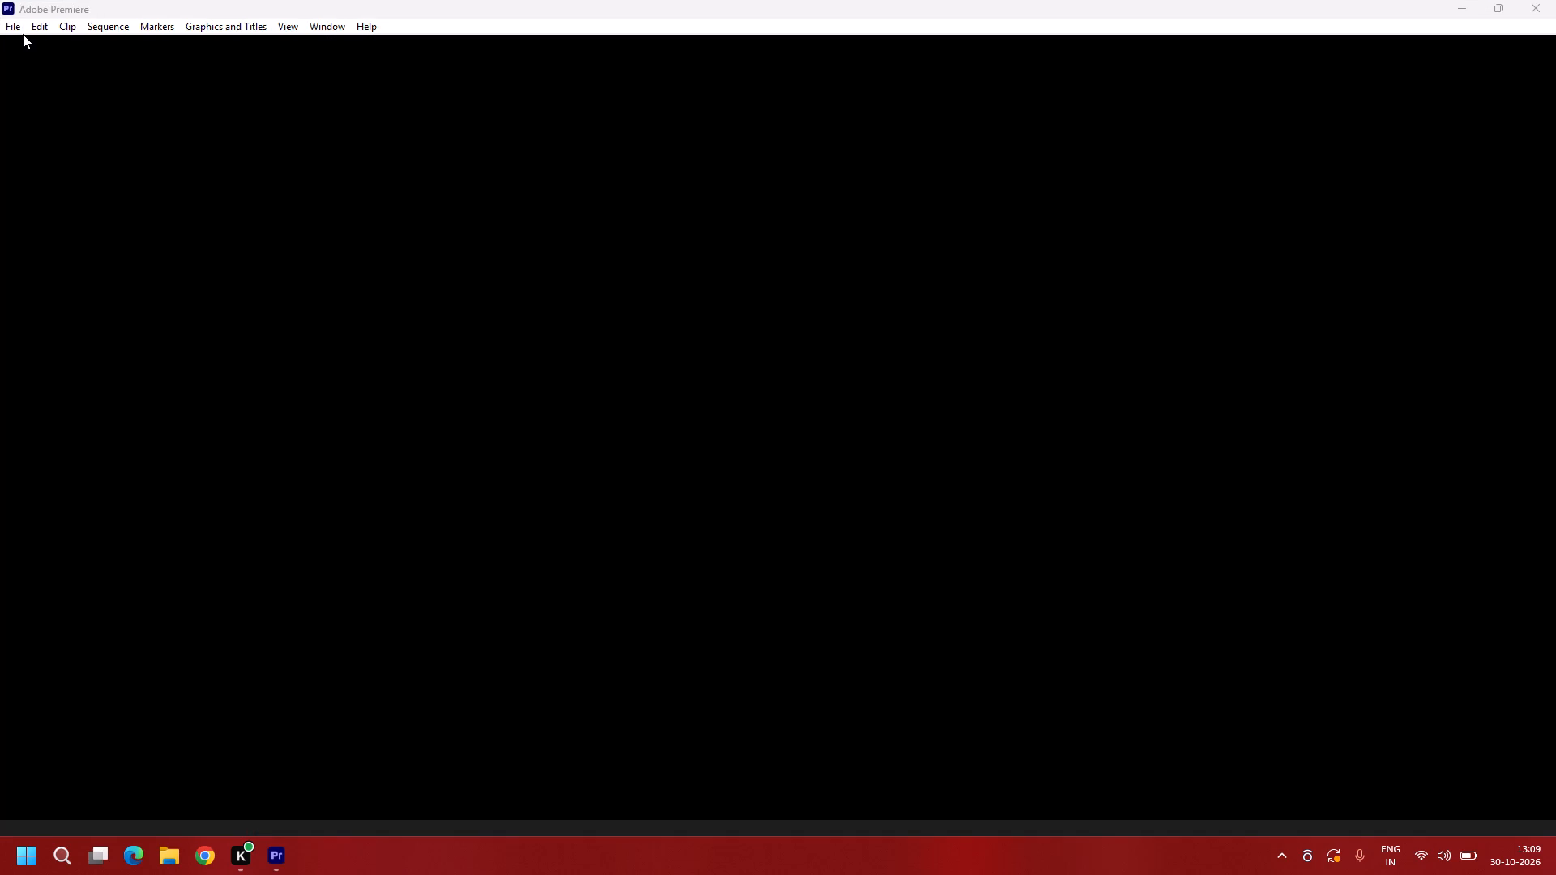
left_click(15, 27)
left_click(42, 45)
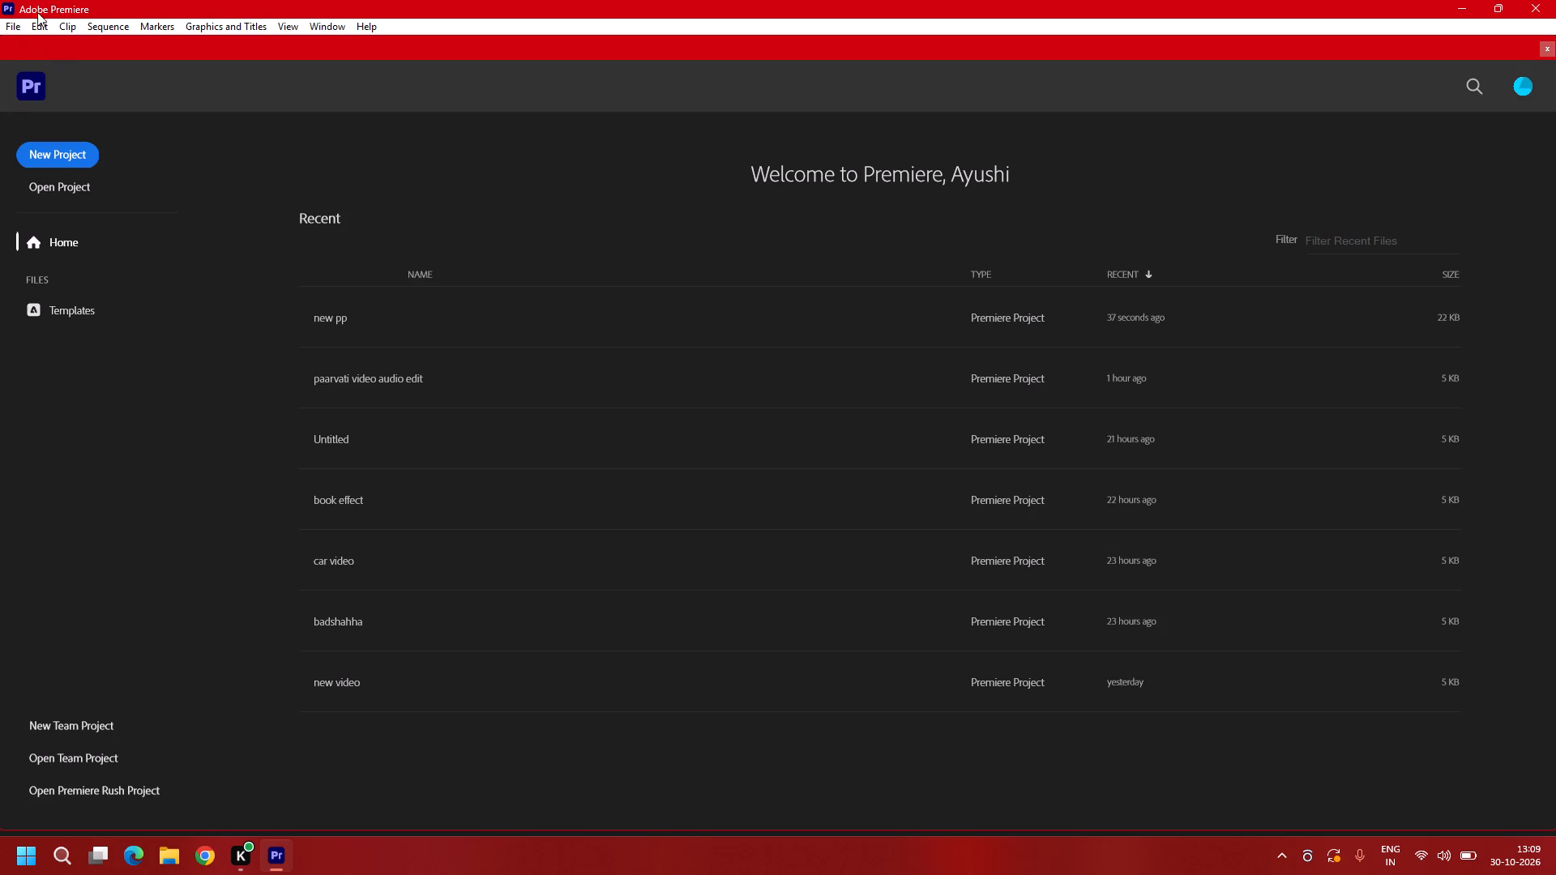
left_click(76, 149)
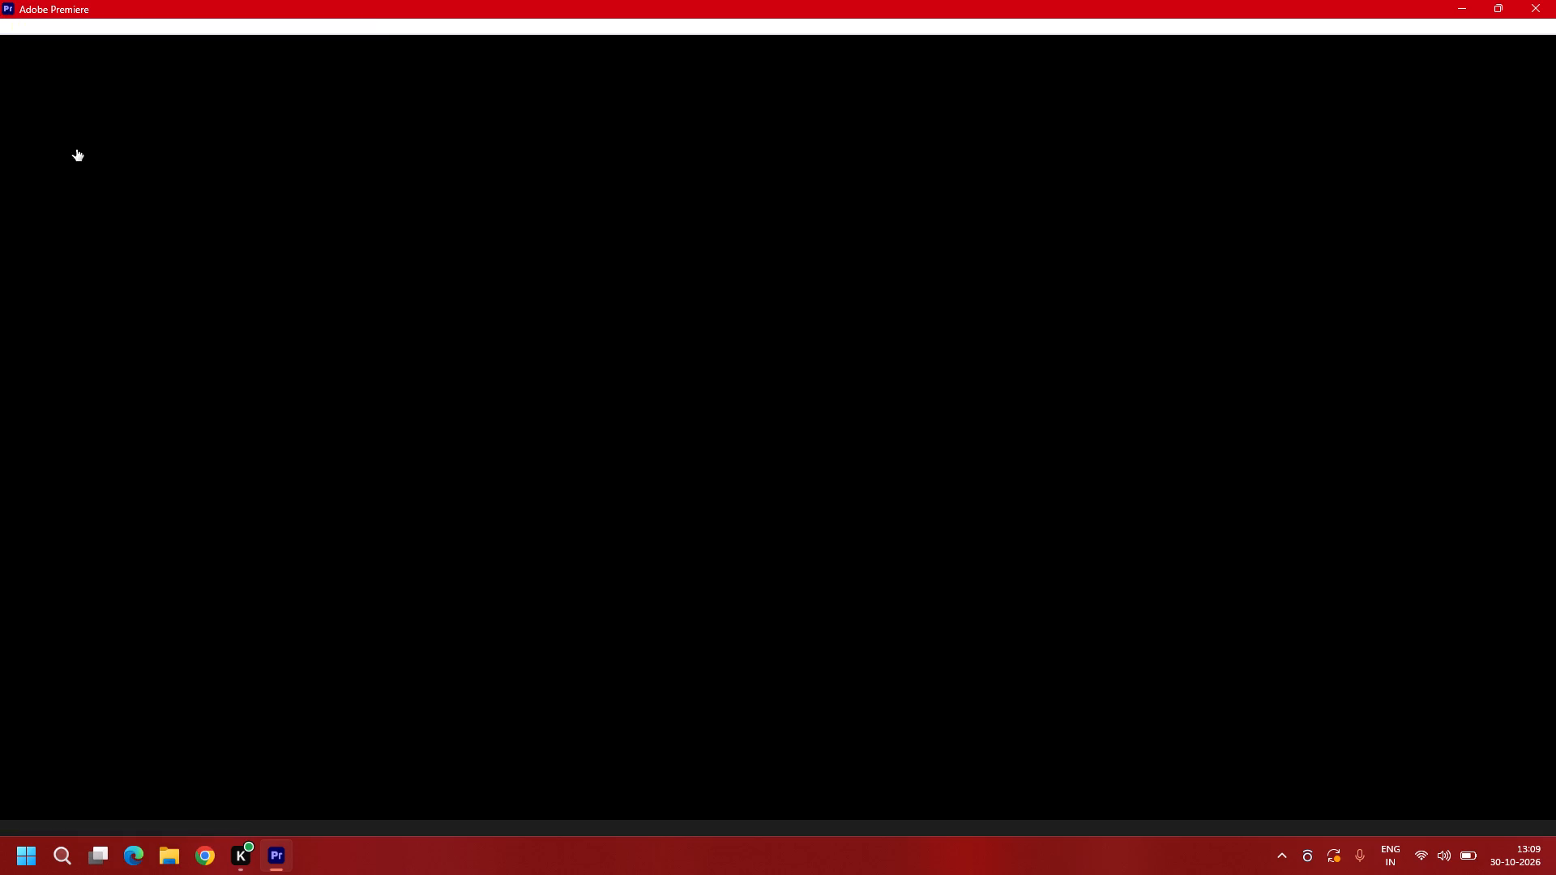
key("BackSpace")
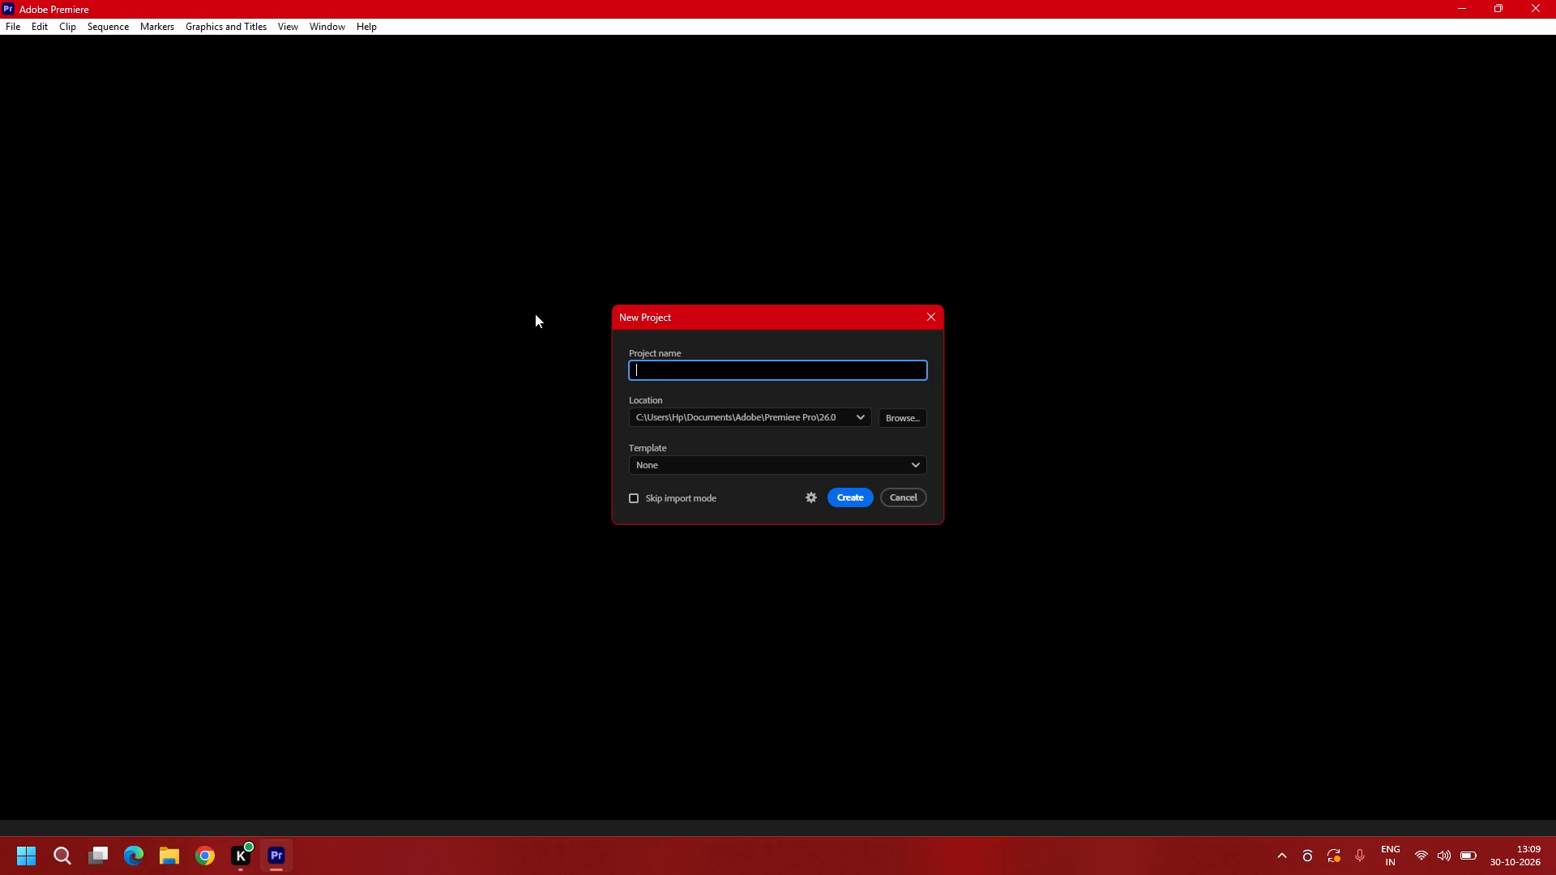
type("watch video edit")
key("Return")
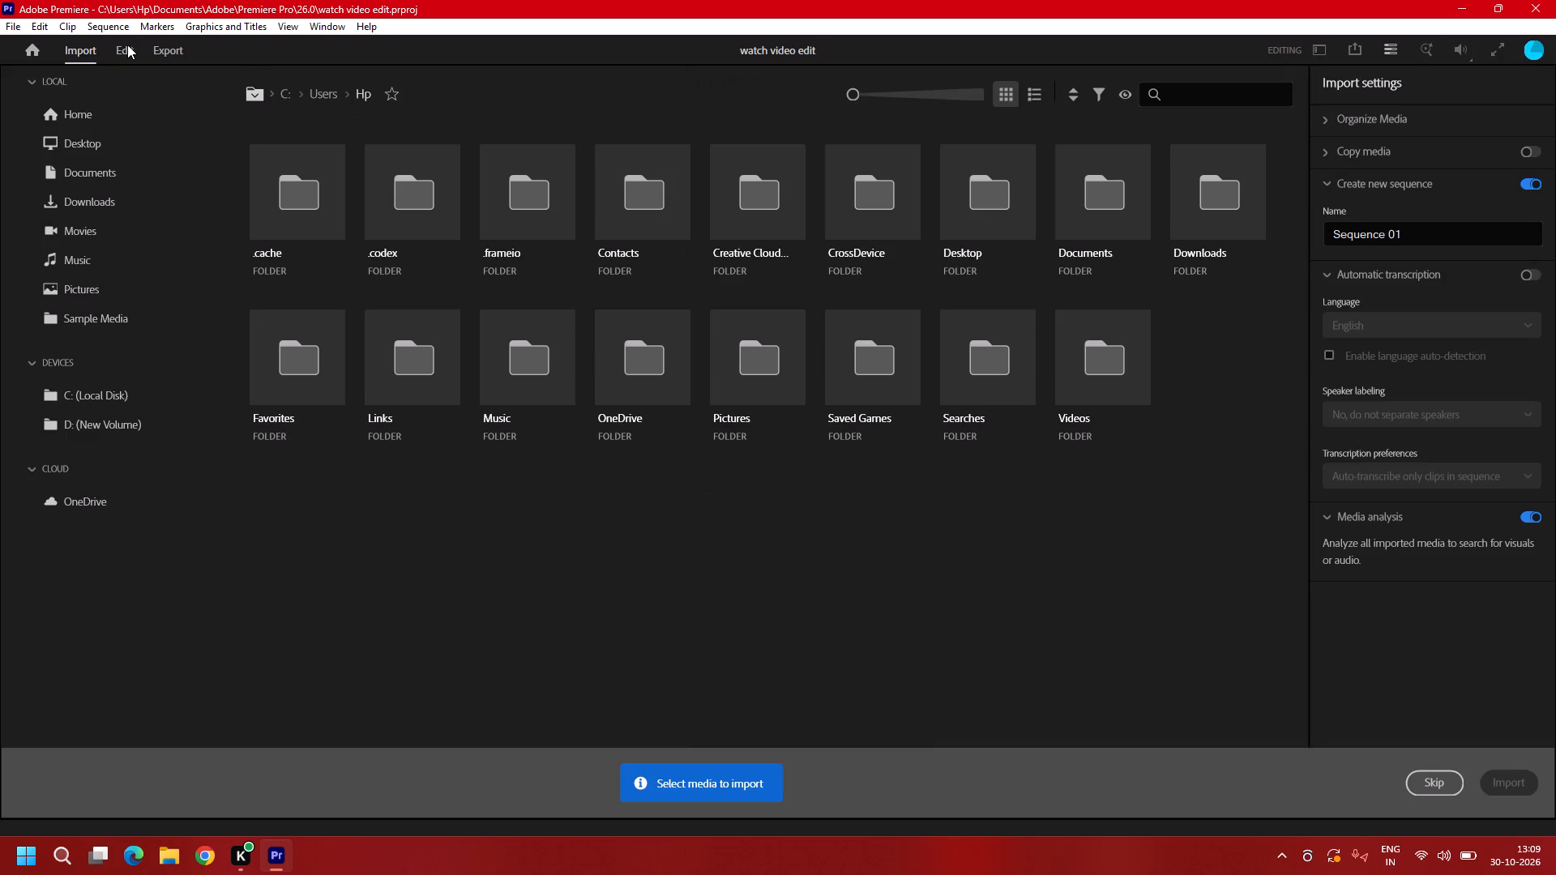
Go to the editing workspace and import watch.mp4 from the Documents folder into the project.
left_click(130, 47)
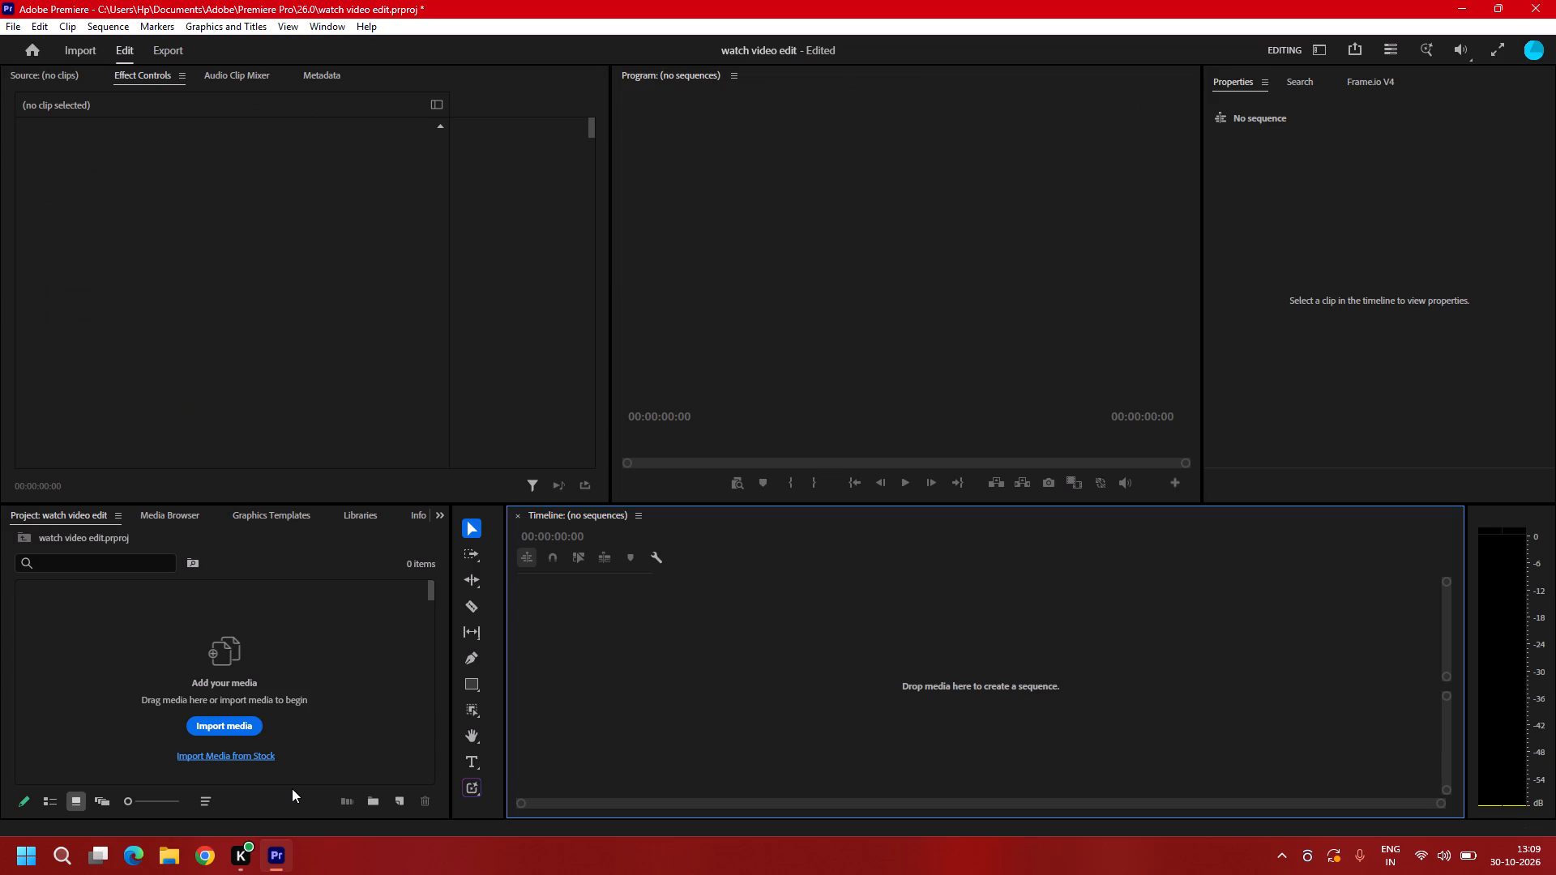
left_click(226, 721)
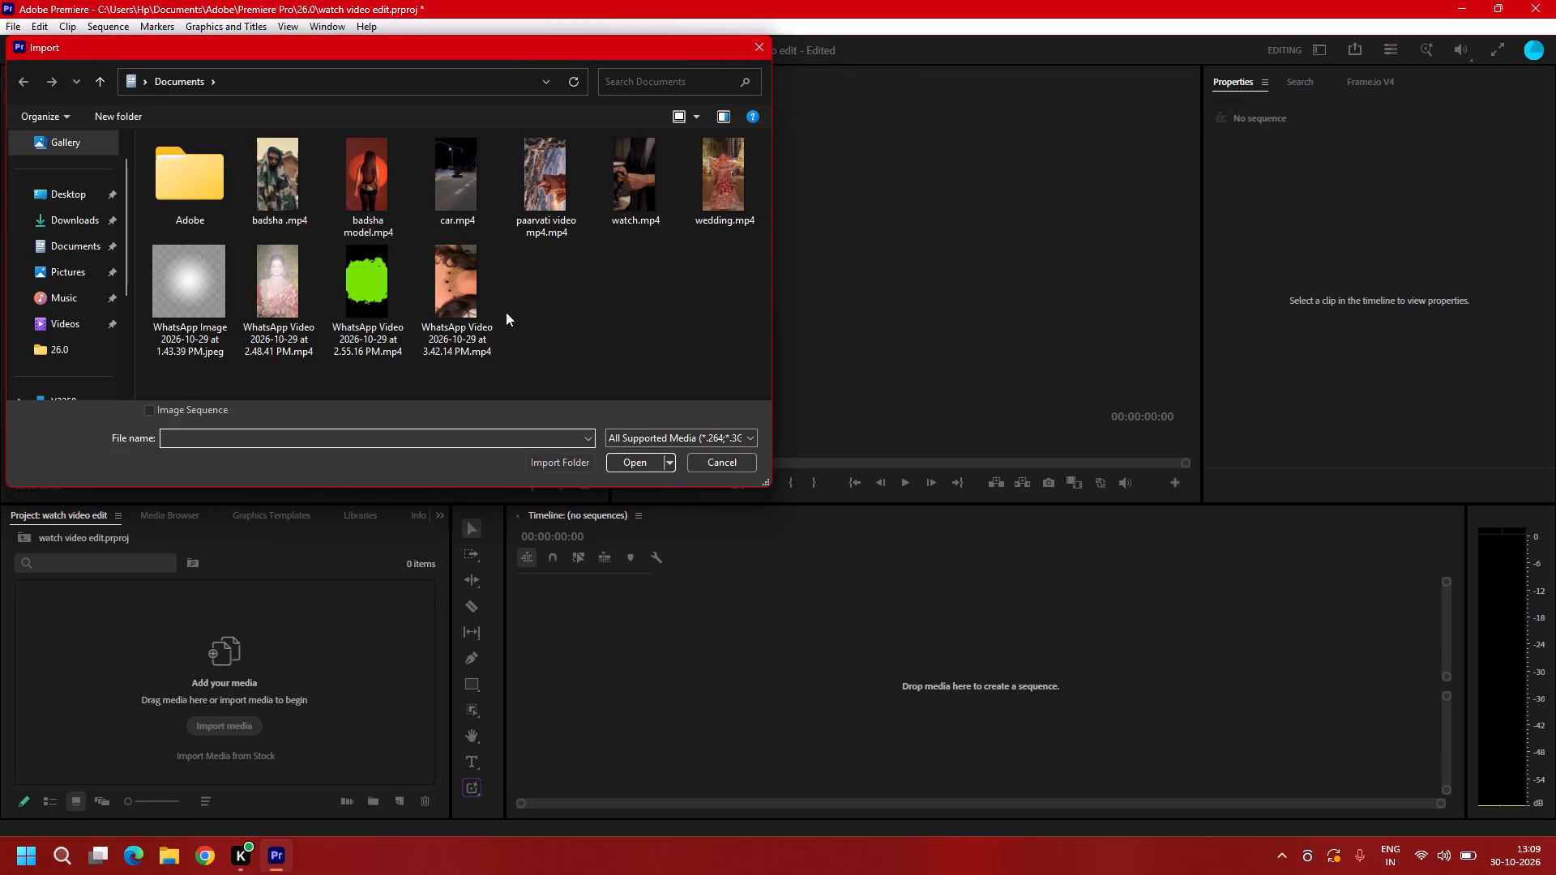
left_click(656, 218)
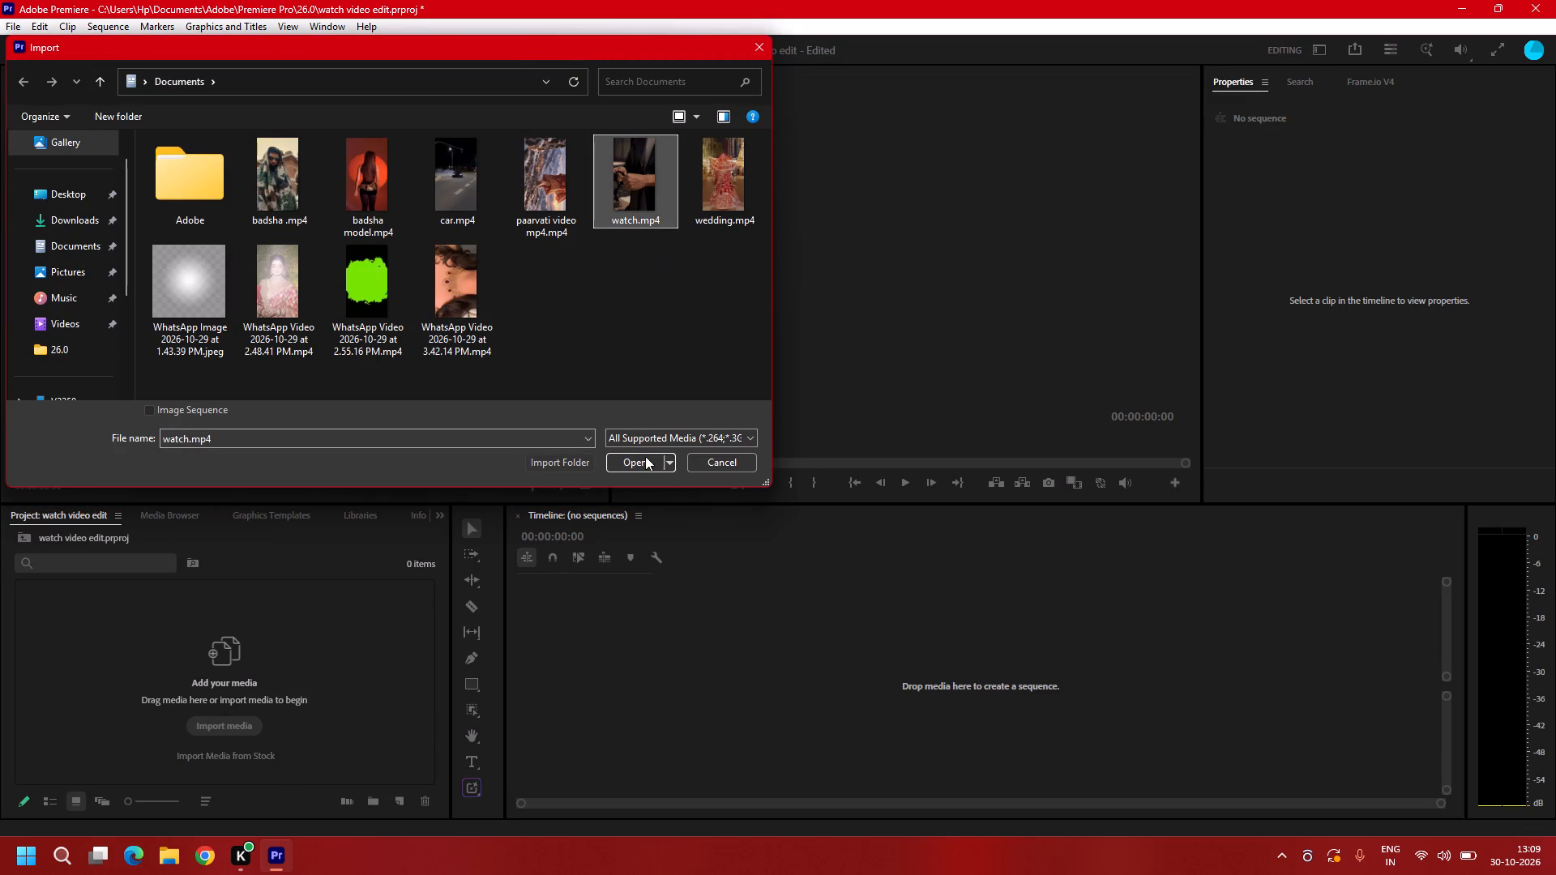
left_click(643, 458)
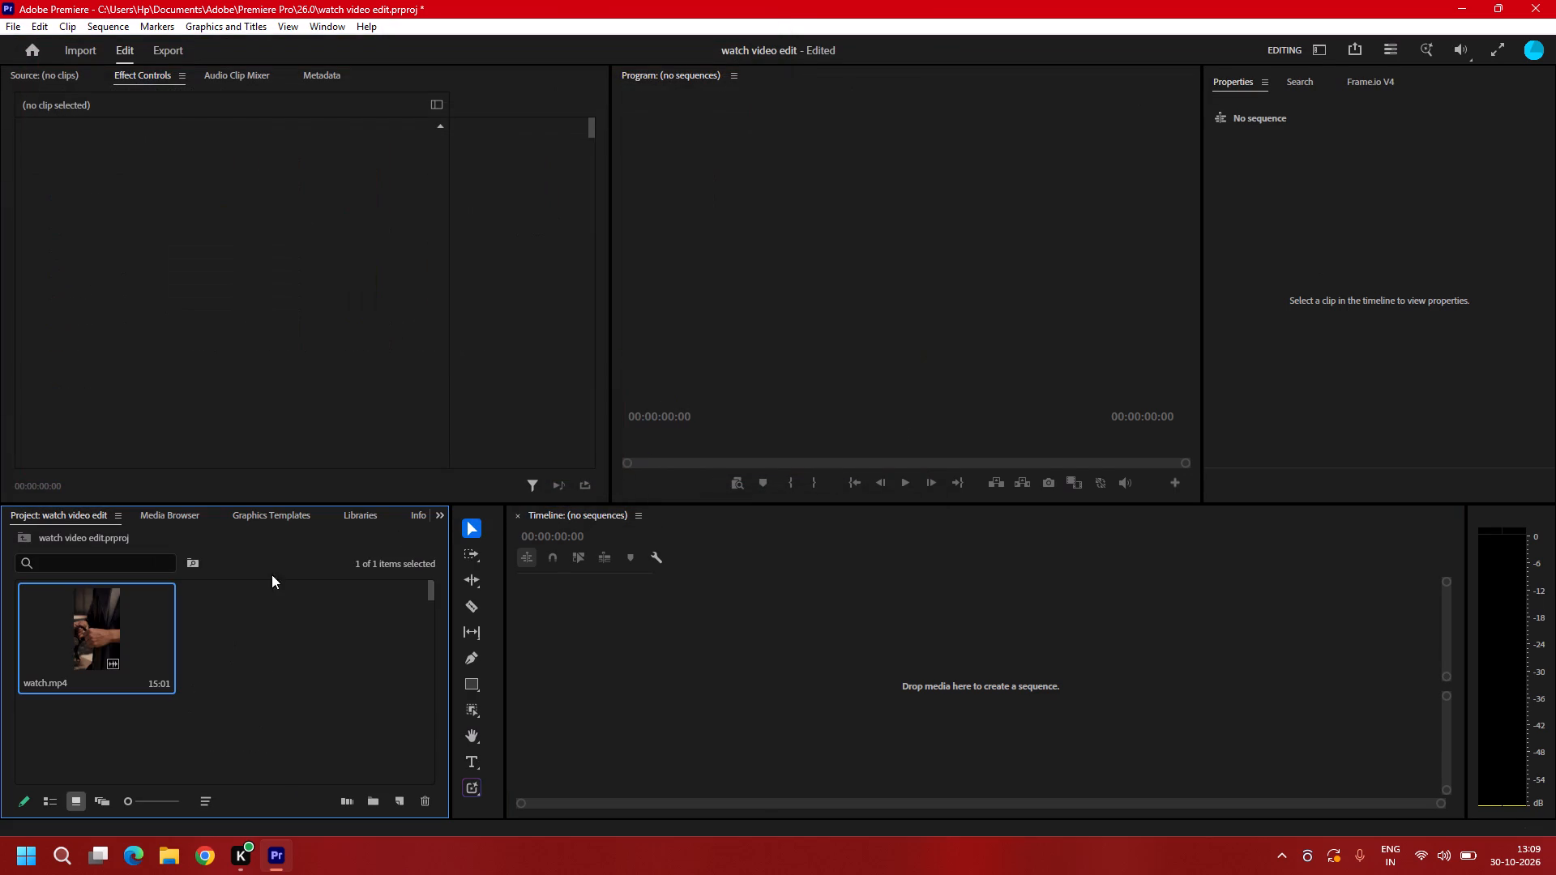
Create a new sequence by placing the imported watch.mp4 clip on the empty timeline.
left_click_drag(88, 608, 529, 633)
left_click(529, 633)
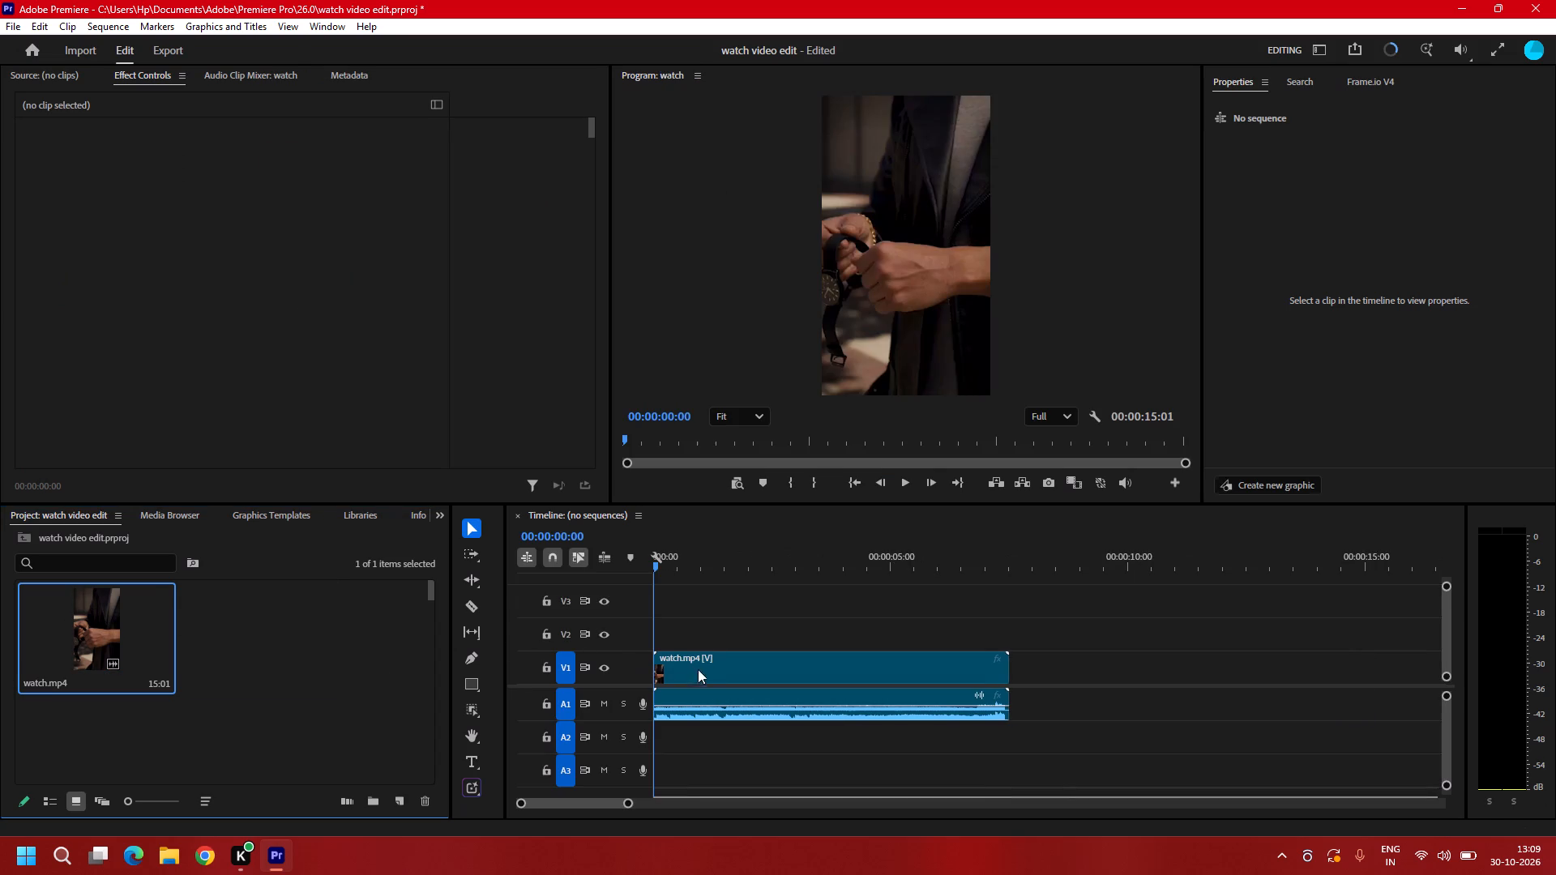
Duplicate the watch.mp4 video on the timeline so two full-length copies are stacked on V1 and V2.
left_click(810, 674)
left_click_drag(810, 674, 803, 636, "alt")
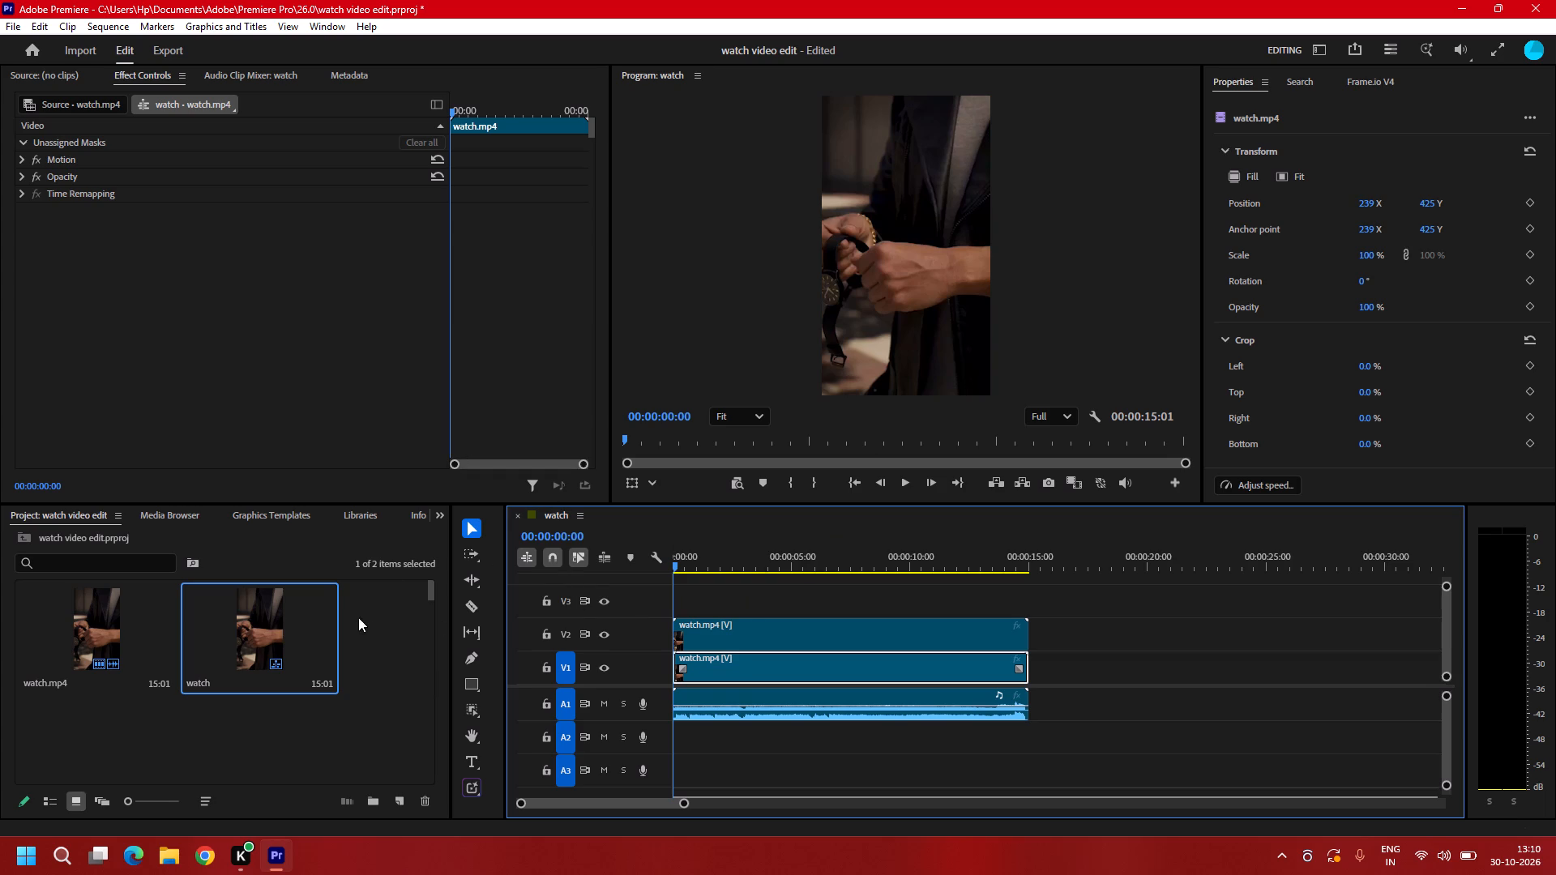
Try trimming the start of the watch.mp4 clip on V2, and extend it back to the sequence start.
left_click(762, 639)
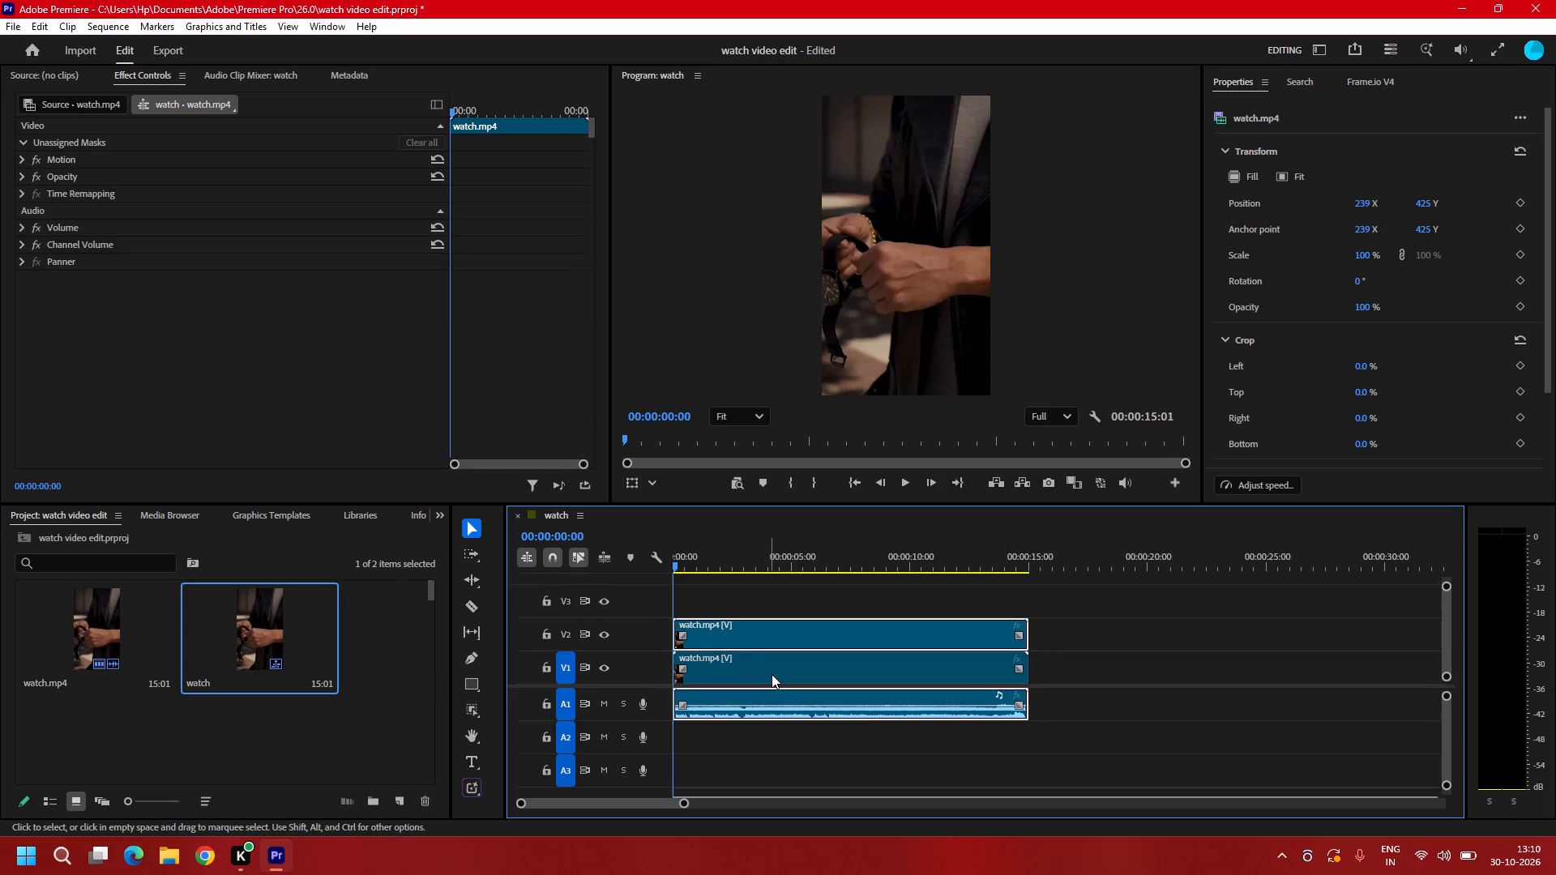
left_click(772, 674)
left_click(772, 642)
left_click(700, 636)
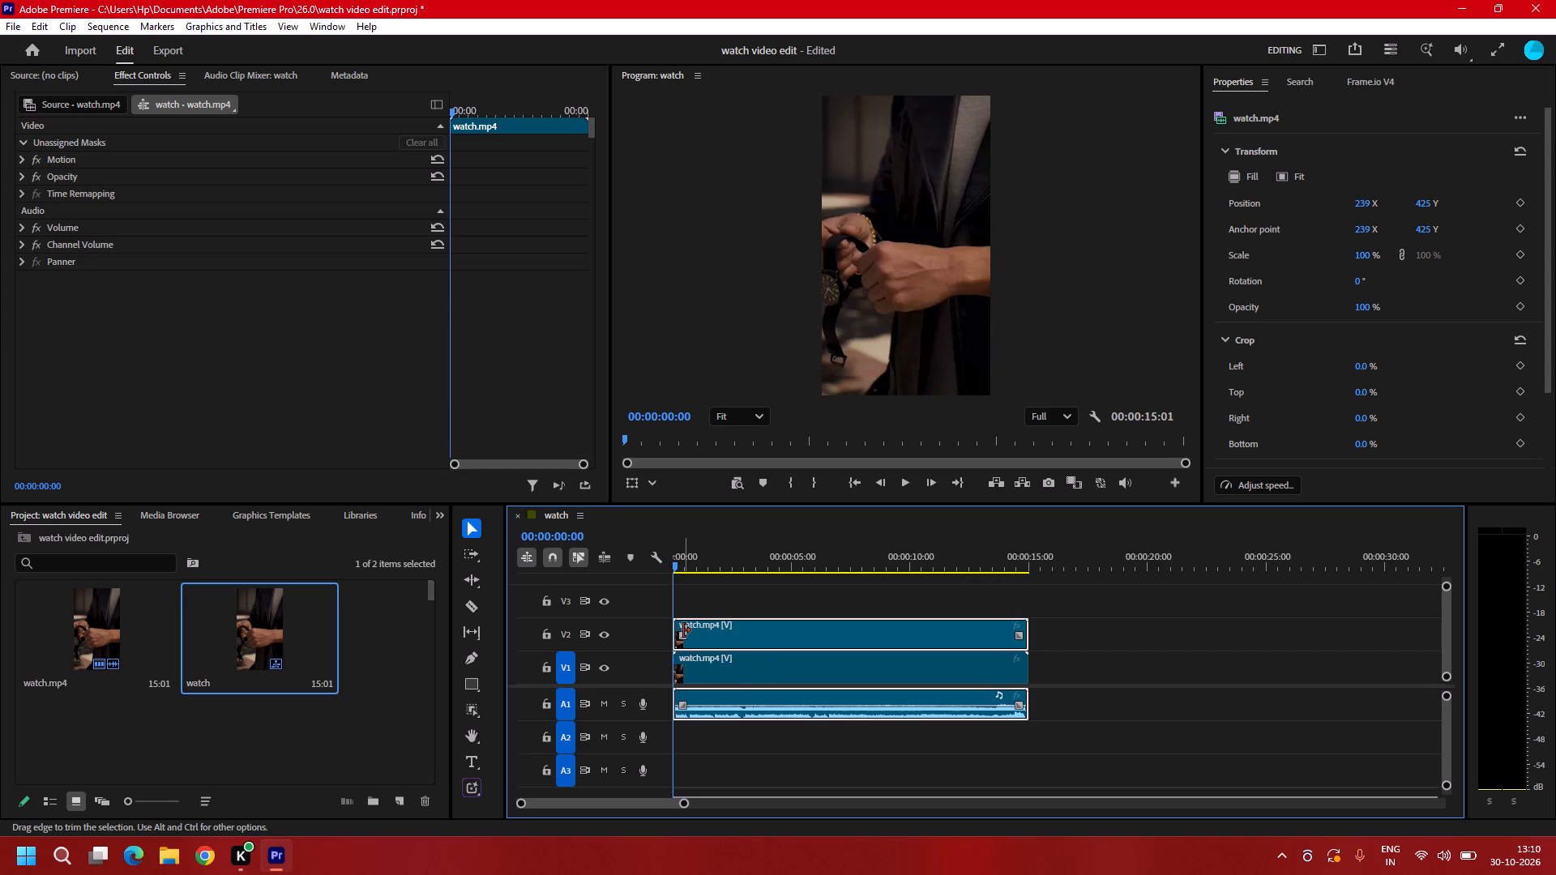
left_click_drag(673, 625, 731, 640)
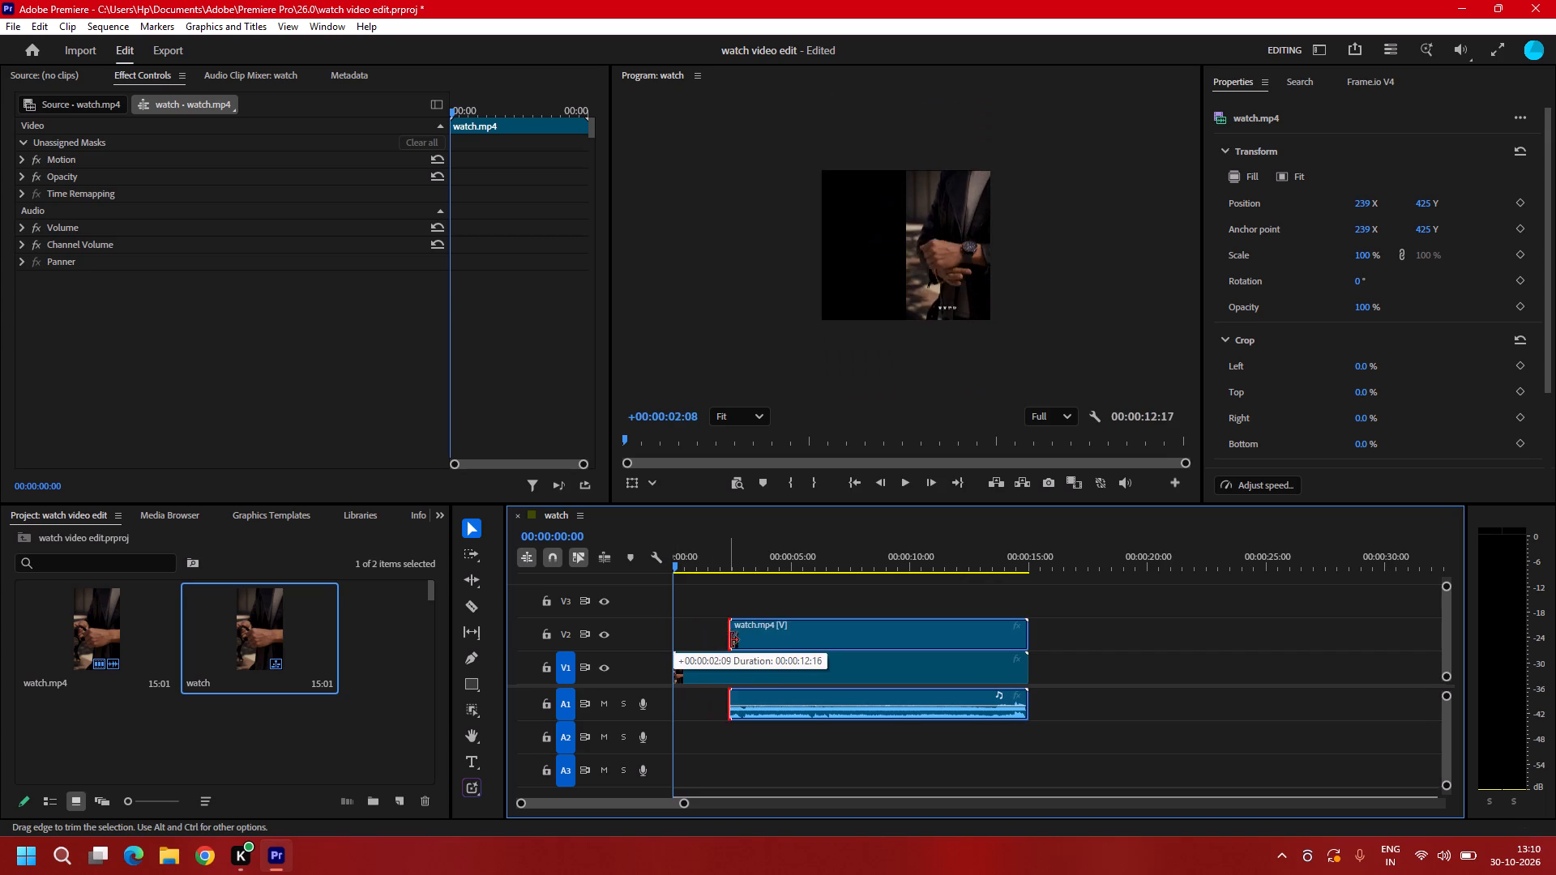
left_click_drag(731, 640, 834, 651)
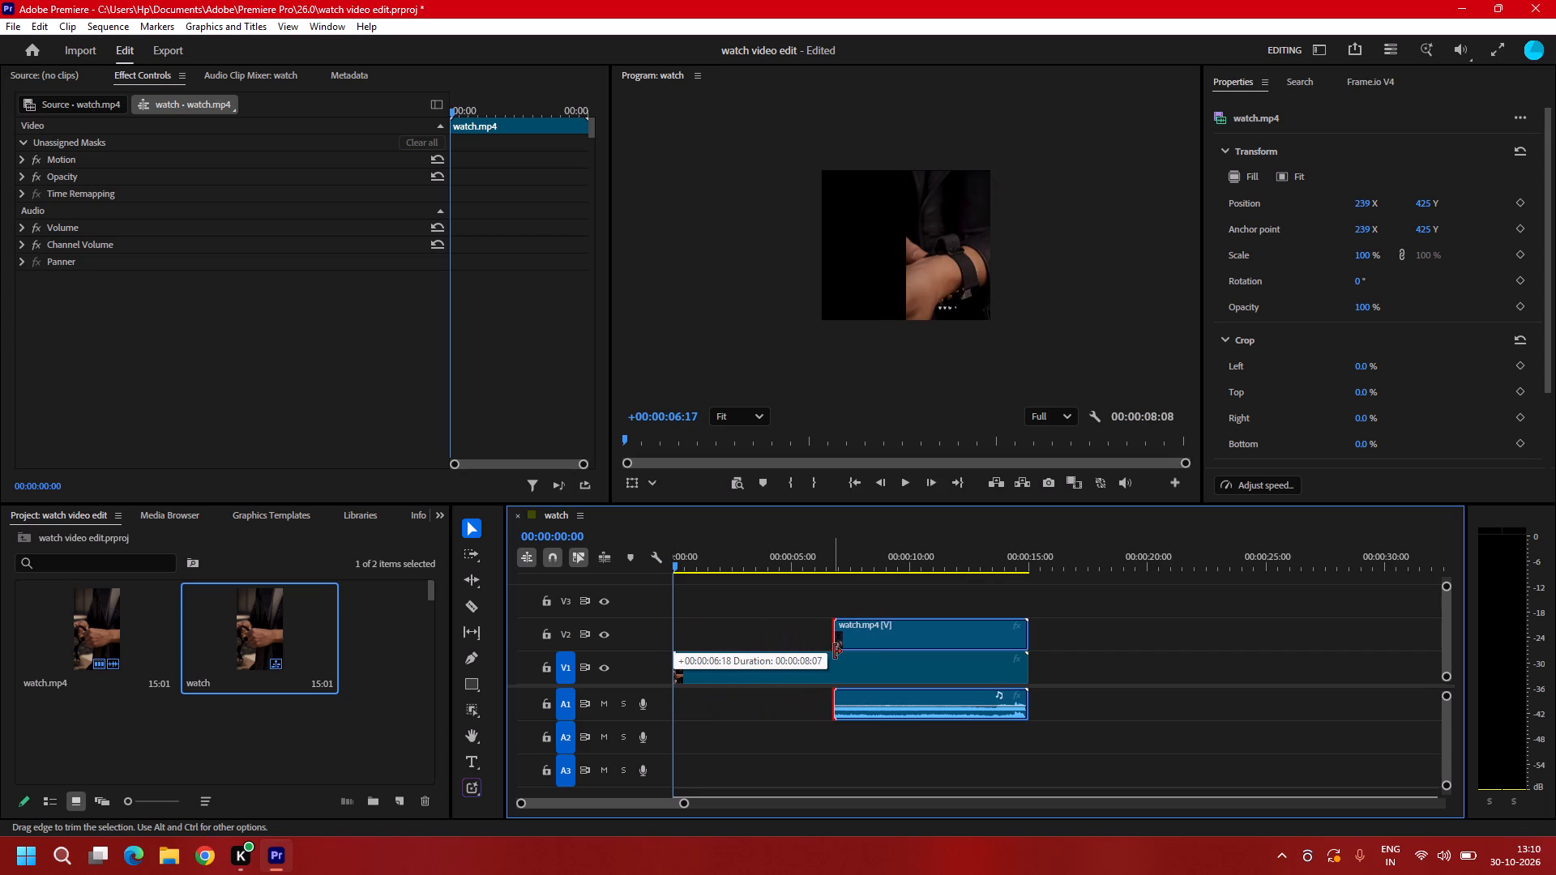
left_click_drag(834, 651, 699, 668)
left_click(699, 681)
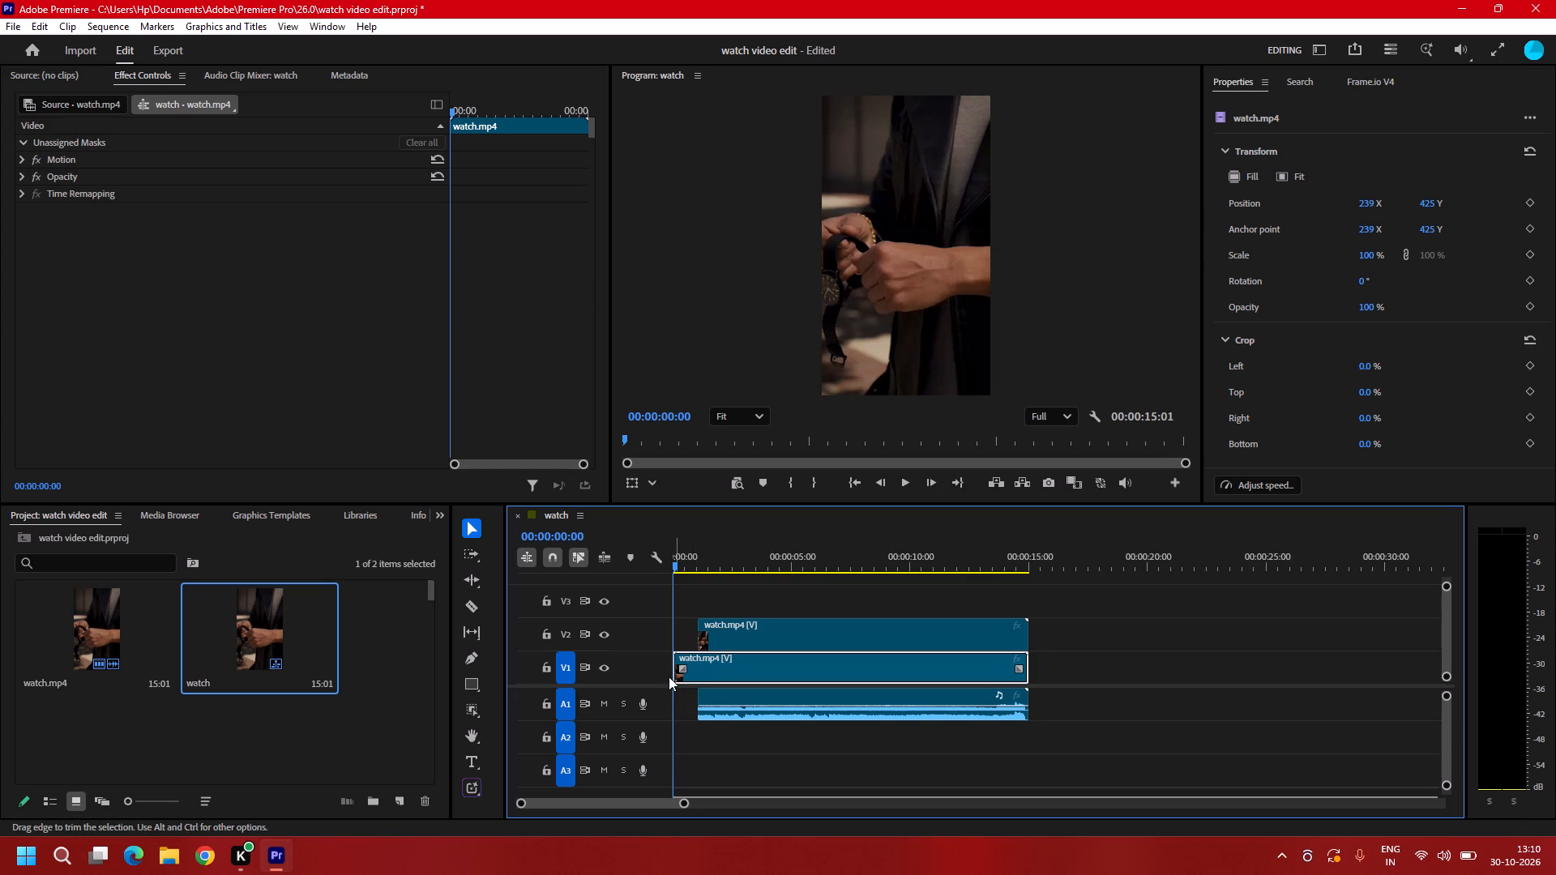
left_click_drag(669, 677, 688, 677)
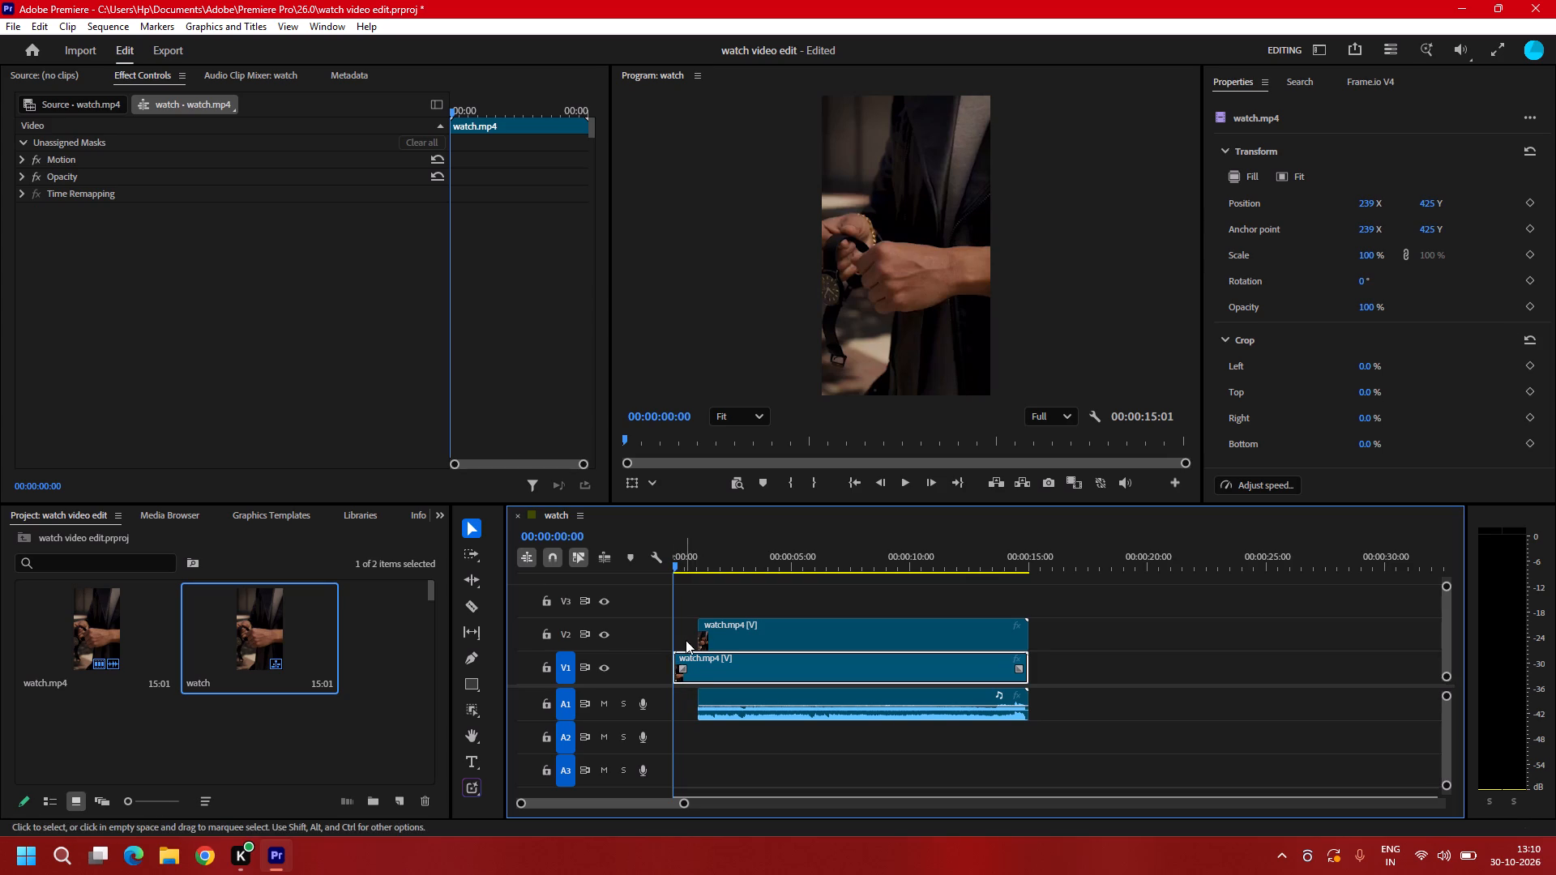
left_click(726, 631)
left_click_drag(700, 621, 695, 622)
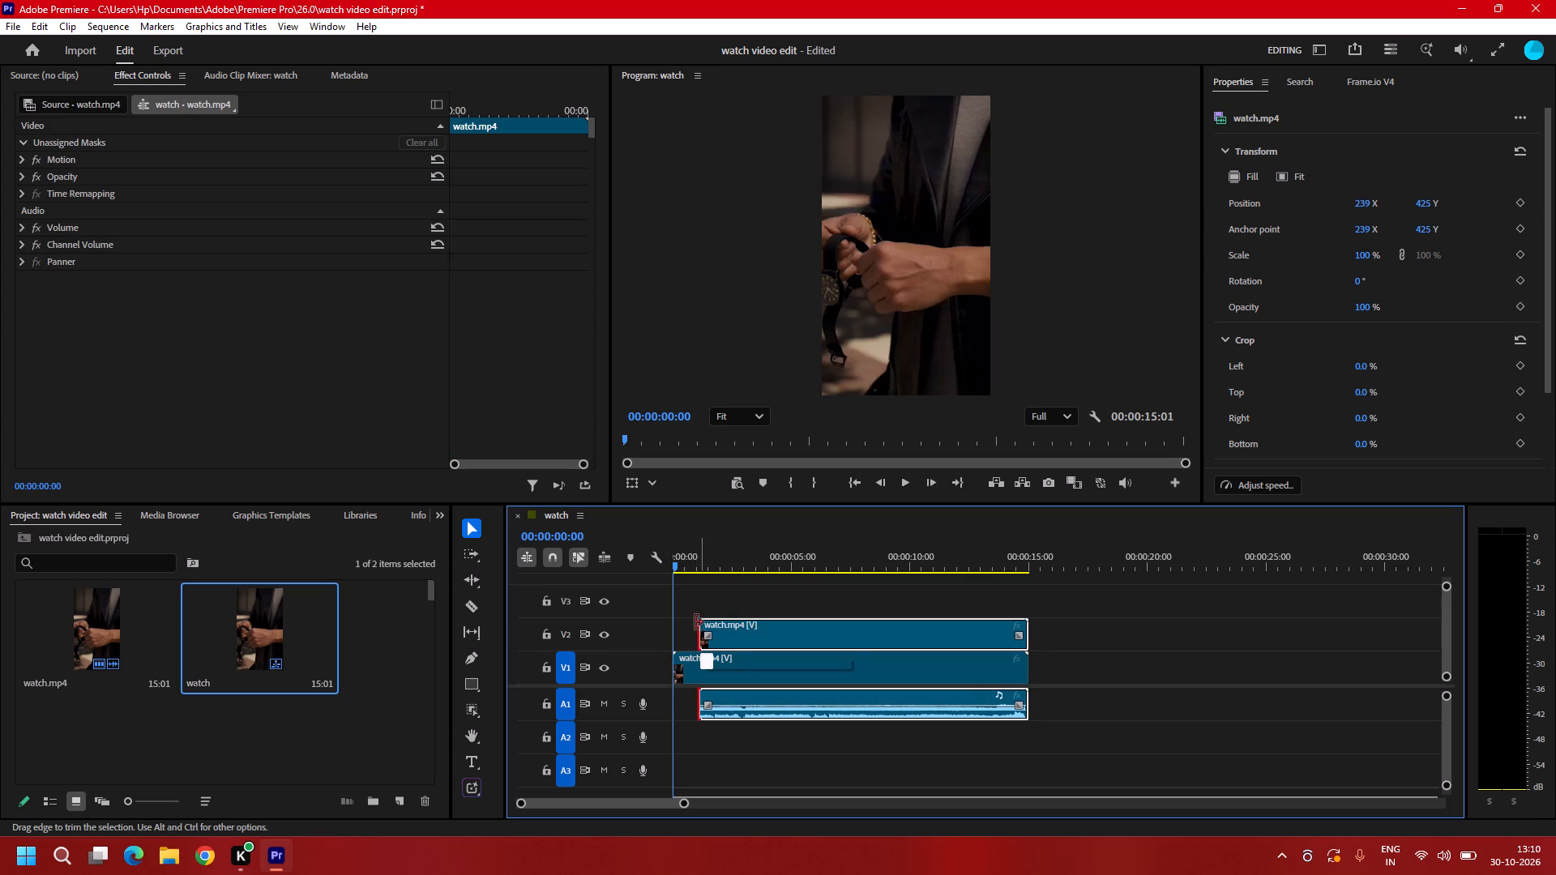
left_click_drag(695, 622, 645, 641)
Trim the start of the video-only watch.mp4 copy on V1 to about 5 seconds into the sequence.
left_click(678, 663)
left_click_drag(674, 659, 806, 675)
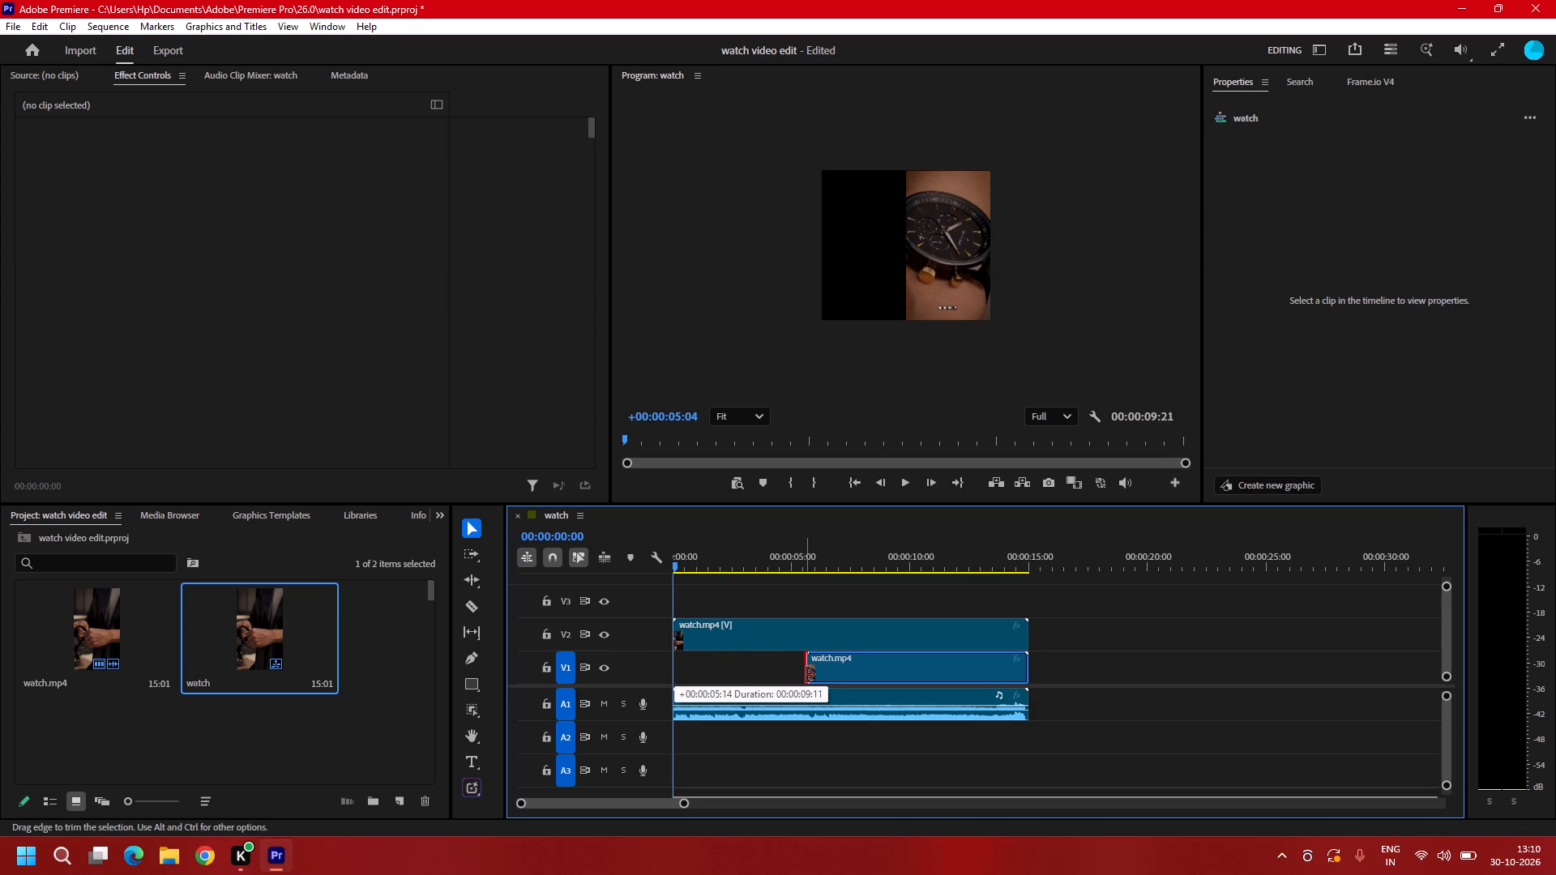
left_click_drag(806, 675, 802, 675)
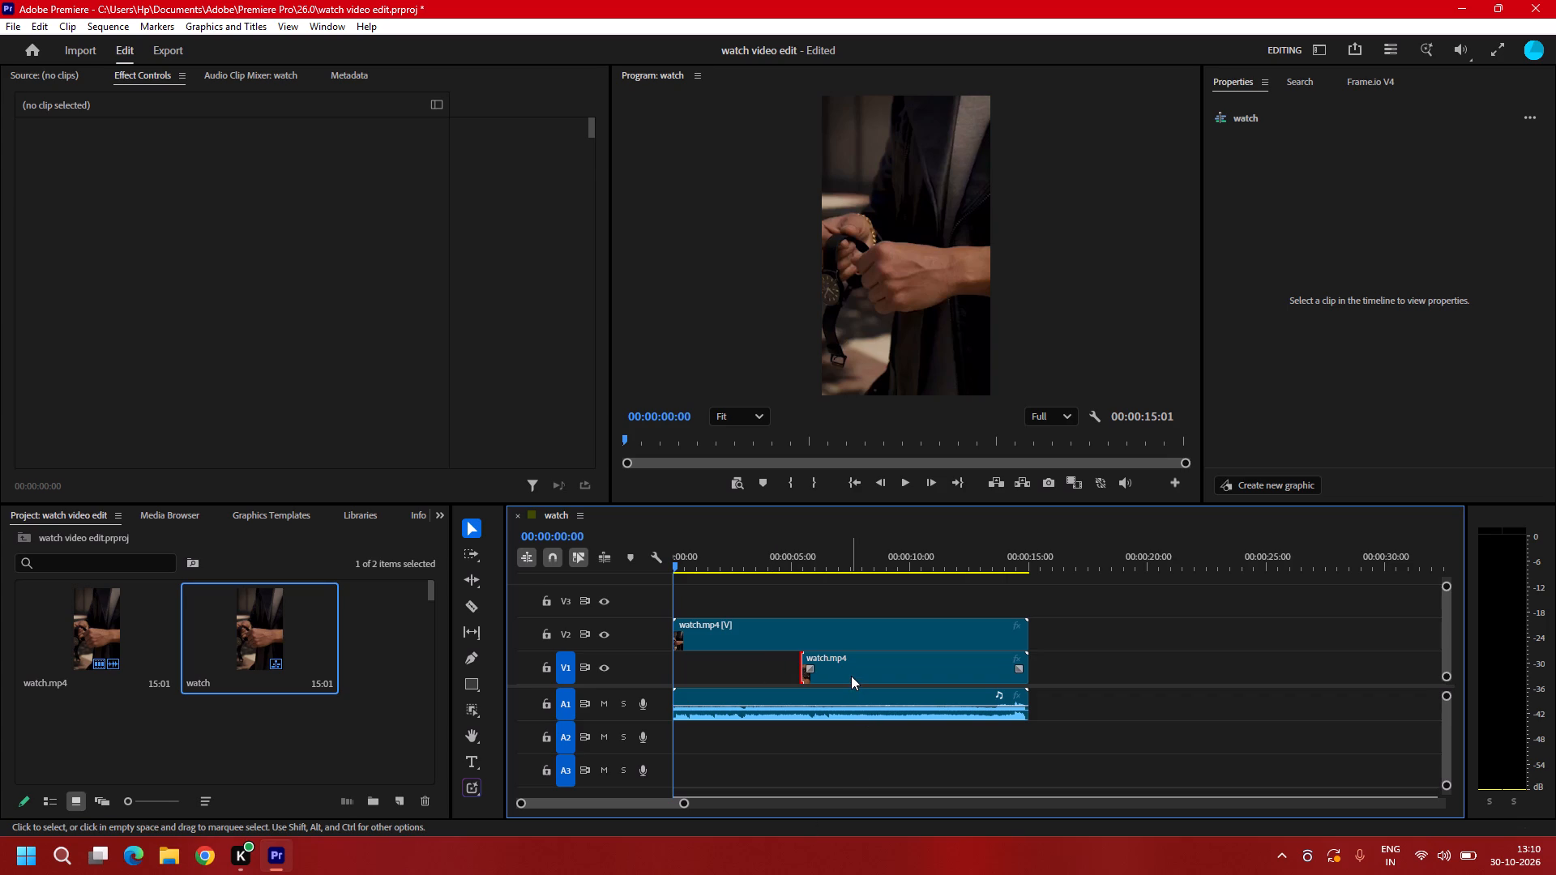
Swap the stacked clips so the video-only copy sits on V2 above the audio-linked original on V1.
left_click_drag(851, 676, 827, 589)
left_click_drag(810, 621, 810, 657)
left_click_drag(837, 593, 819, 633)
left_click(853, 628)
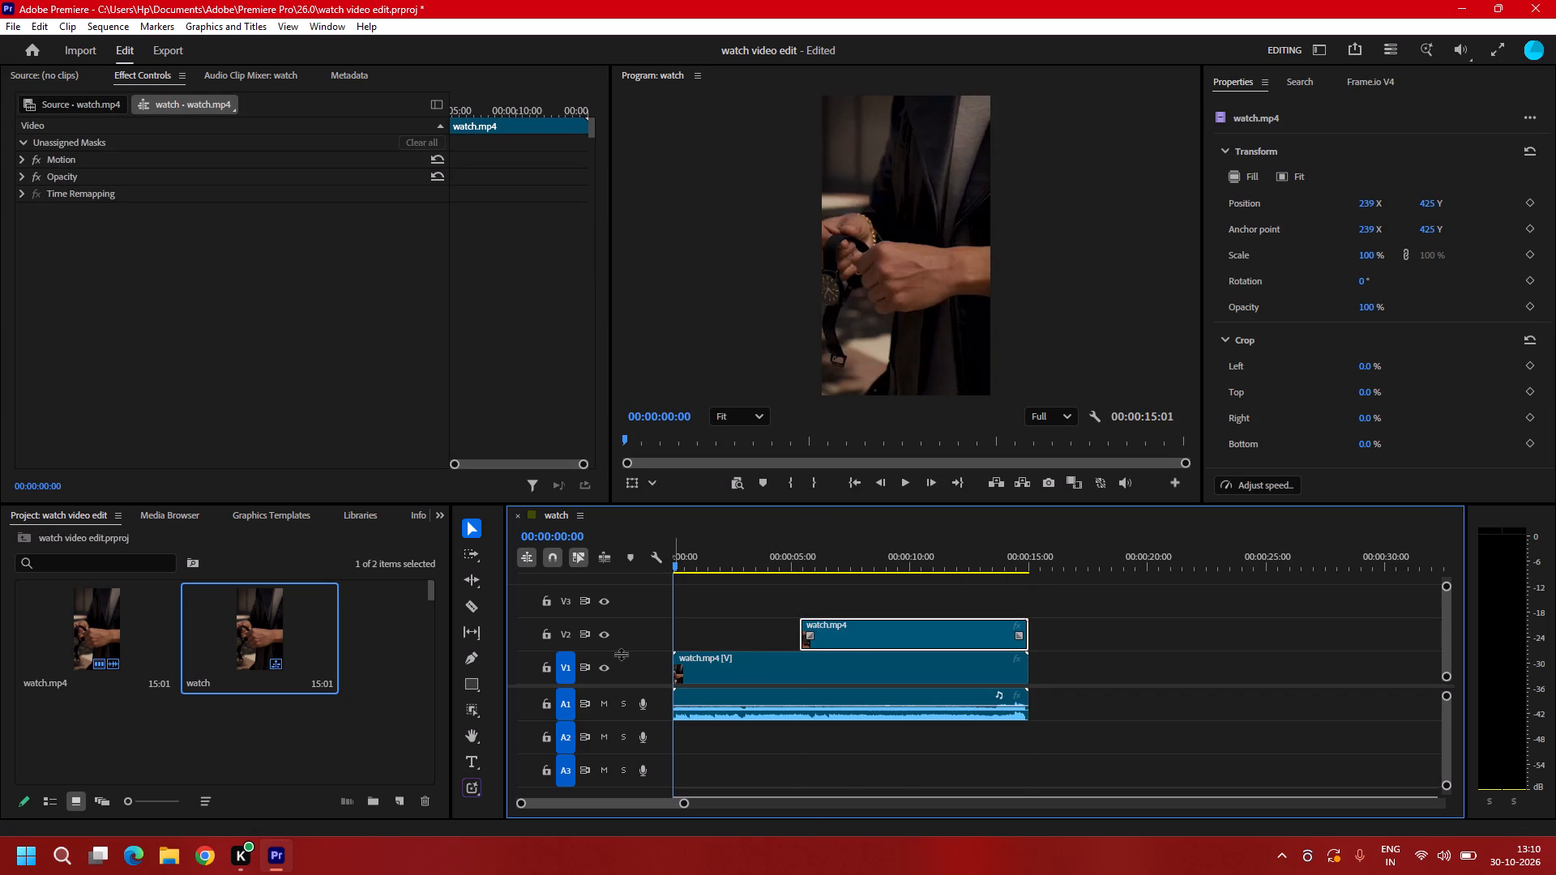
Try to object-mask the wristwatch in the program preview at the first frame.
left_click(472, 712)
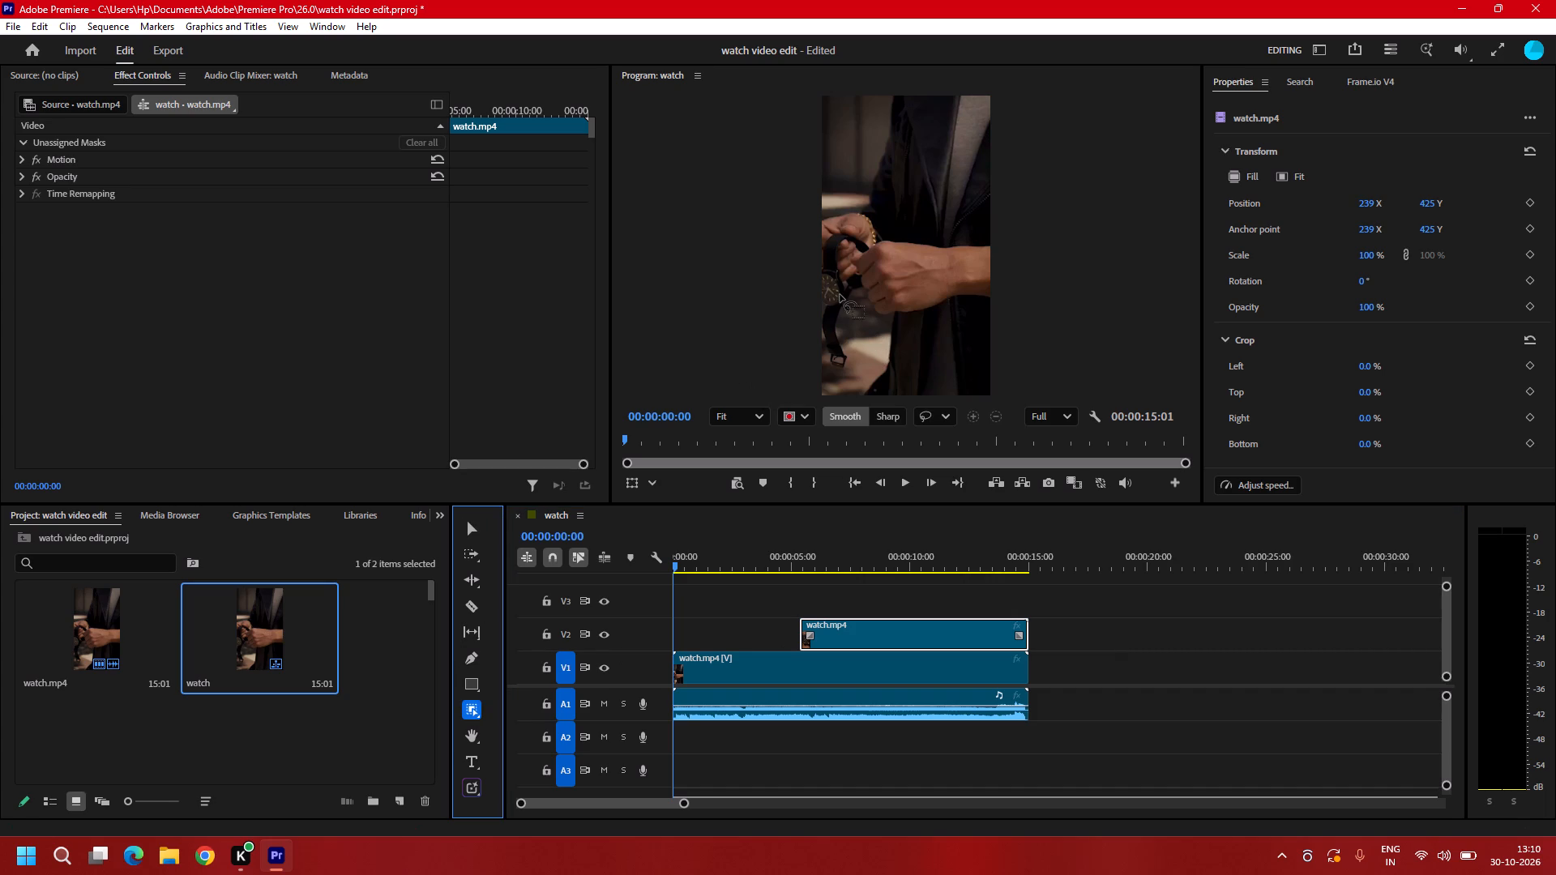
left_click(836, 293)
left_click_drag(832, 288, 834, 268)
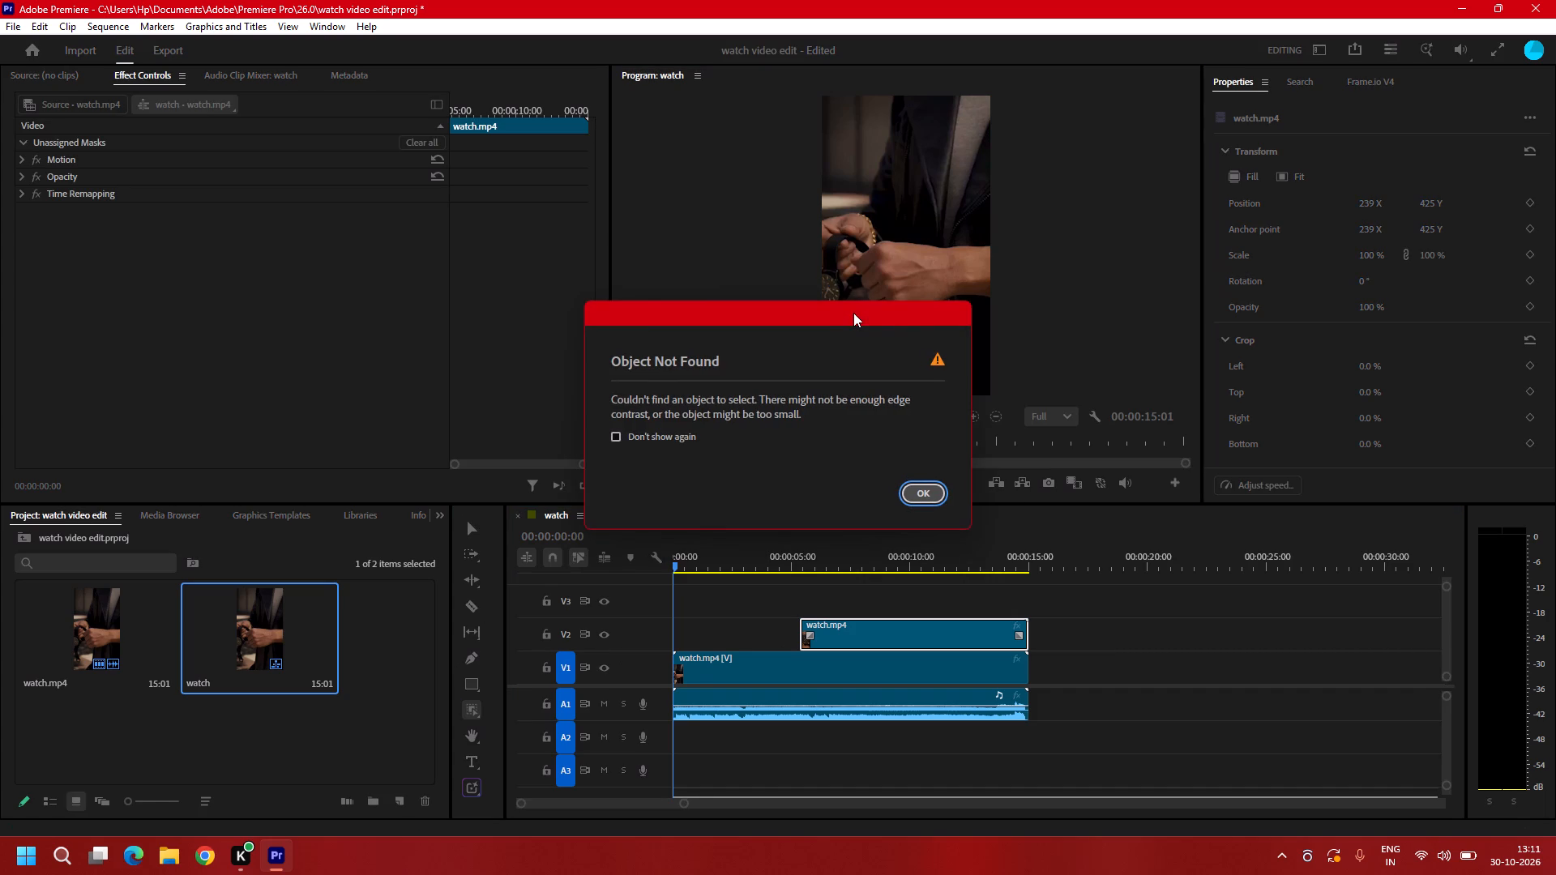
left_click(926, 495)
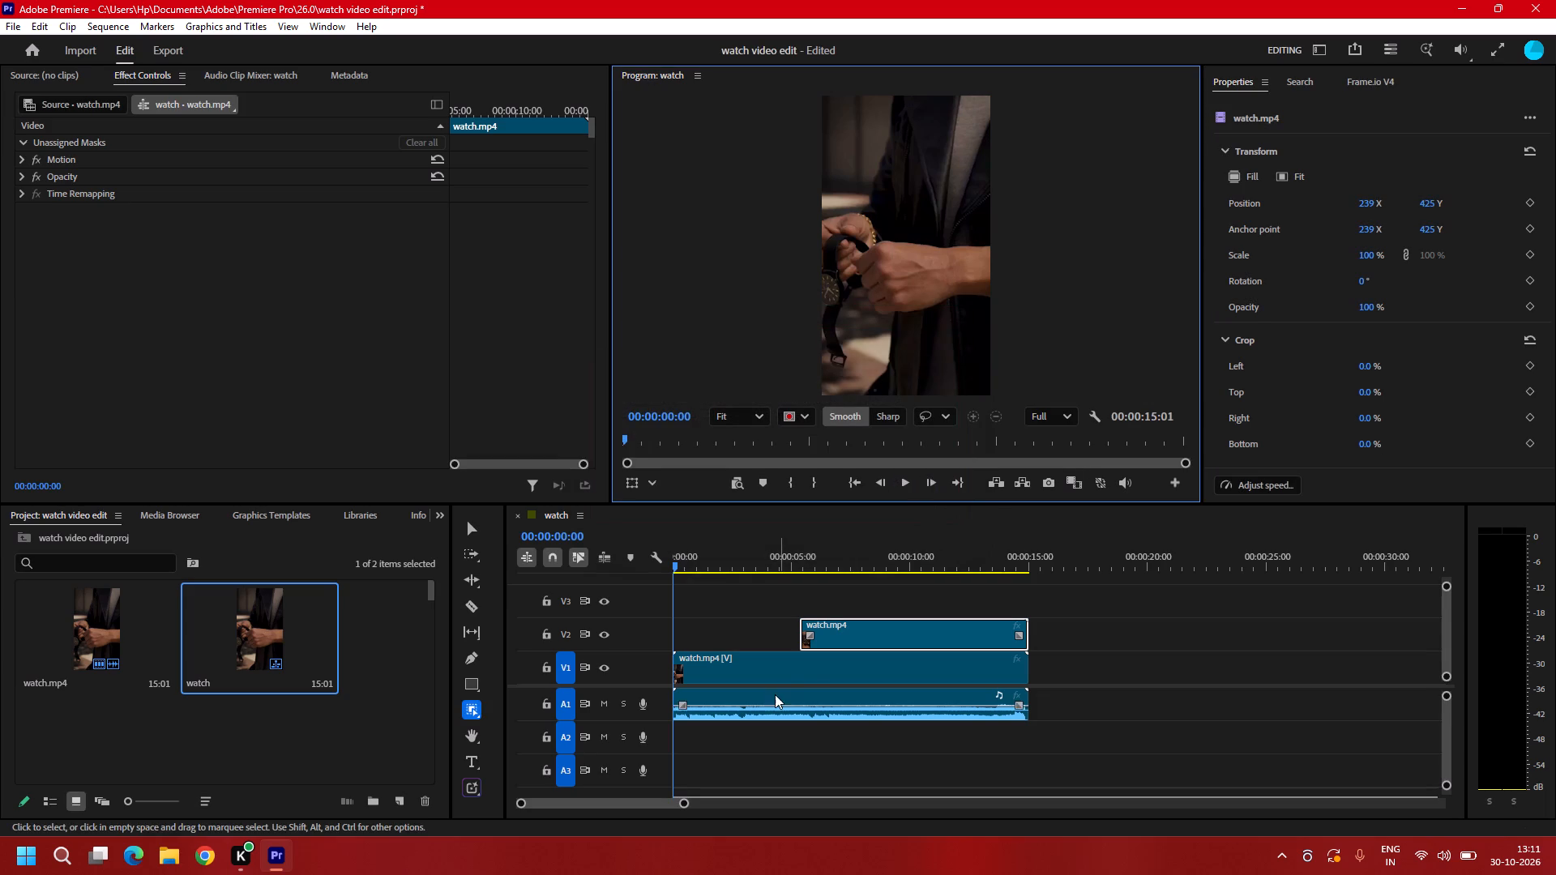
Extend the start of the V2 copy back to the sequence start and park the playhead at 00:00:03:14.
left_click_drag(802, 623, 795, 625)
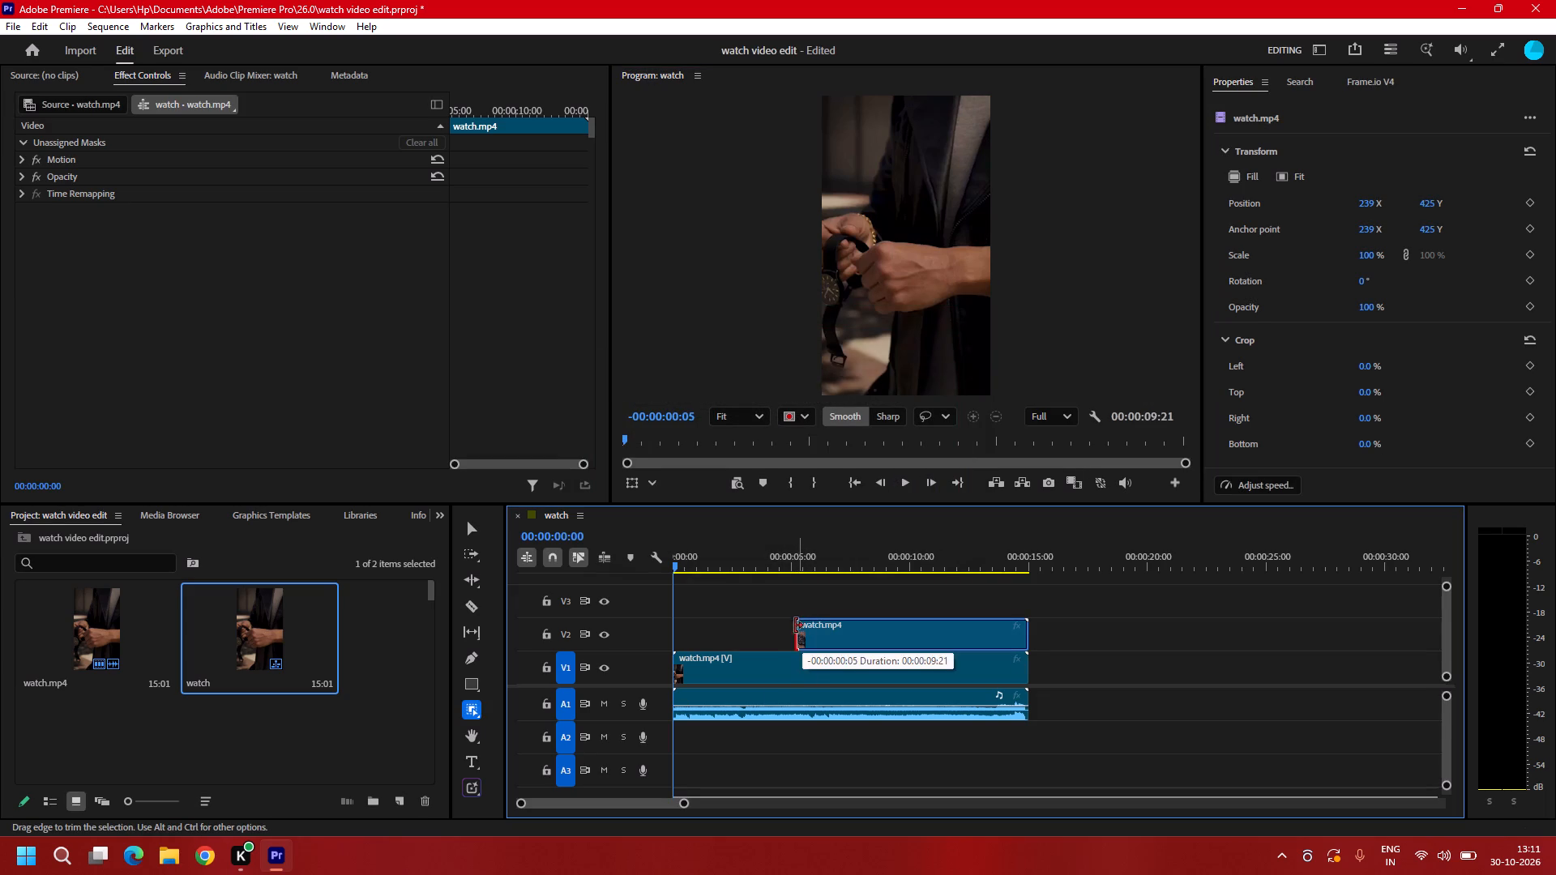
left_click_drag(795, 625, 733, 668)
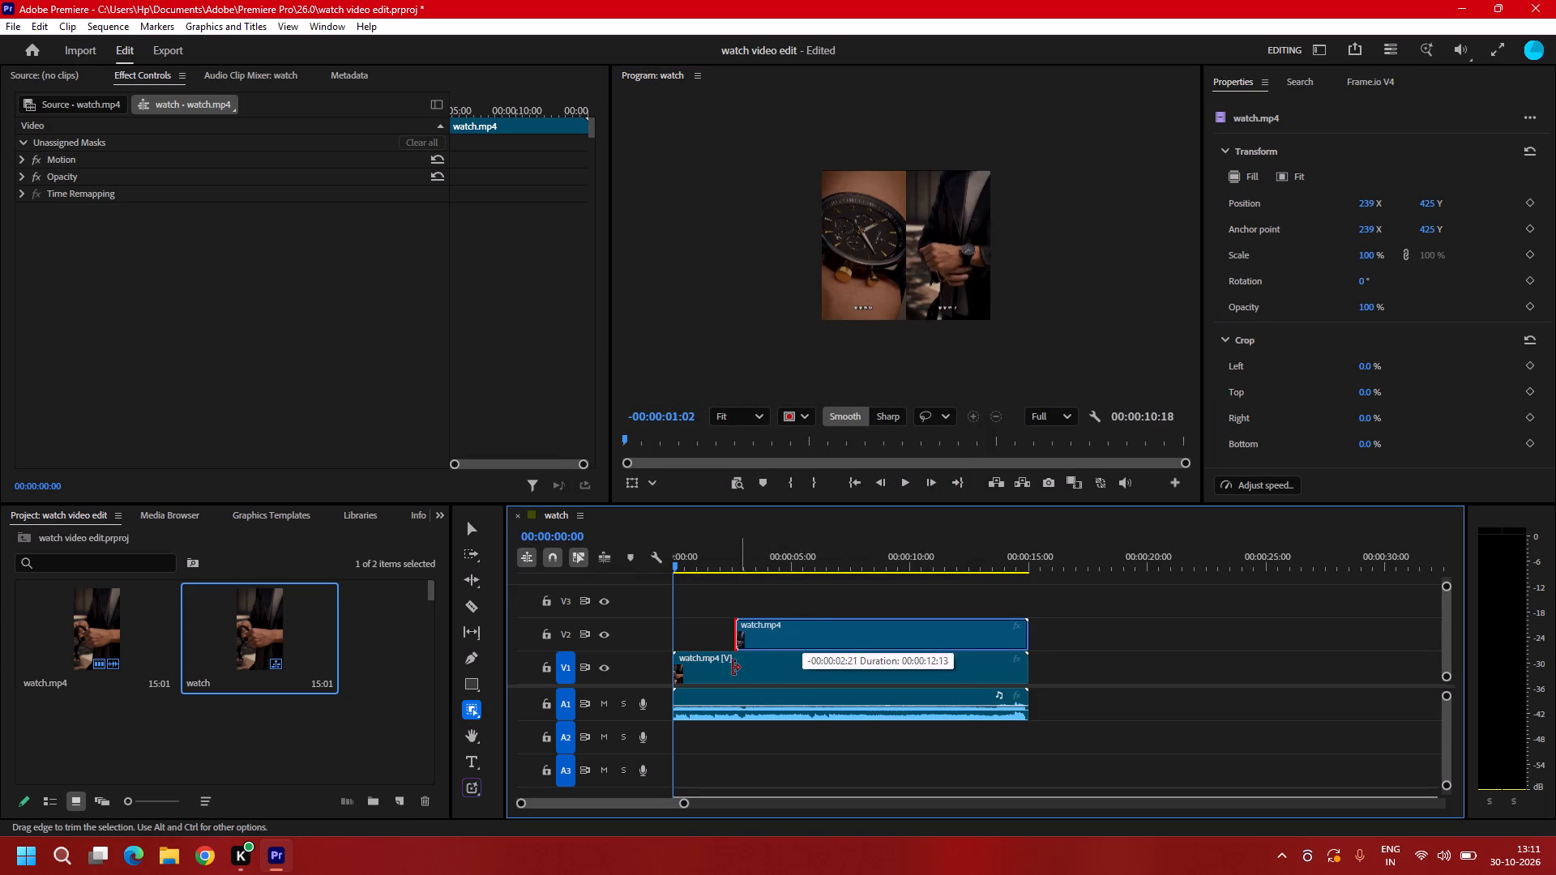
left_click_drag(733, 668, 690, 713)
key("space")
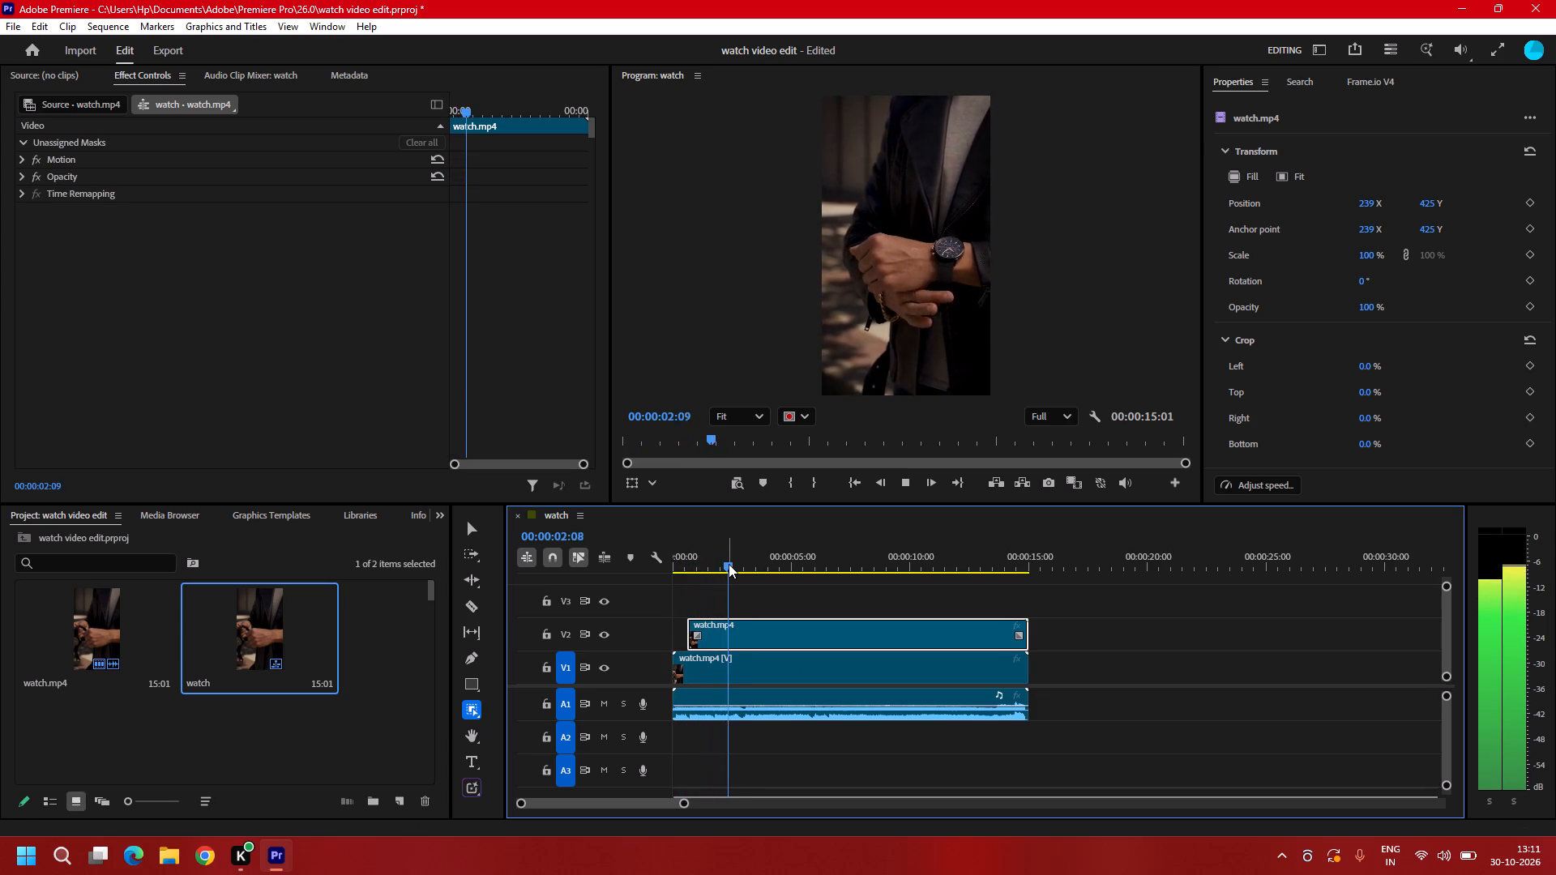
key("space")
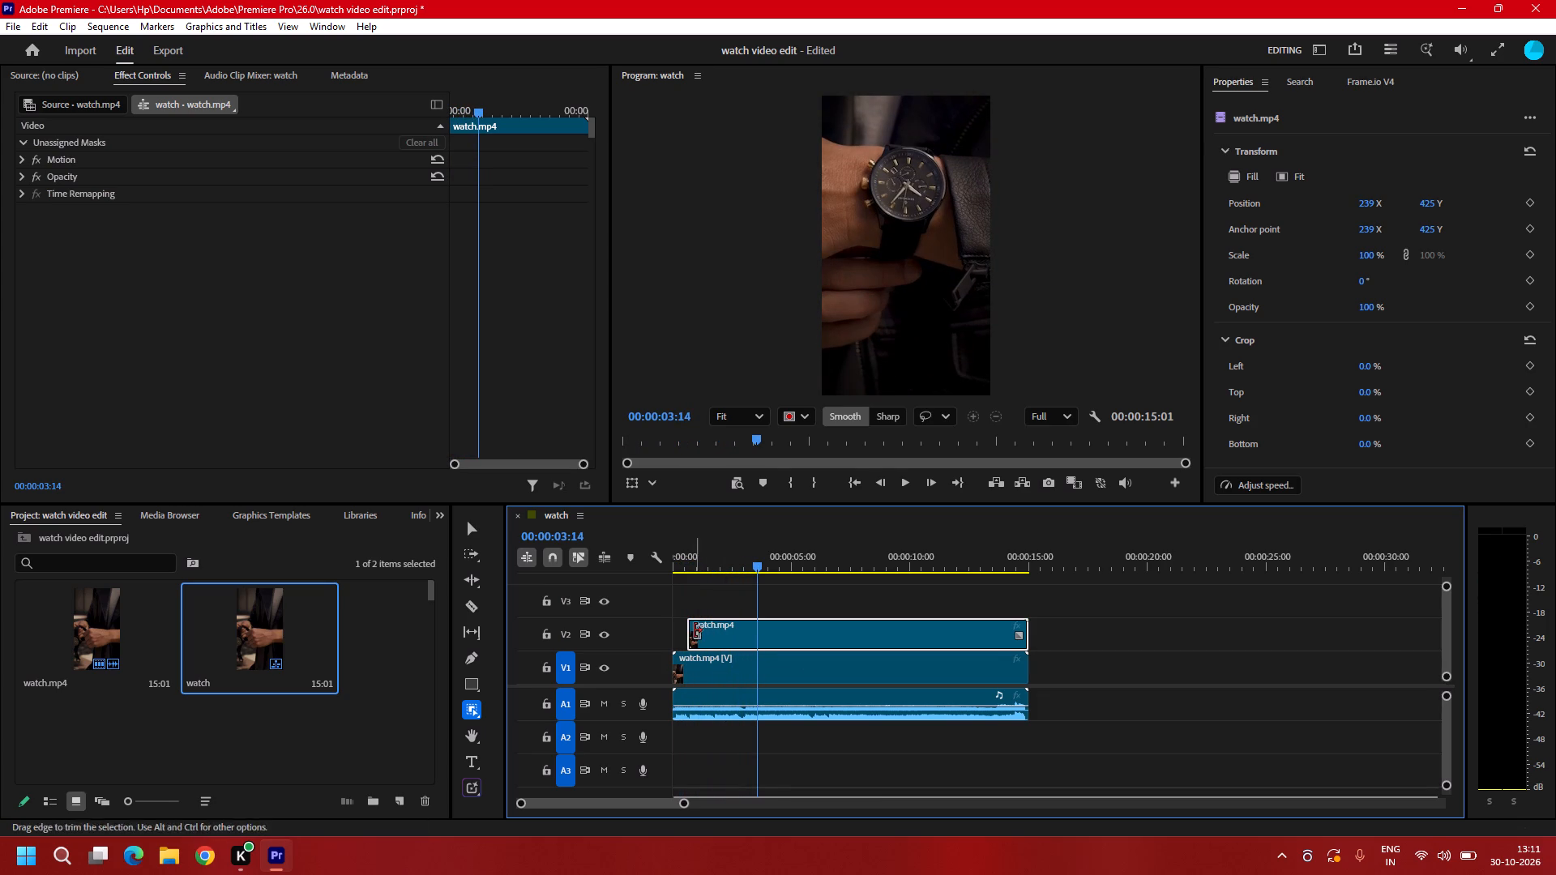
left_click_drag(684, 623, 674, 630)
left_click_drag(674, 630, 672, 634)
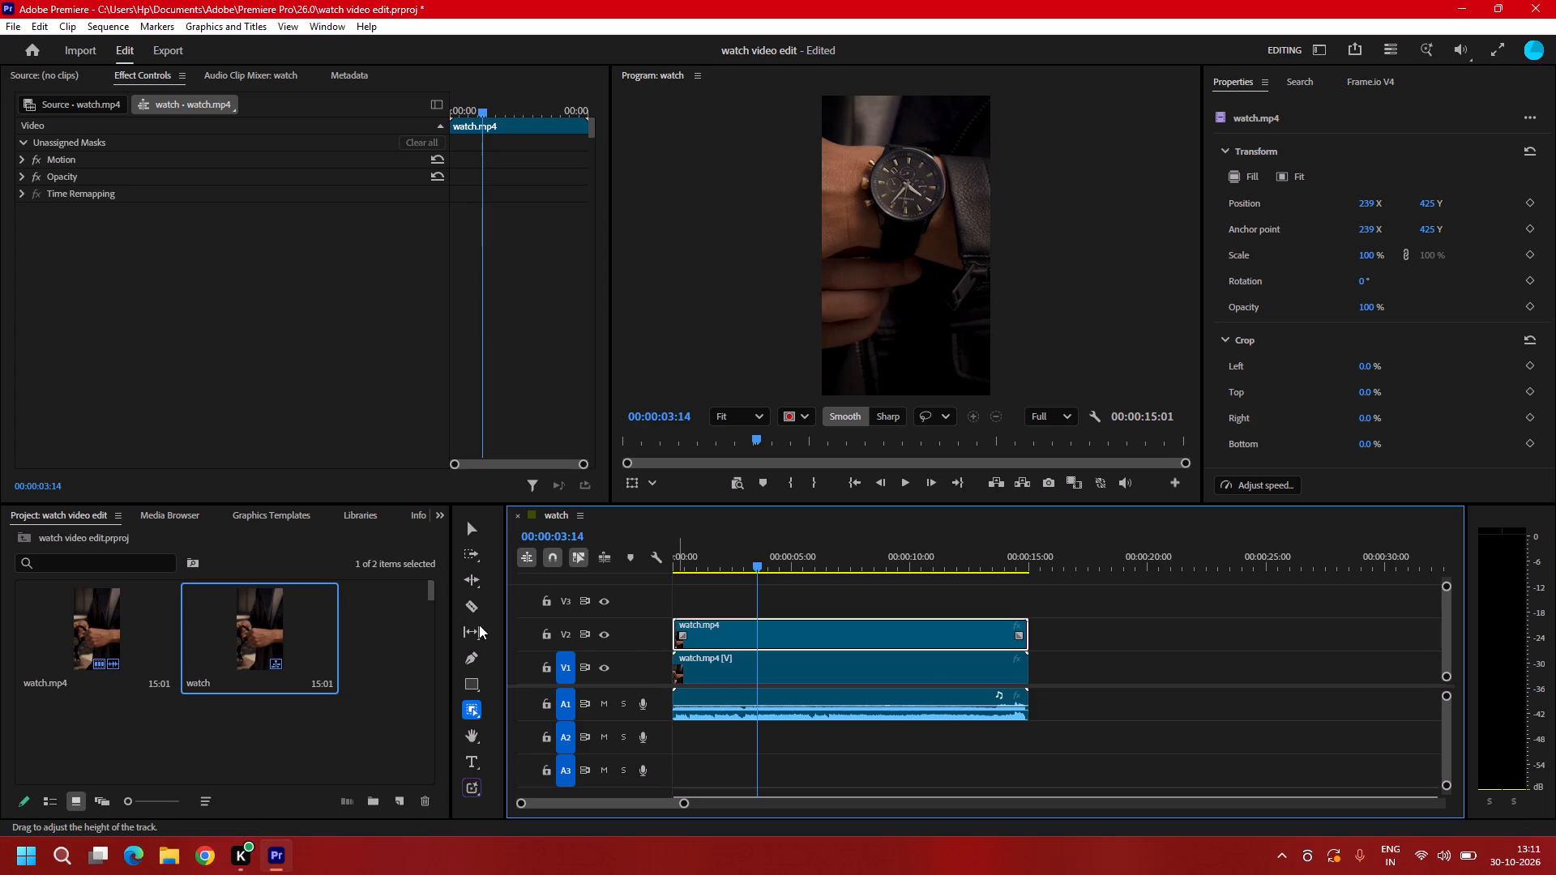
Create a smooth object mask of the wristwatch on the V2 clip at 00:00:03:14.
left_click(469, 708)
left_click_drag(907, 179, 893, 205)
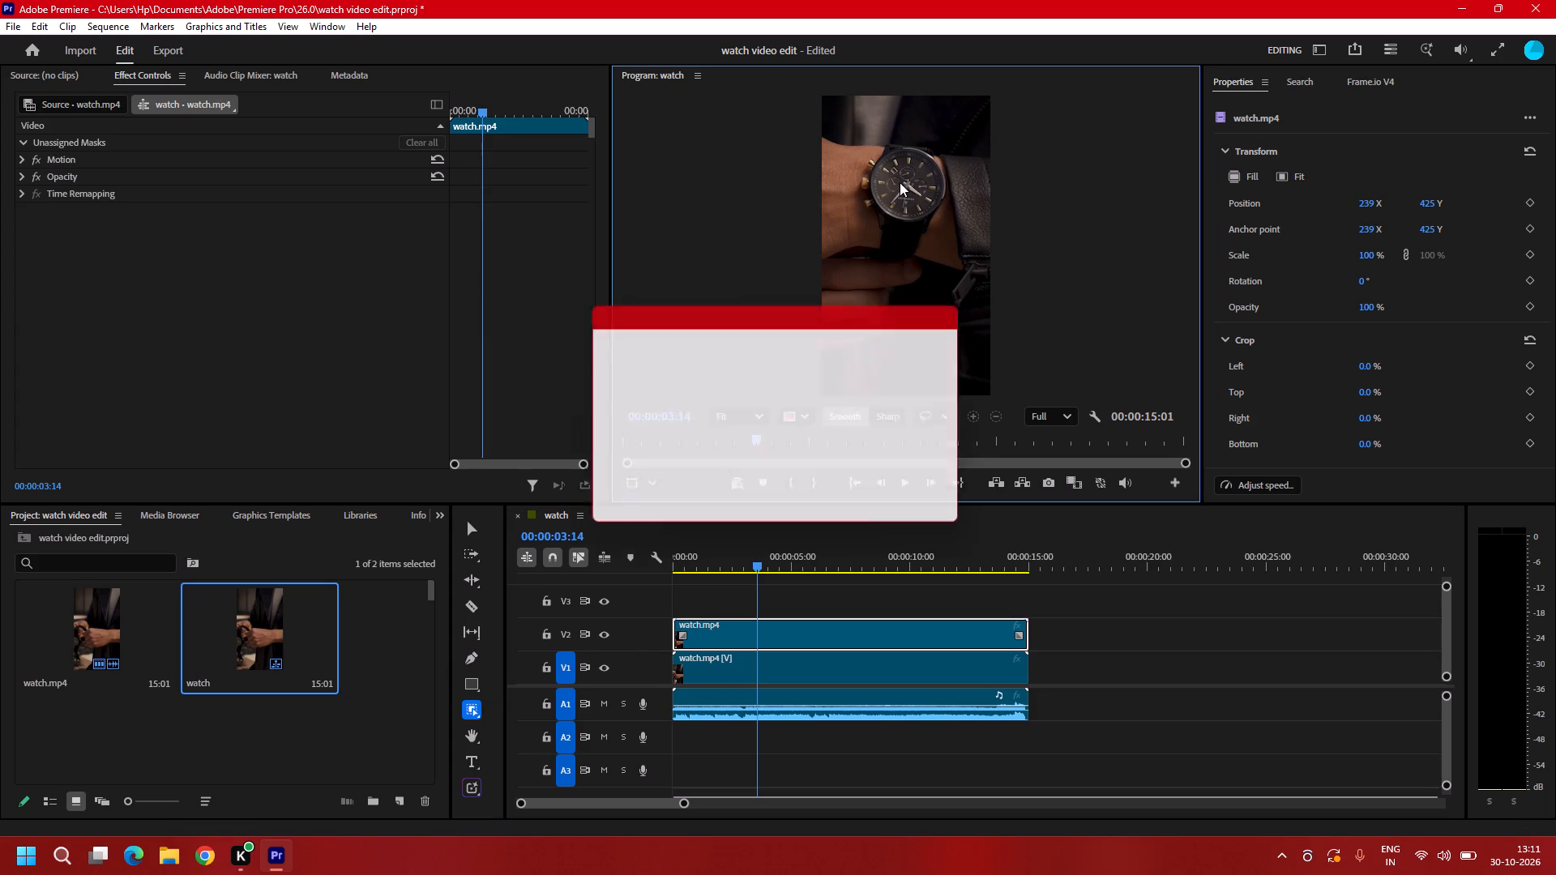
left_click(898, 169)
left_click(921, 490)
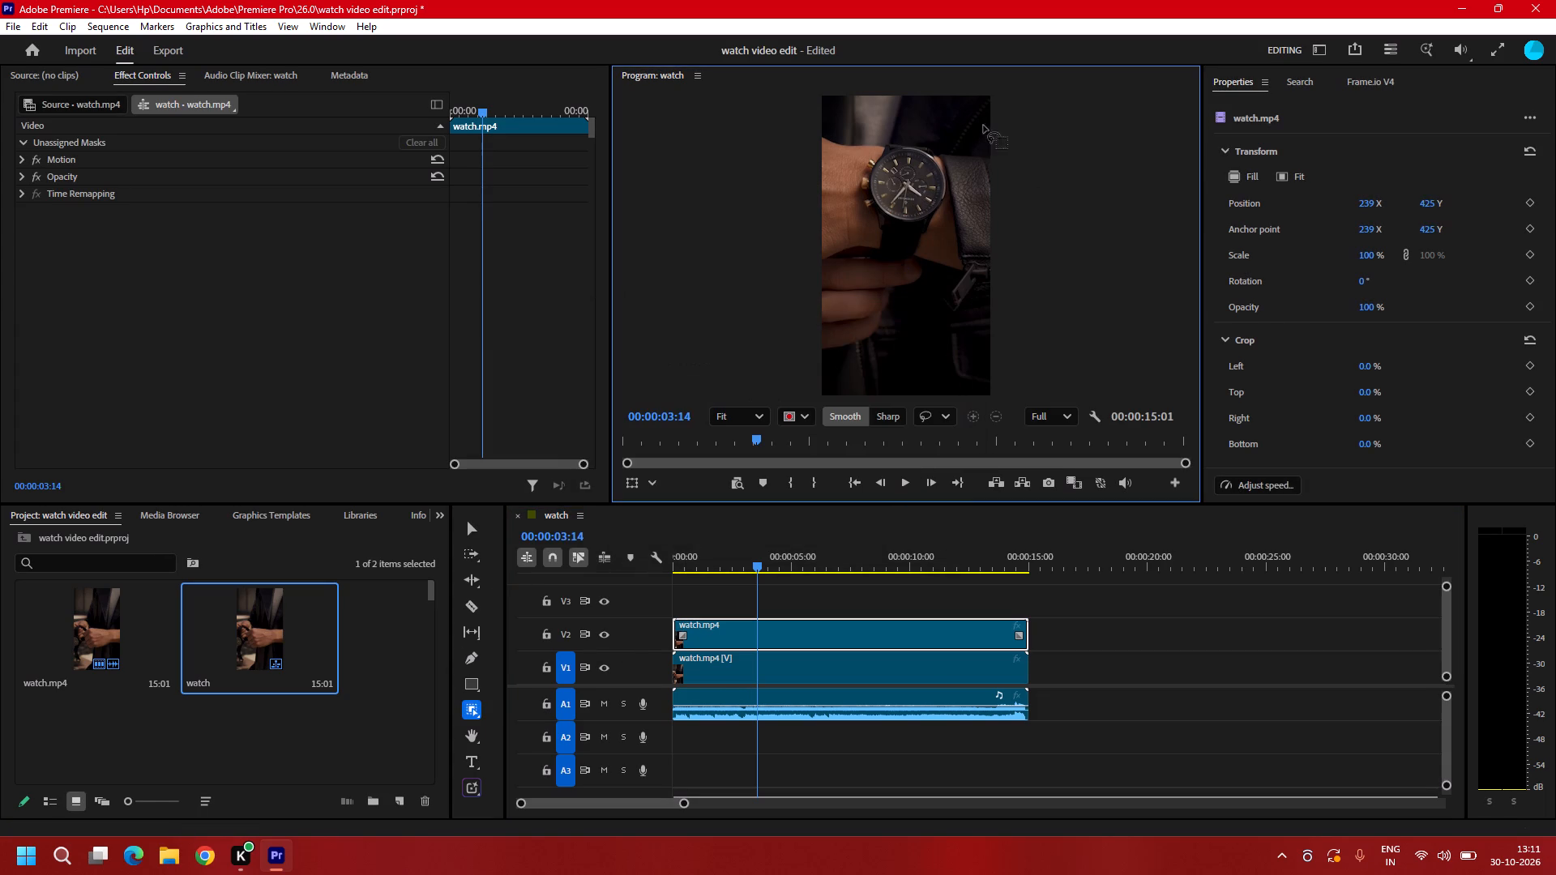
left_click(914, 140)
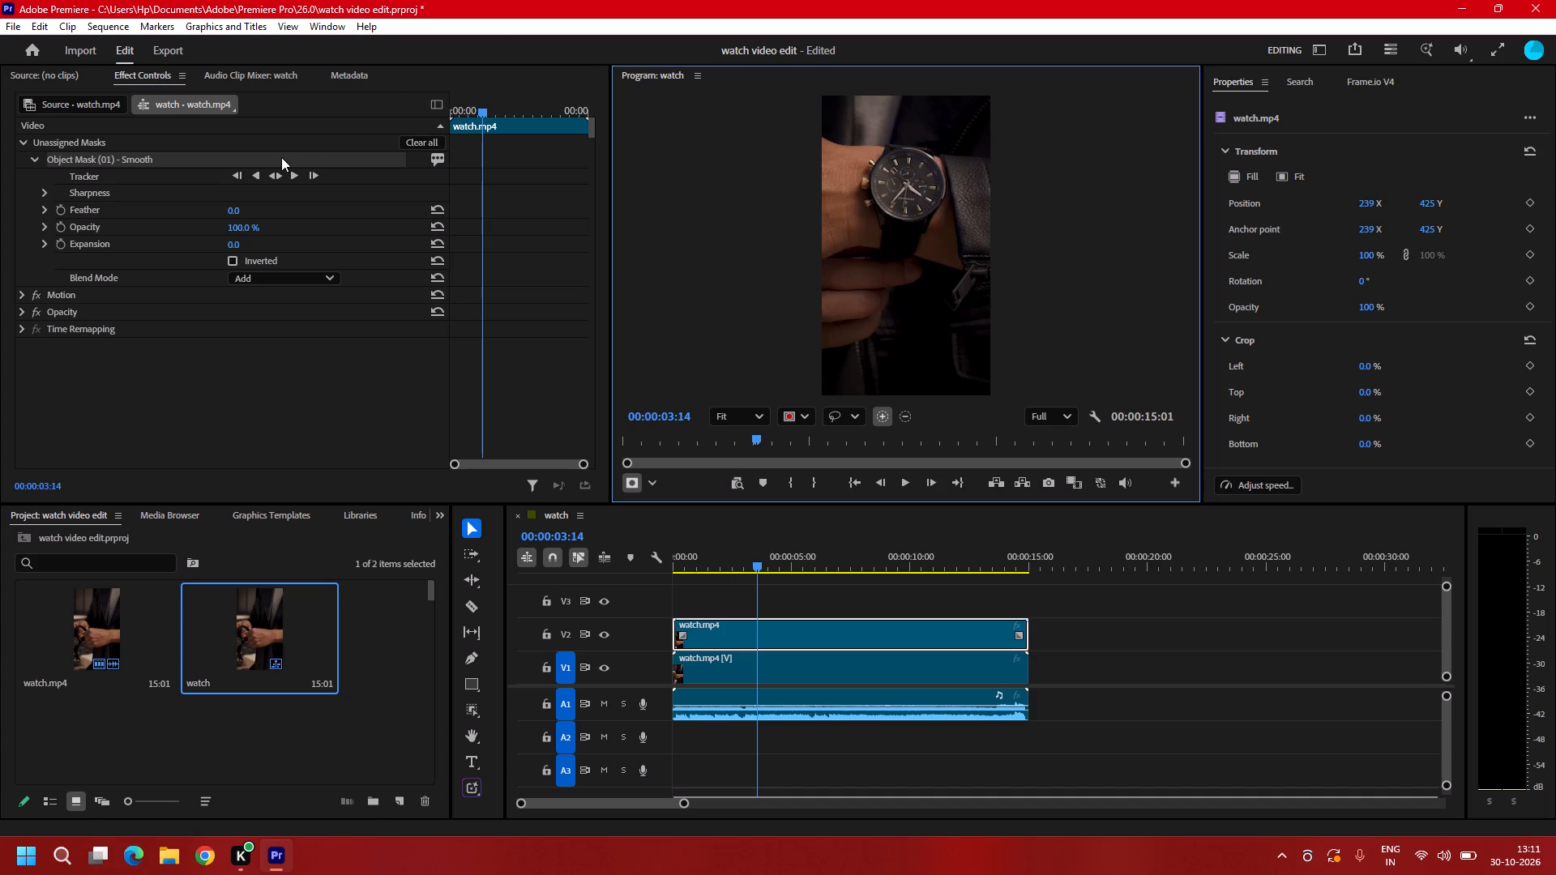
Track the wristwatch object mask both backward and forward through the V2 clip.
left_click(269, 174)
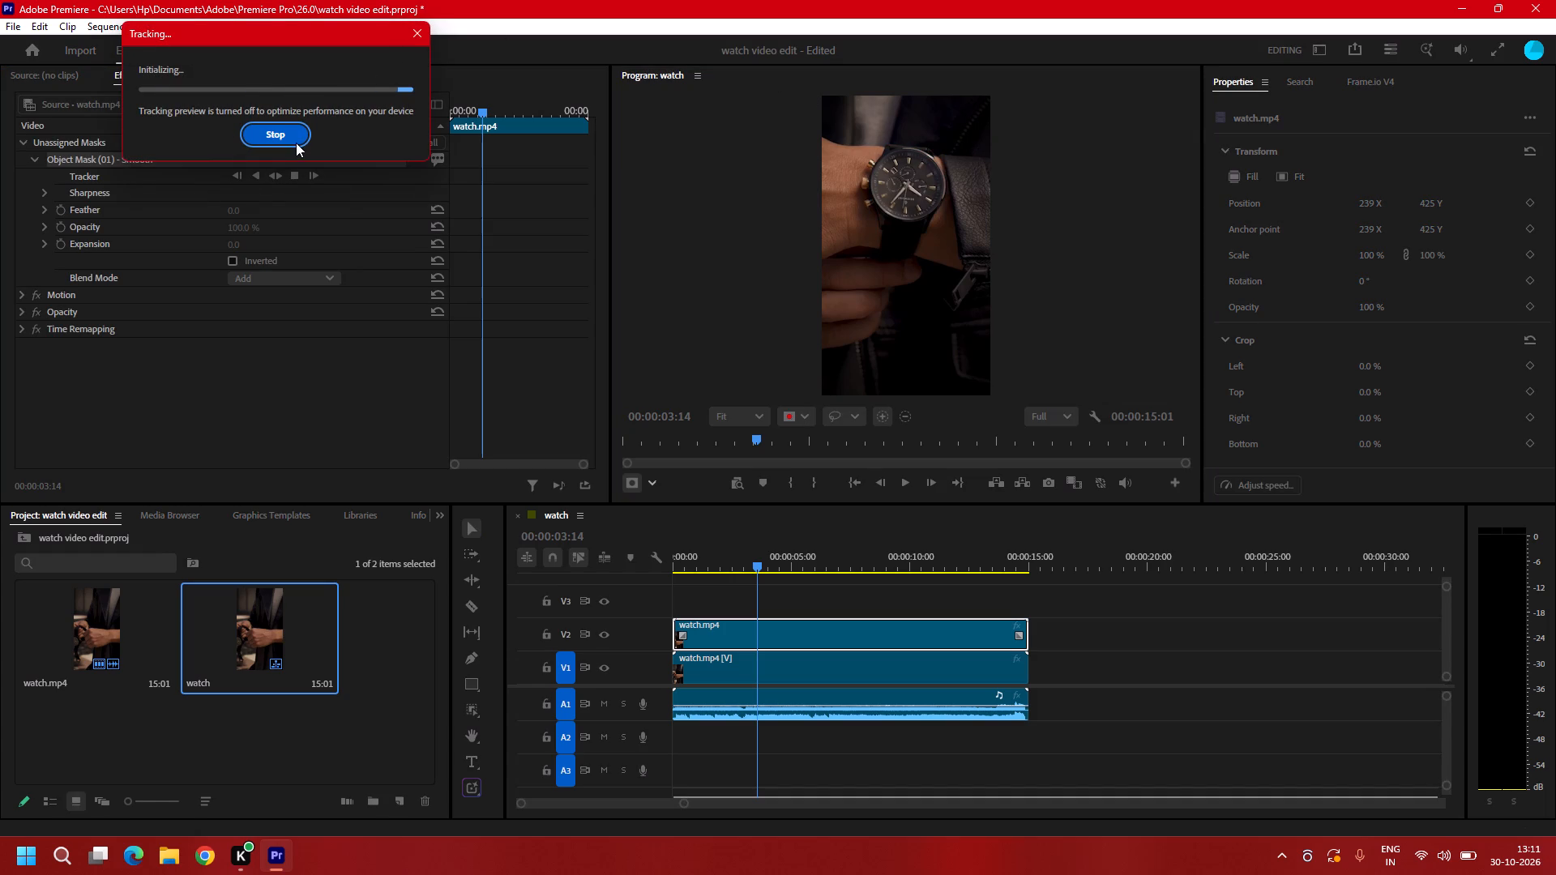
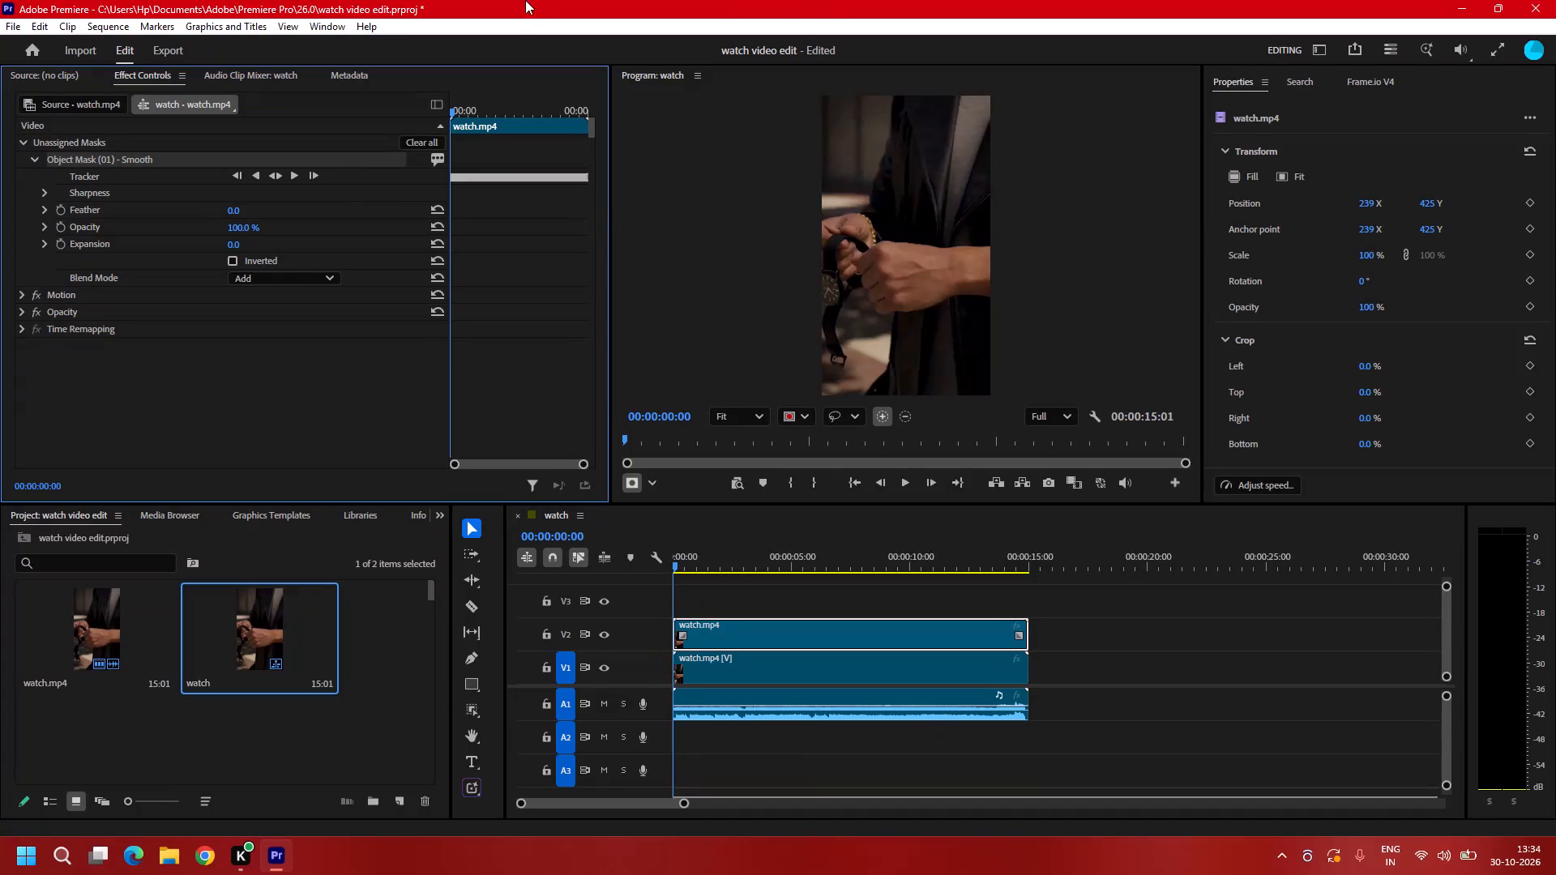
Remove the smooth wristwatch object mask from the V2 clip.
left_click(346, 160)
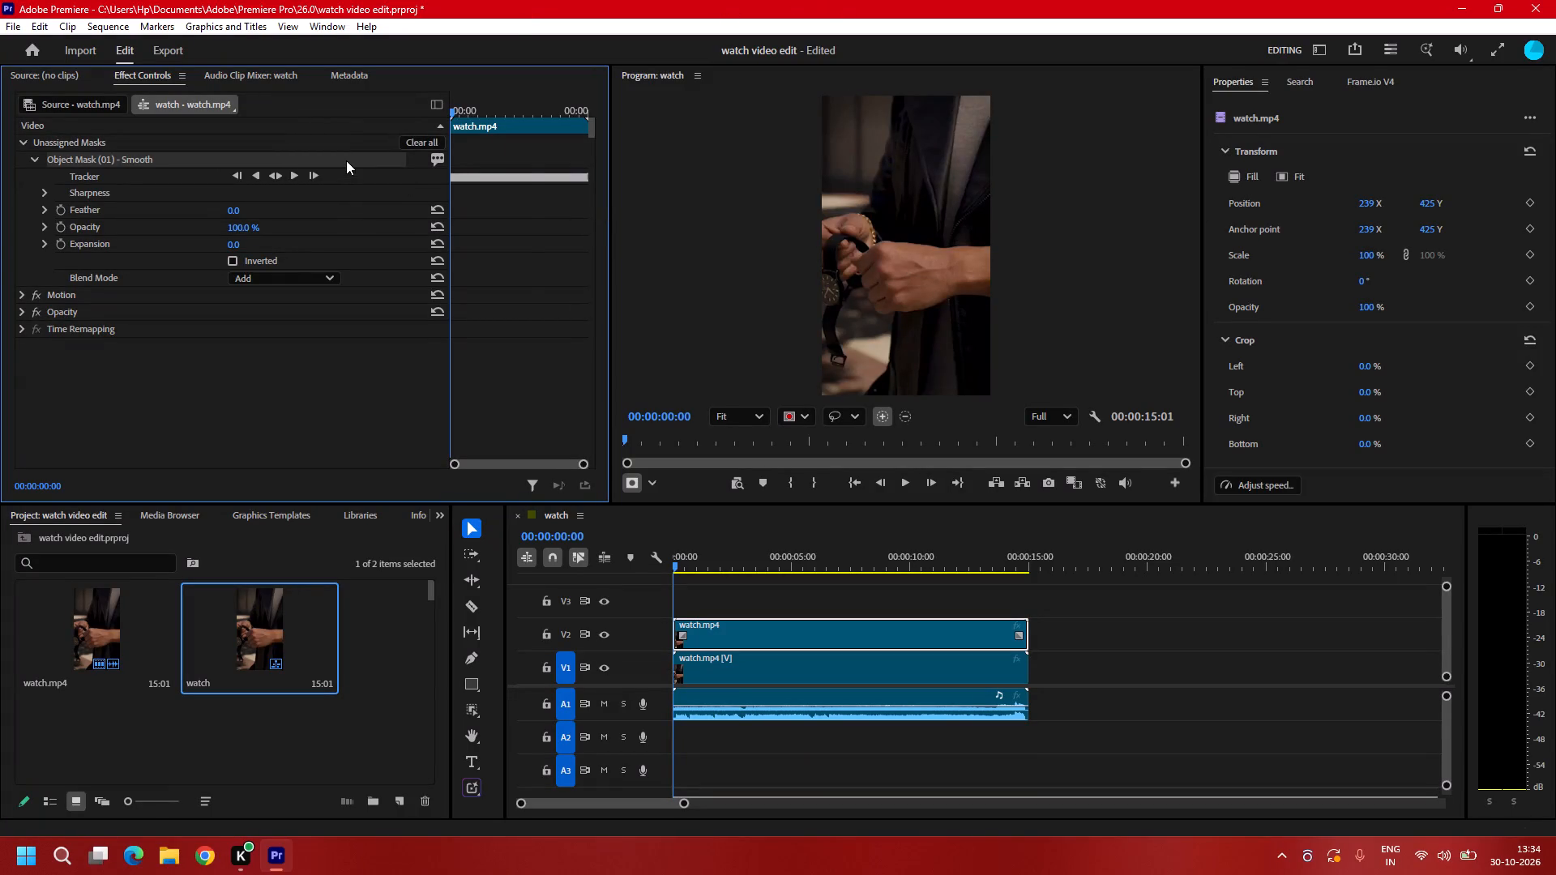
right_click(346, 160)
left_click(379, 170)
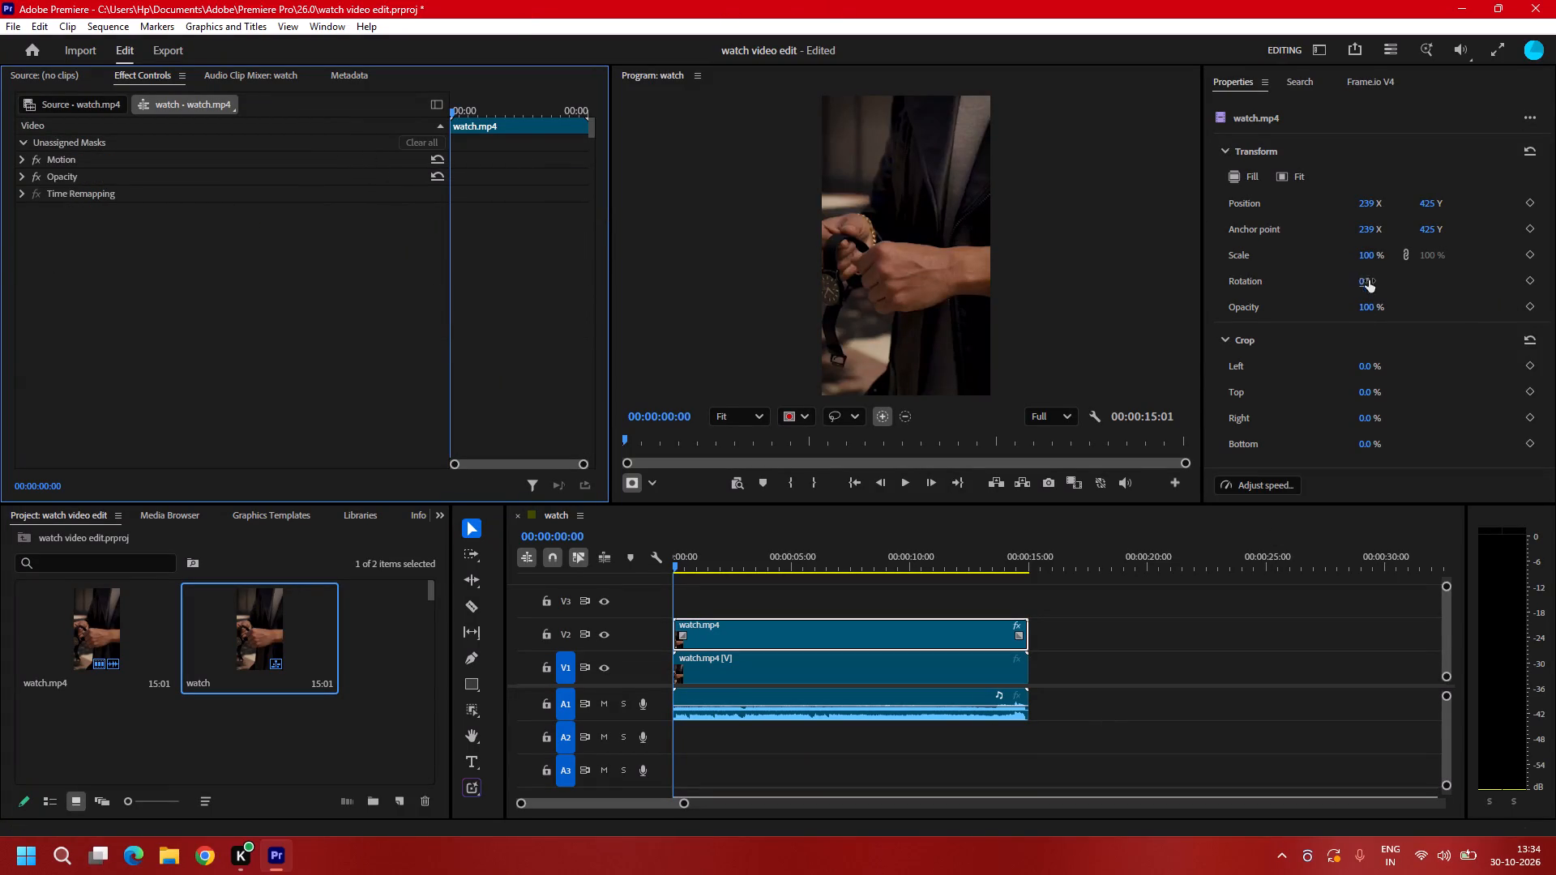
Search the effects for "flash" and try to apply the Flash video transition at the start of the V2 clip.
left_click(433, 520)
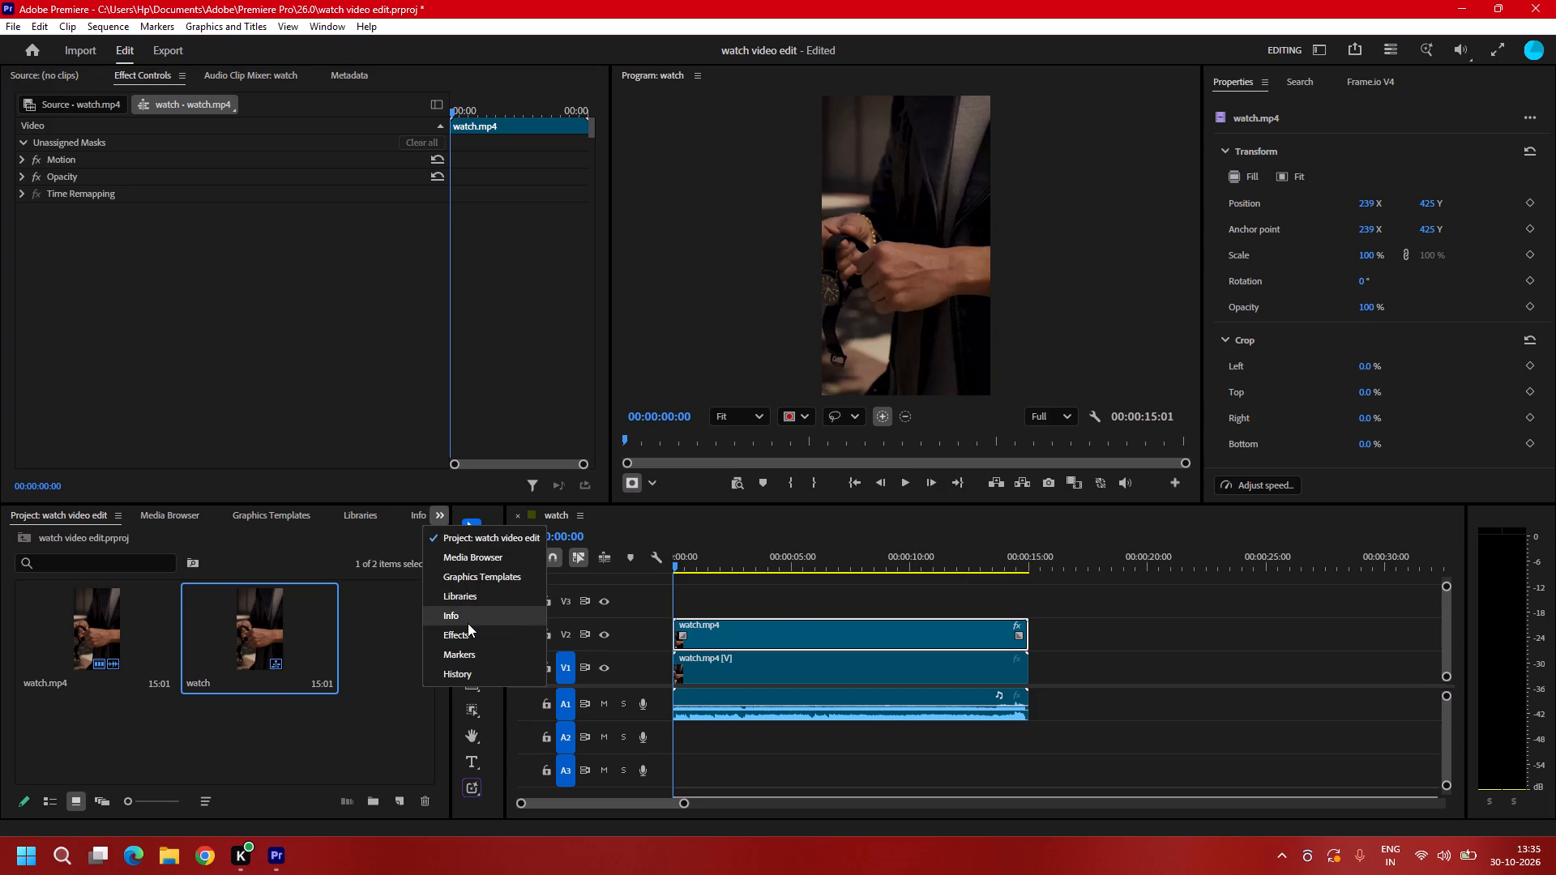
left_click(470, 633)
left_click(105, 541)
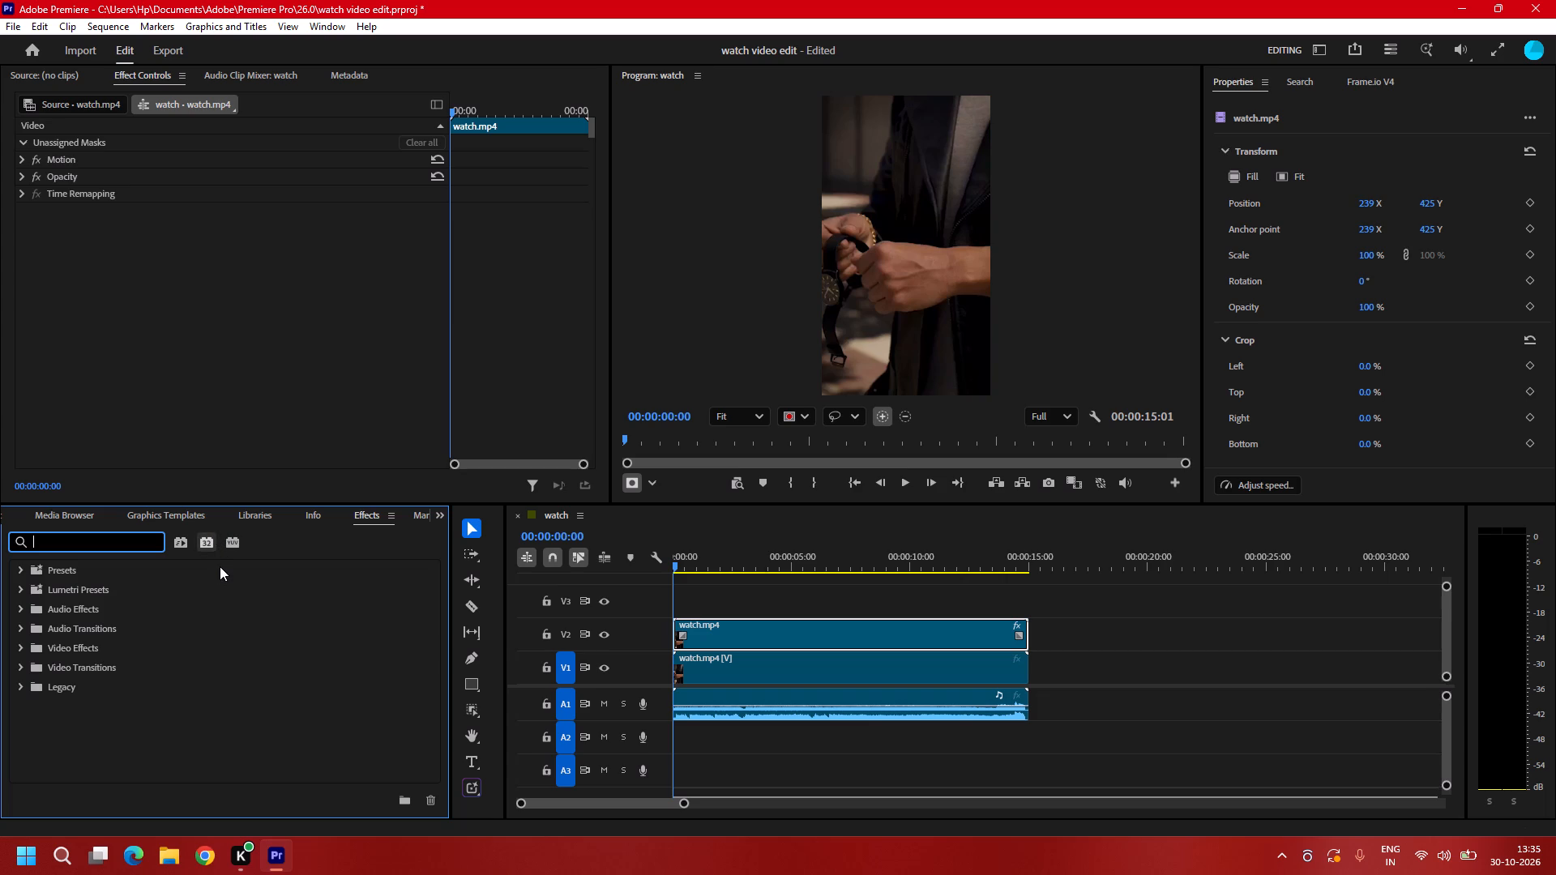
key("f")
type("lash")
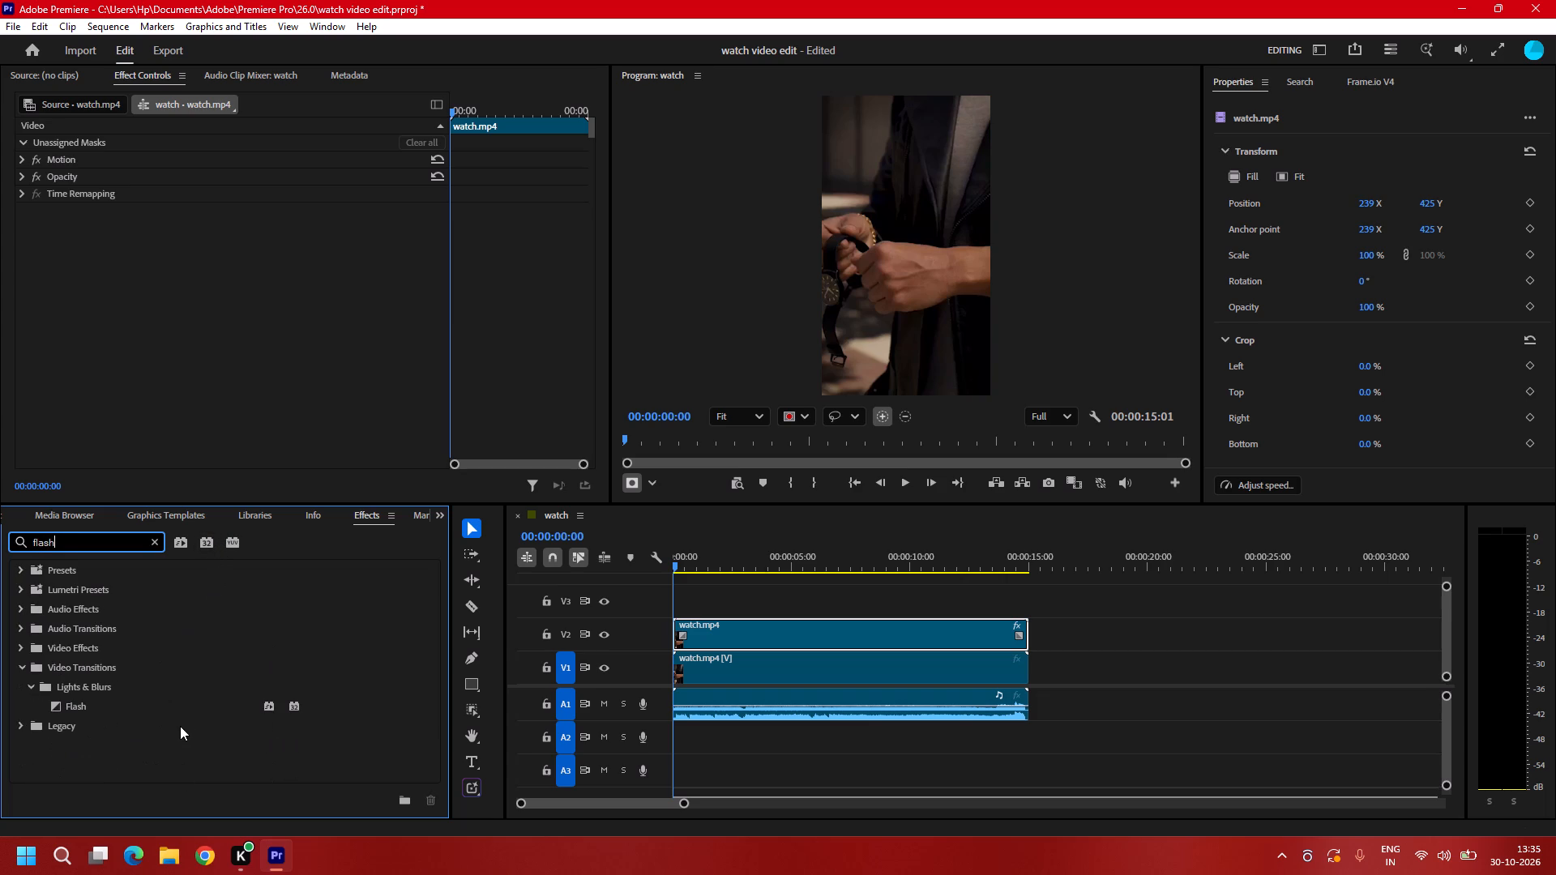
left_click_drag(182, 710, 683, 642)
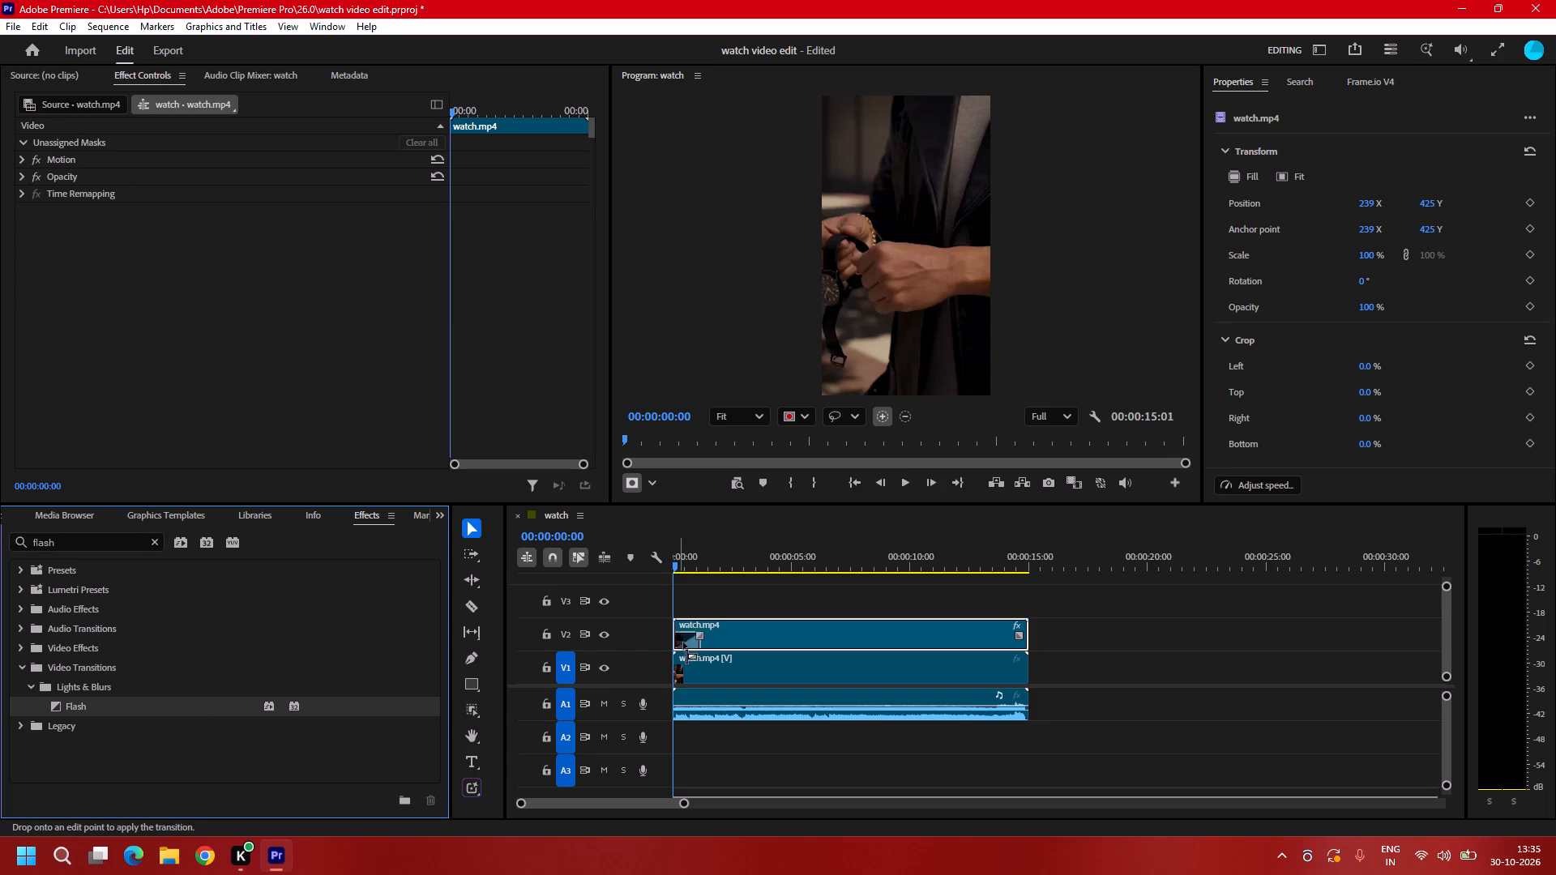
left_click_drag(683, 642, 712, 636)
left_click(712, 636)
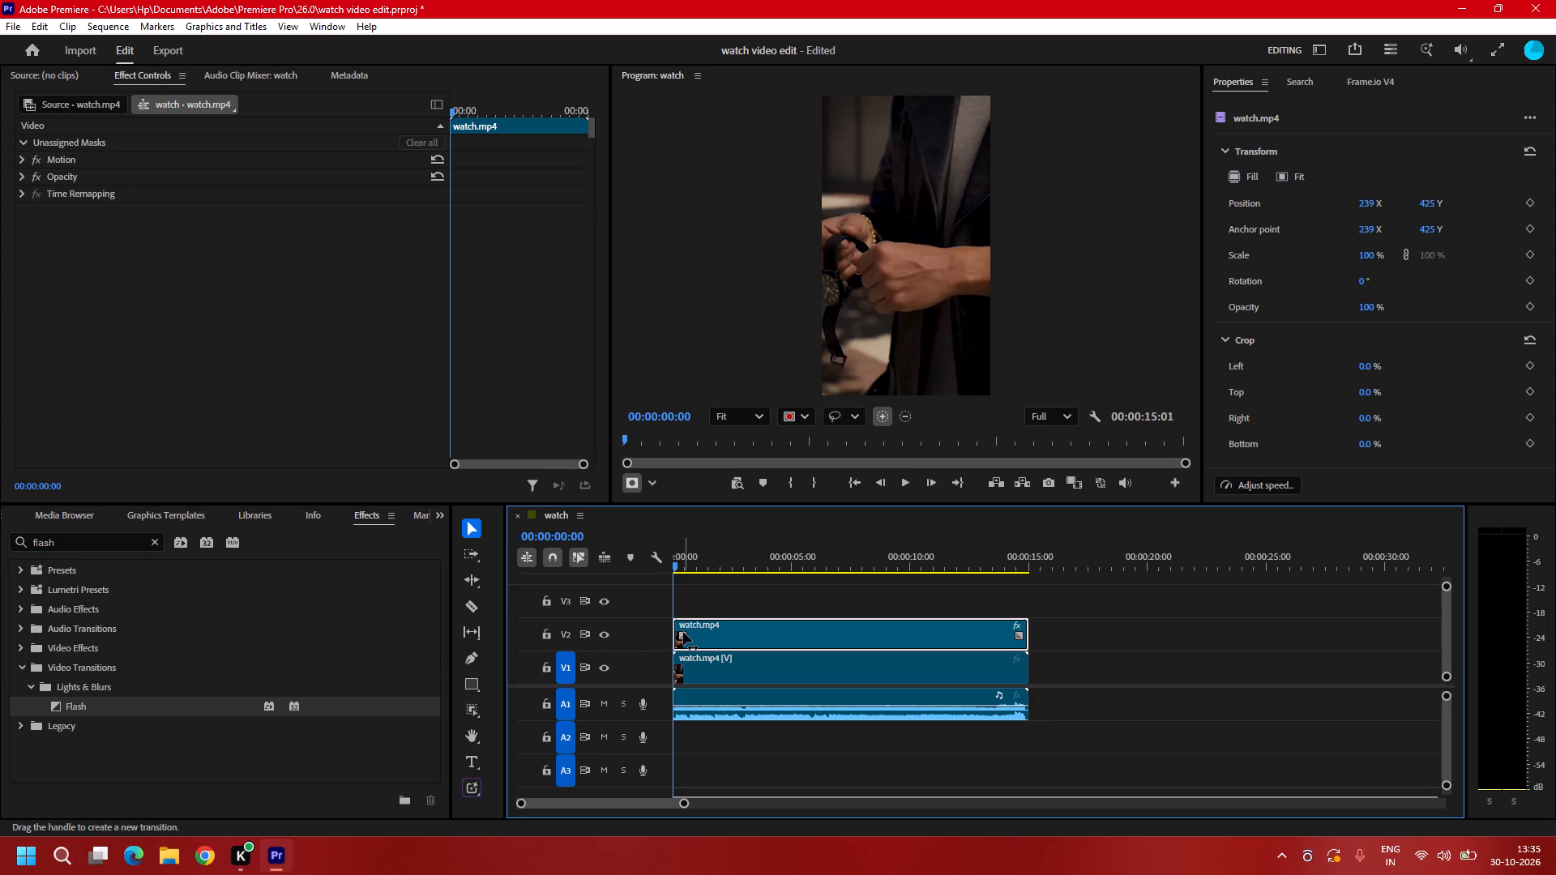
Create a Cross Dissolve from the V2 clip's start, stretch it across the whole clip, and start playback from the beginning.
left_click_drag(683, 632, 850, 641)
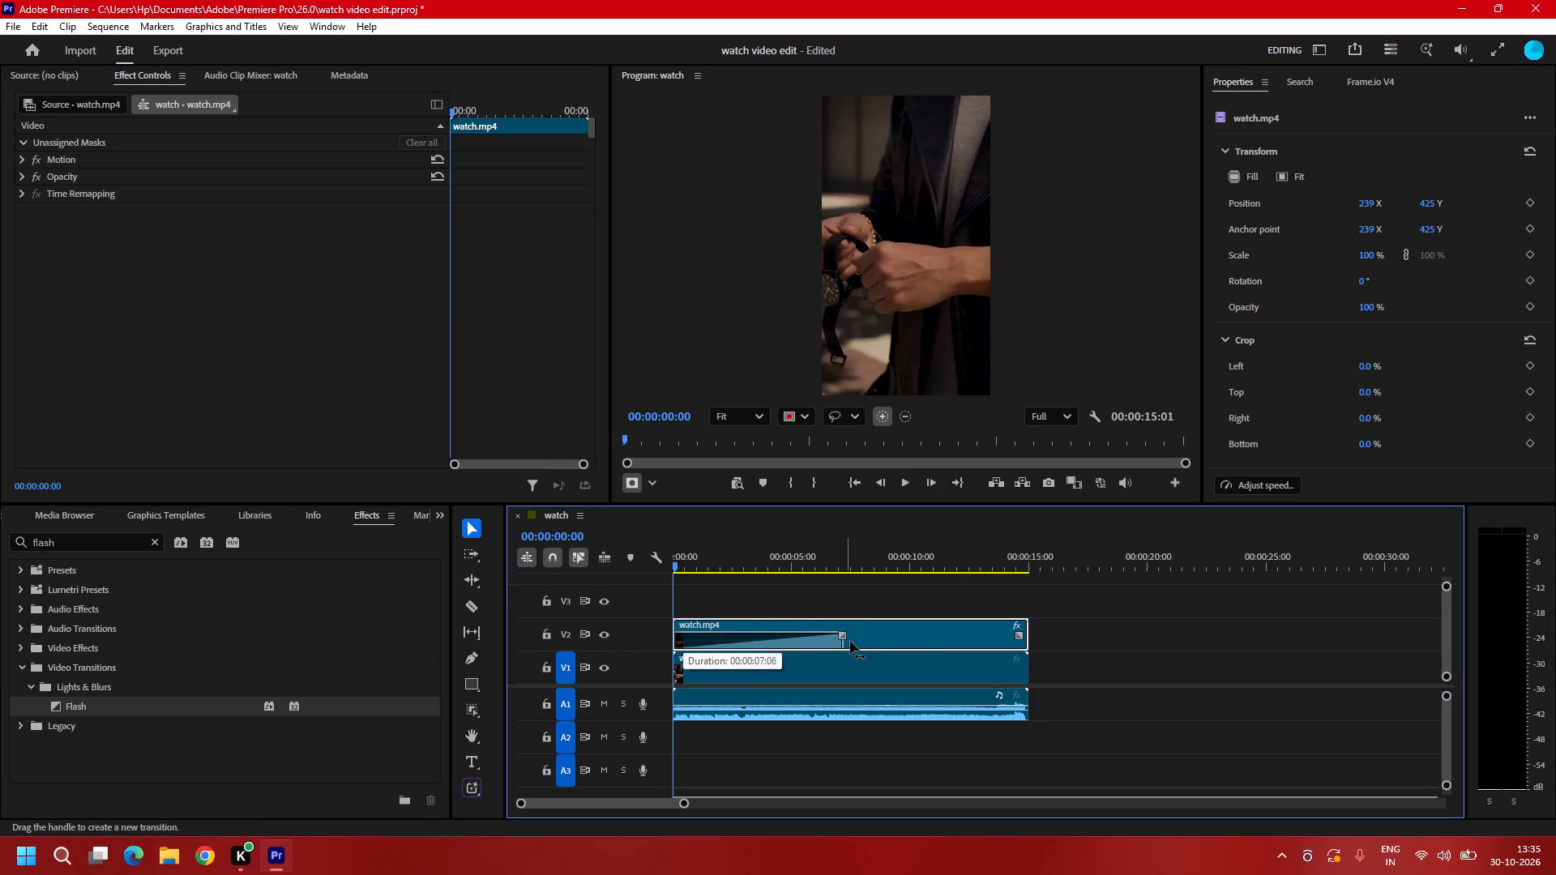
left_click_drag(850, 641, 1031, 646)
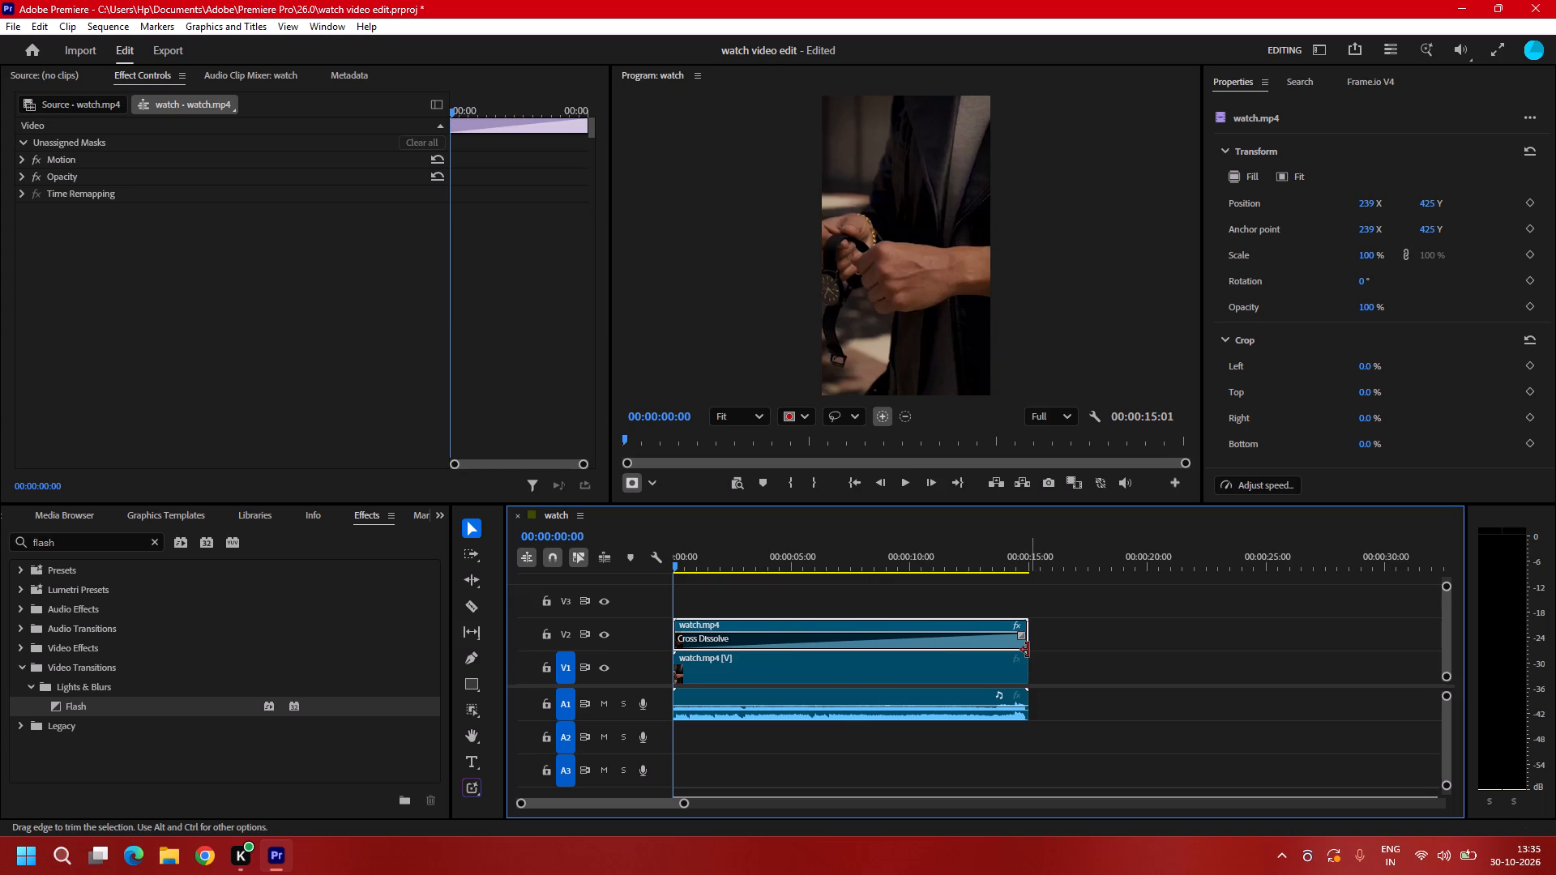
key("space")
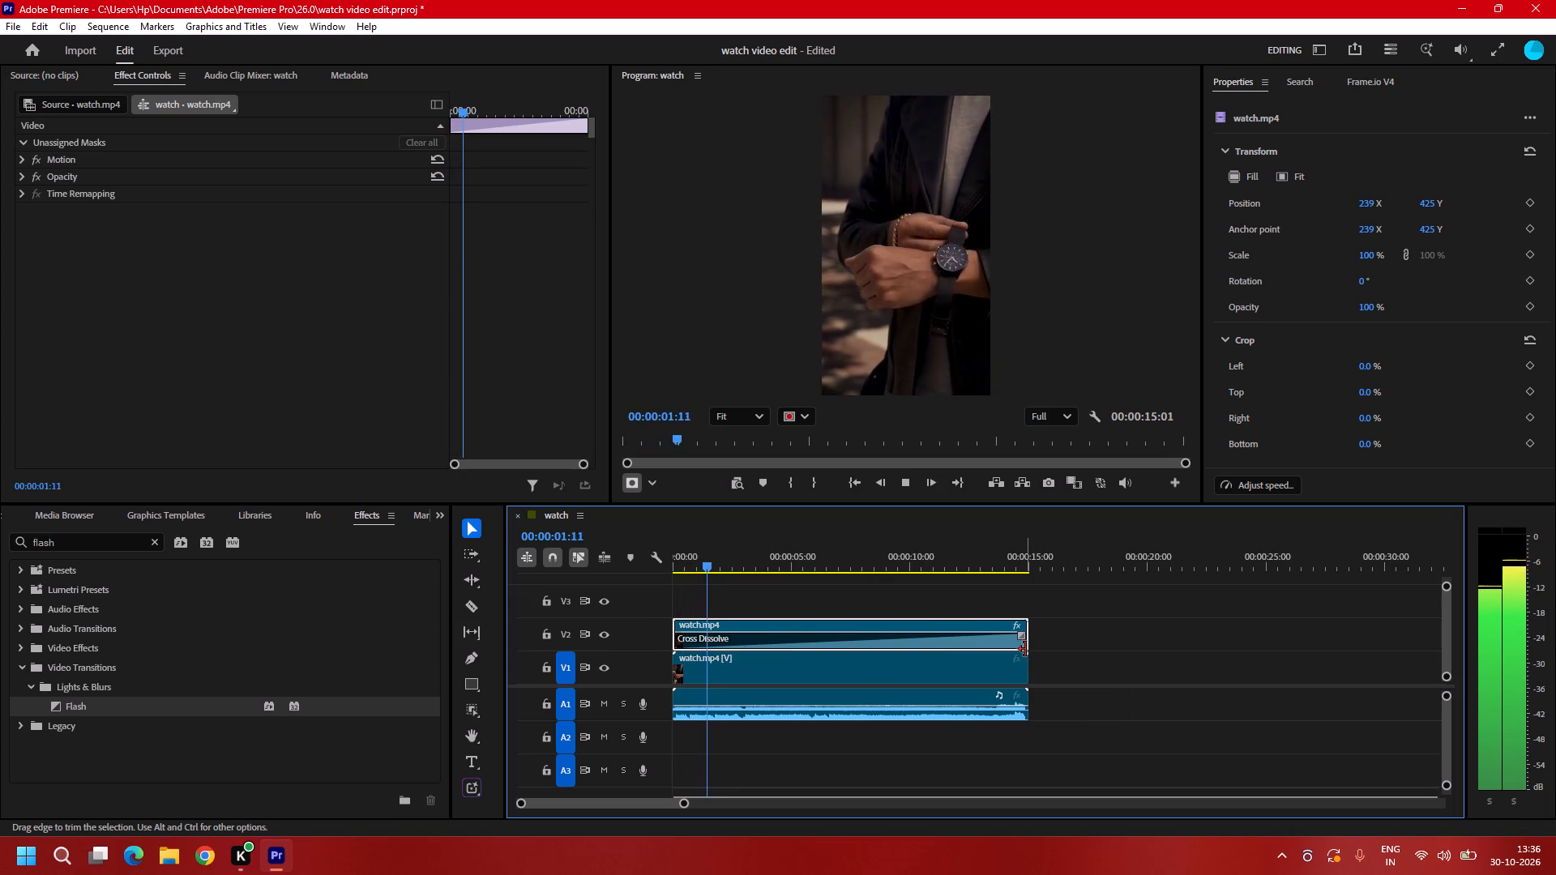
Replace the Cross Dissolve on the V2 clip with the Flash transition and preview it in playback.
left_click_drag(148, 702, 151, 702)
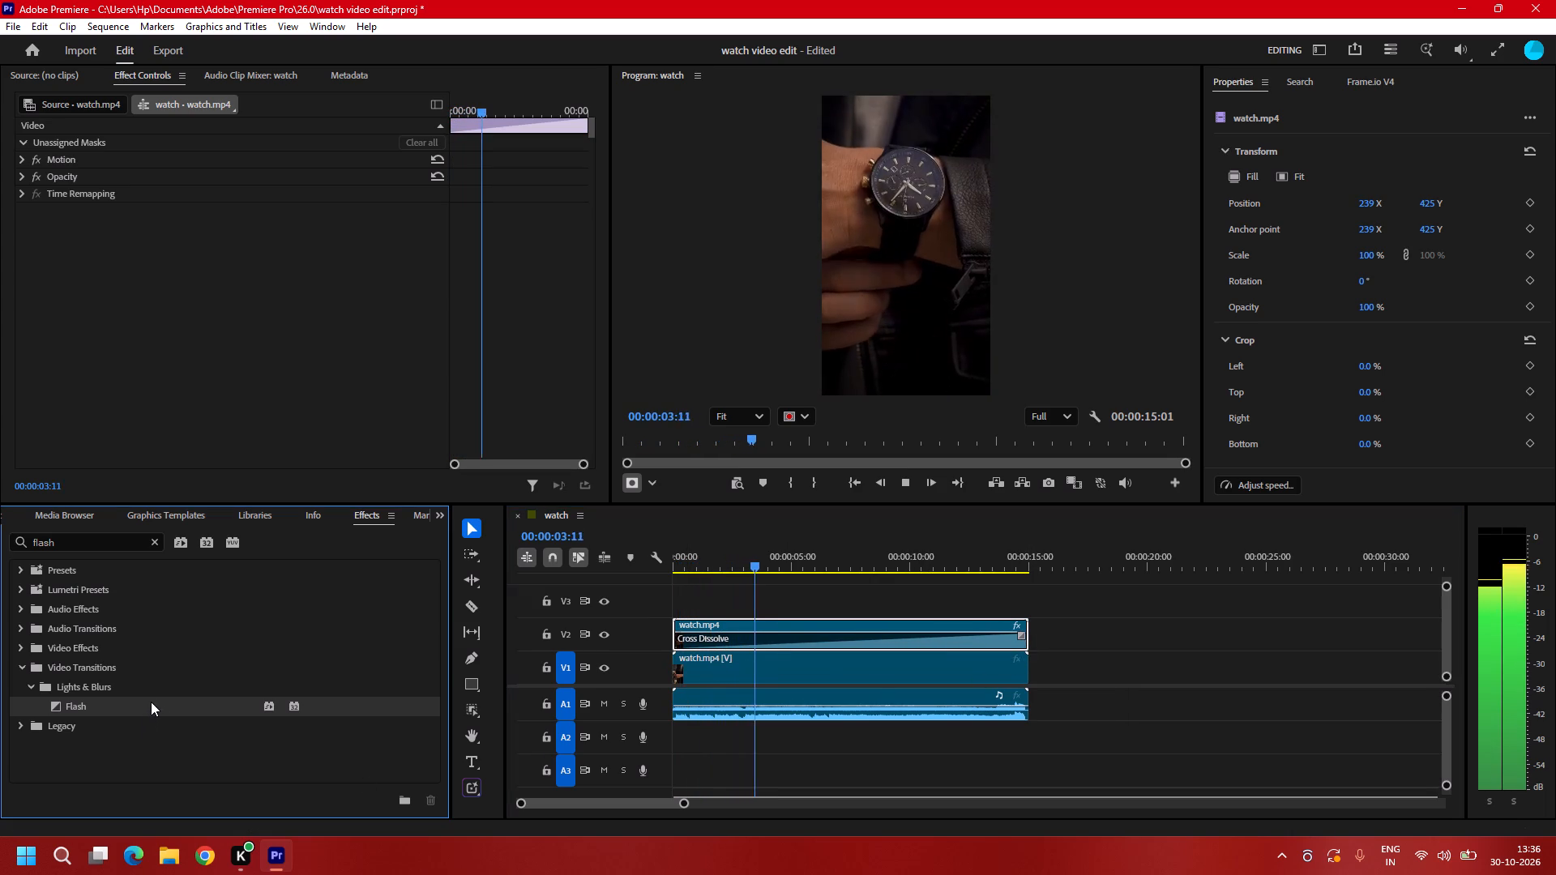
left_click_drag(151, 702, 705, 634)
left_click(705, 634)
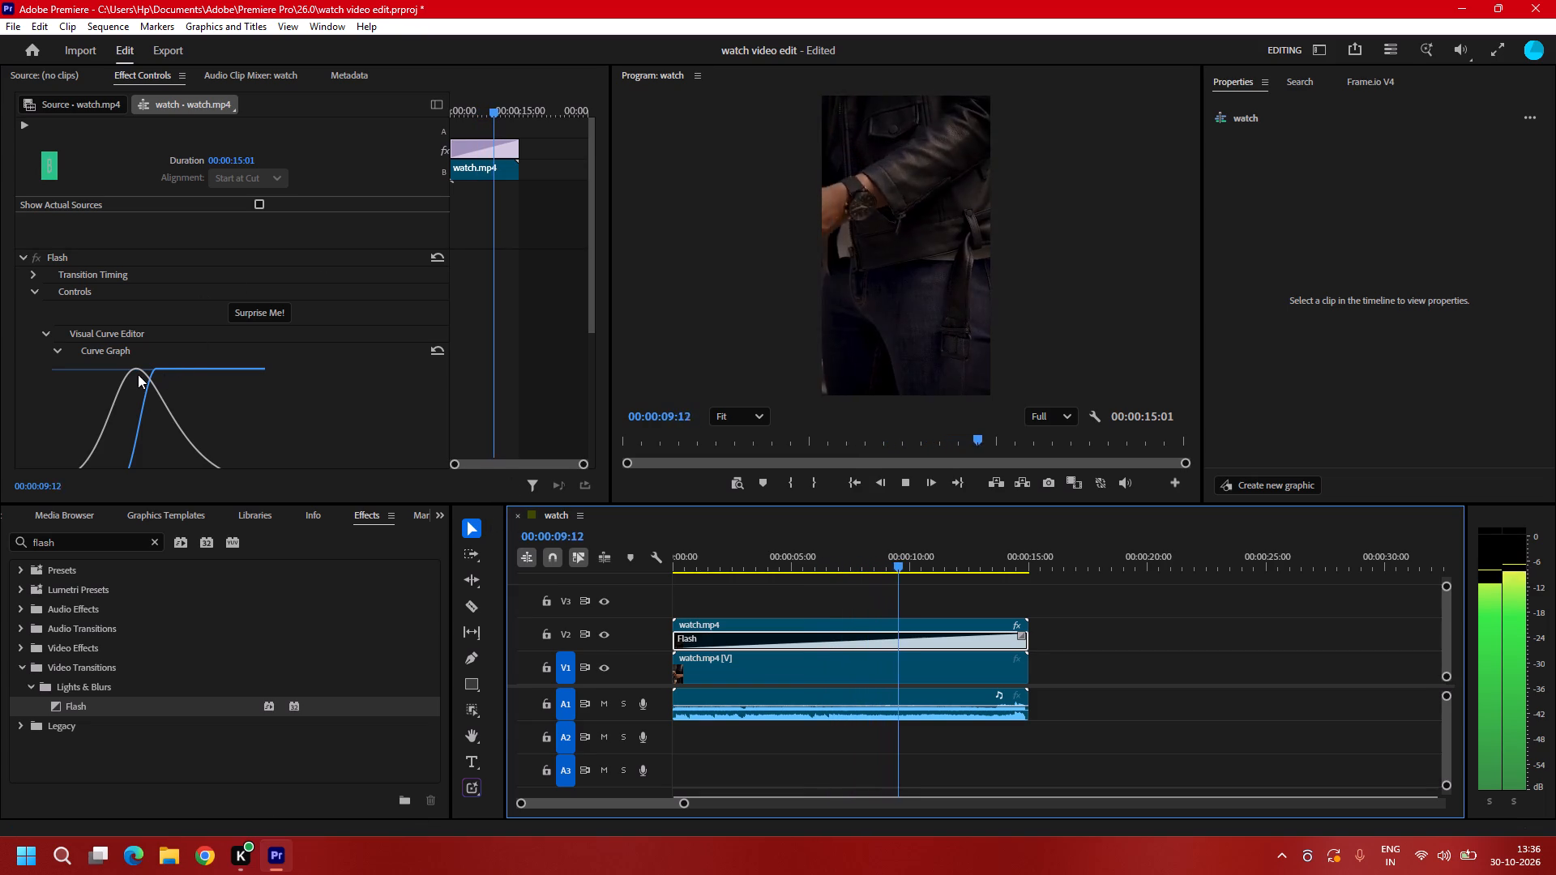
key("space")
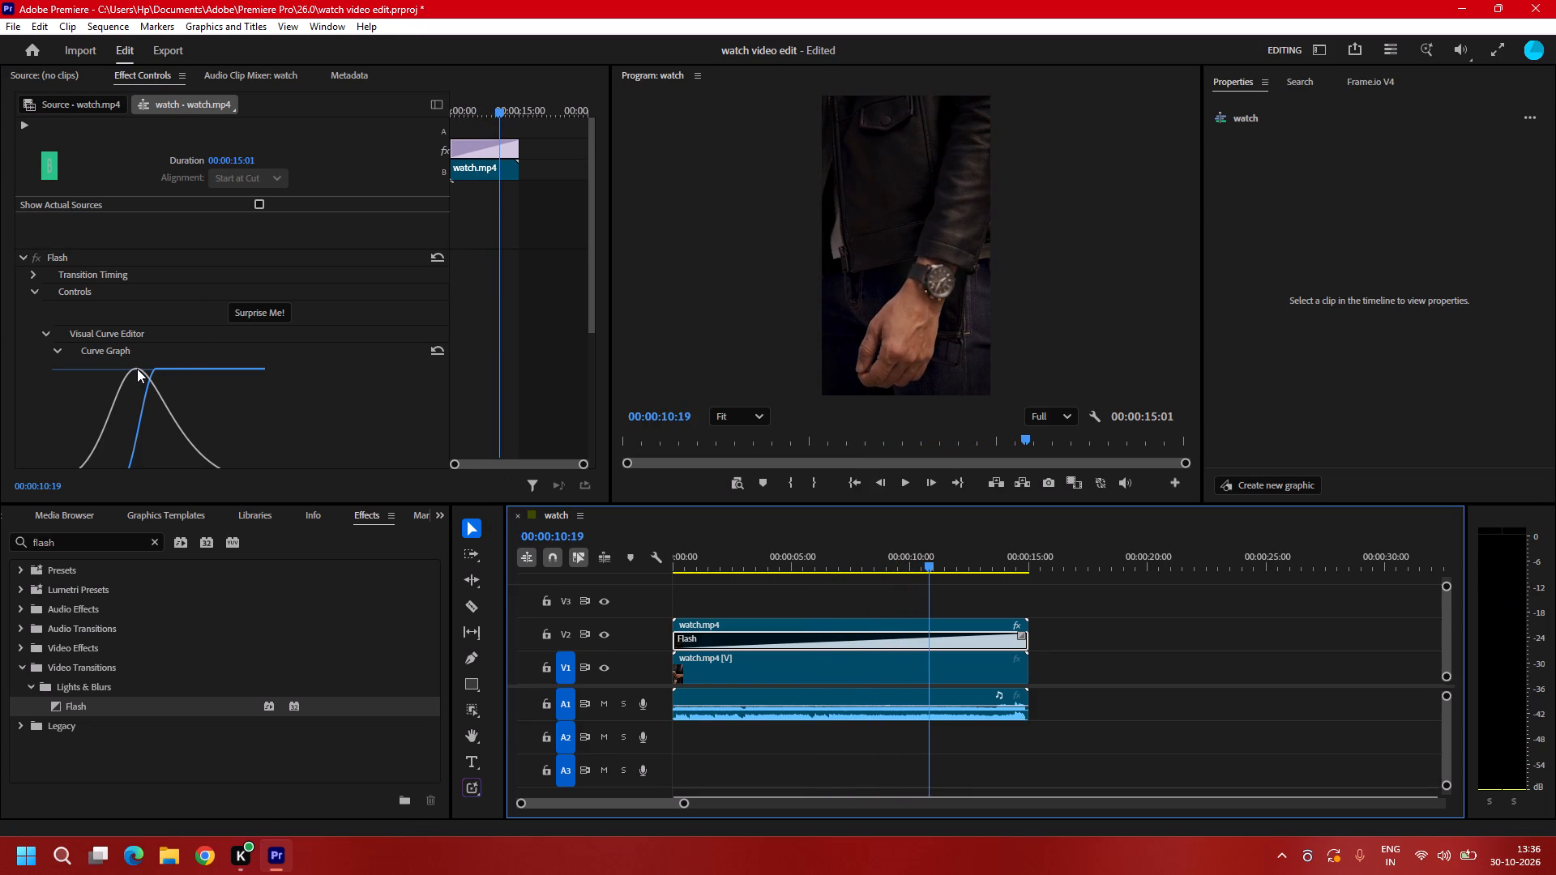
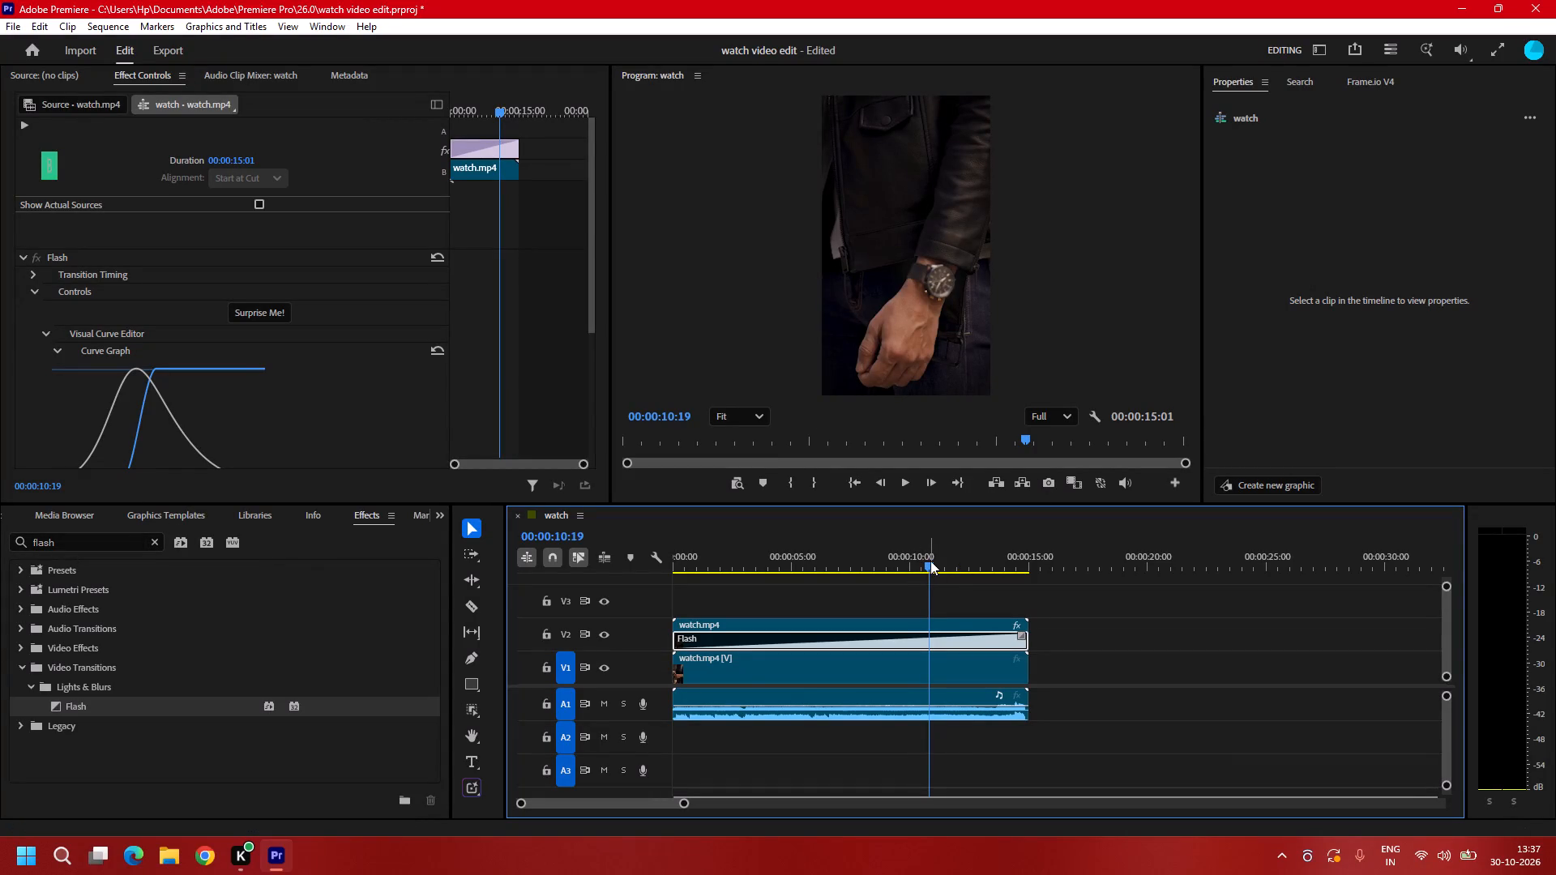
Play the sequence from the beginning and turn on Show Actual Sources for the Flash transition.
left_click_drag(930, 561, 691, 710)
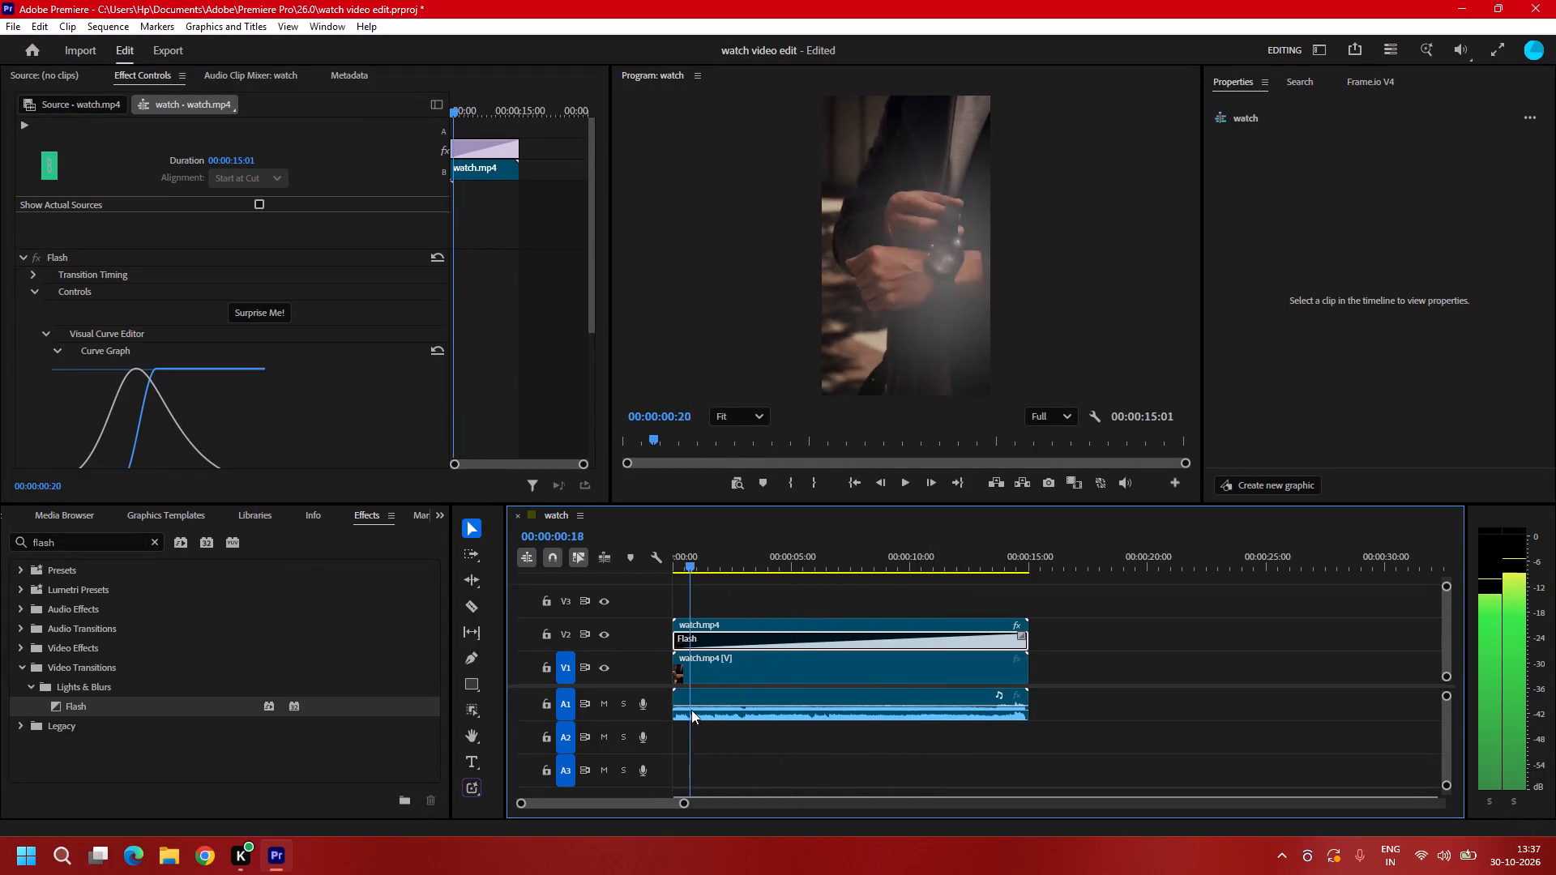
left_click_drag(691, 710, 652, 741)
key("space")
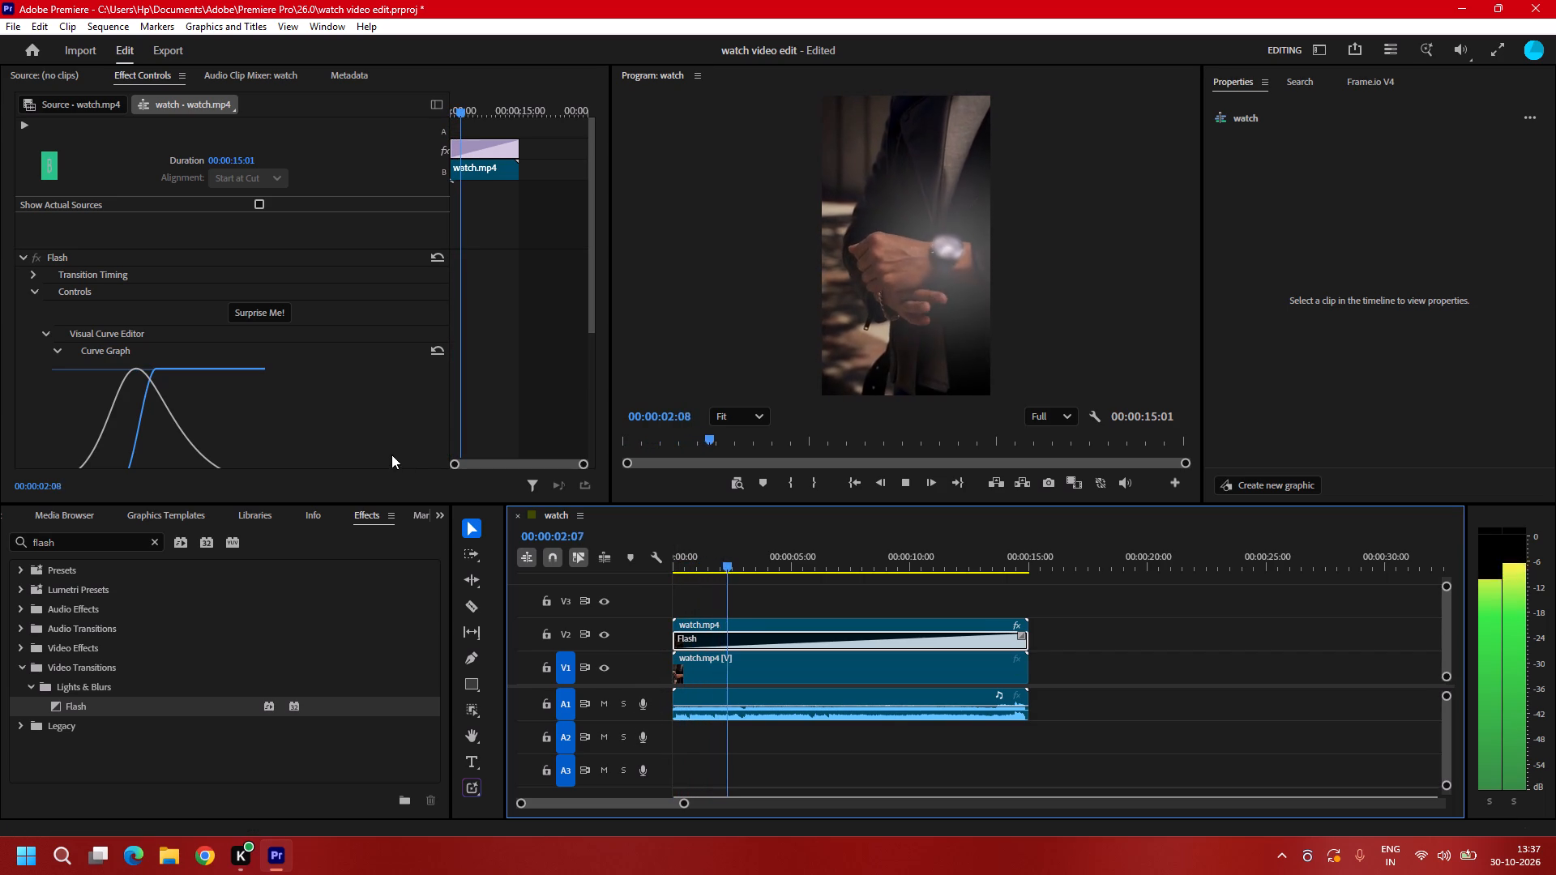
left_click(259, 203)
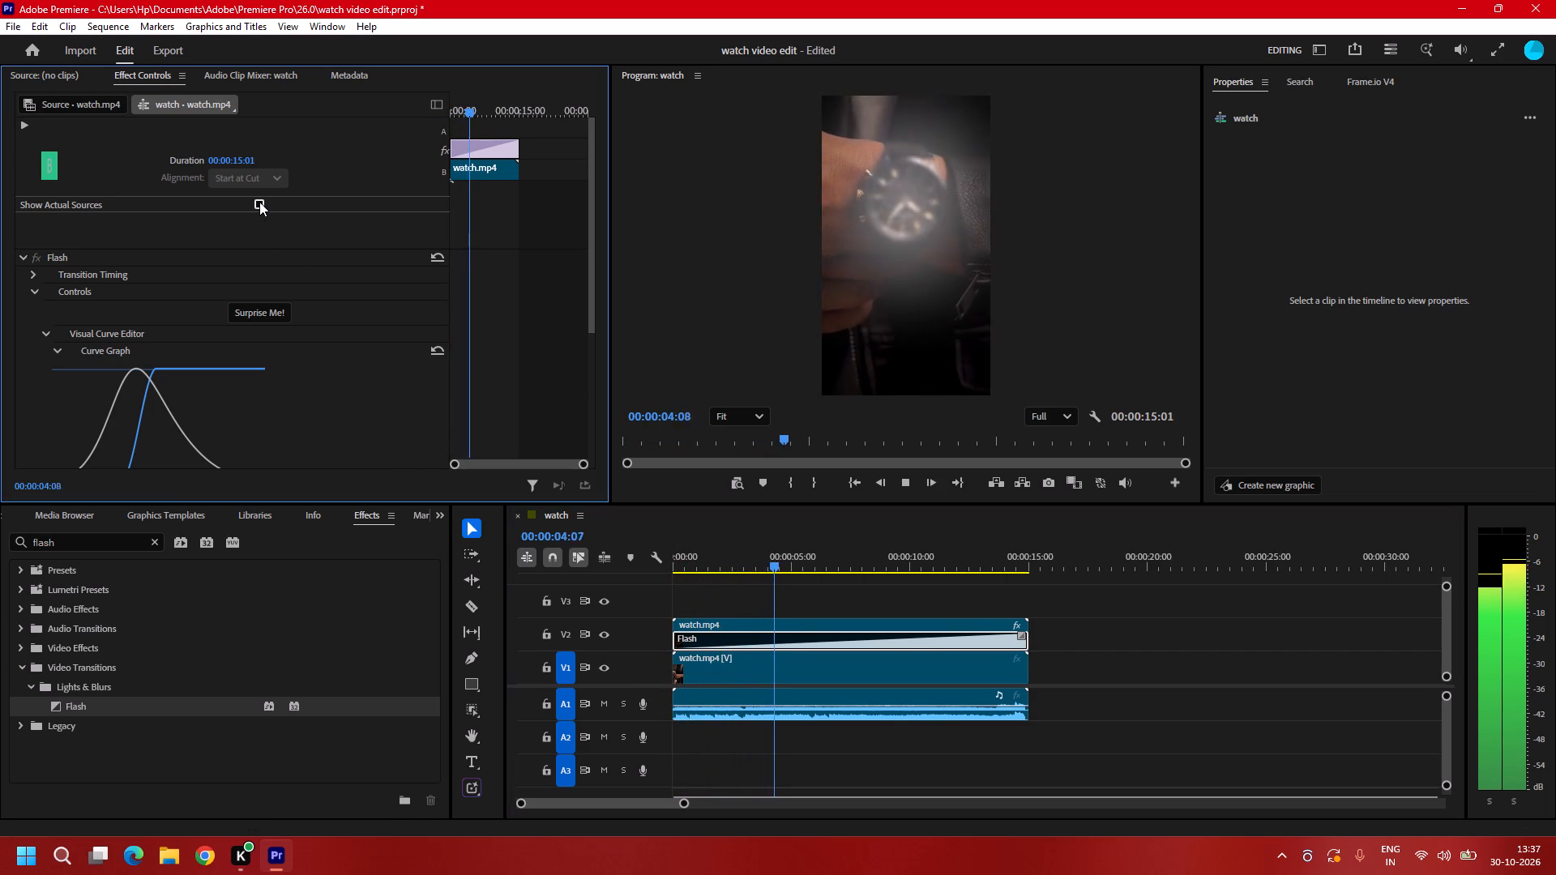
left_click(259, 202)
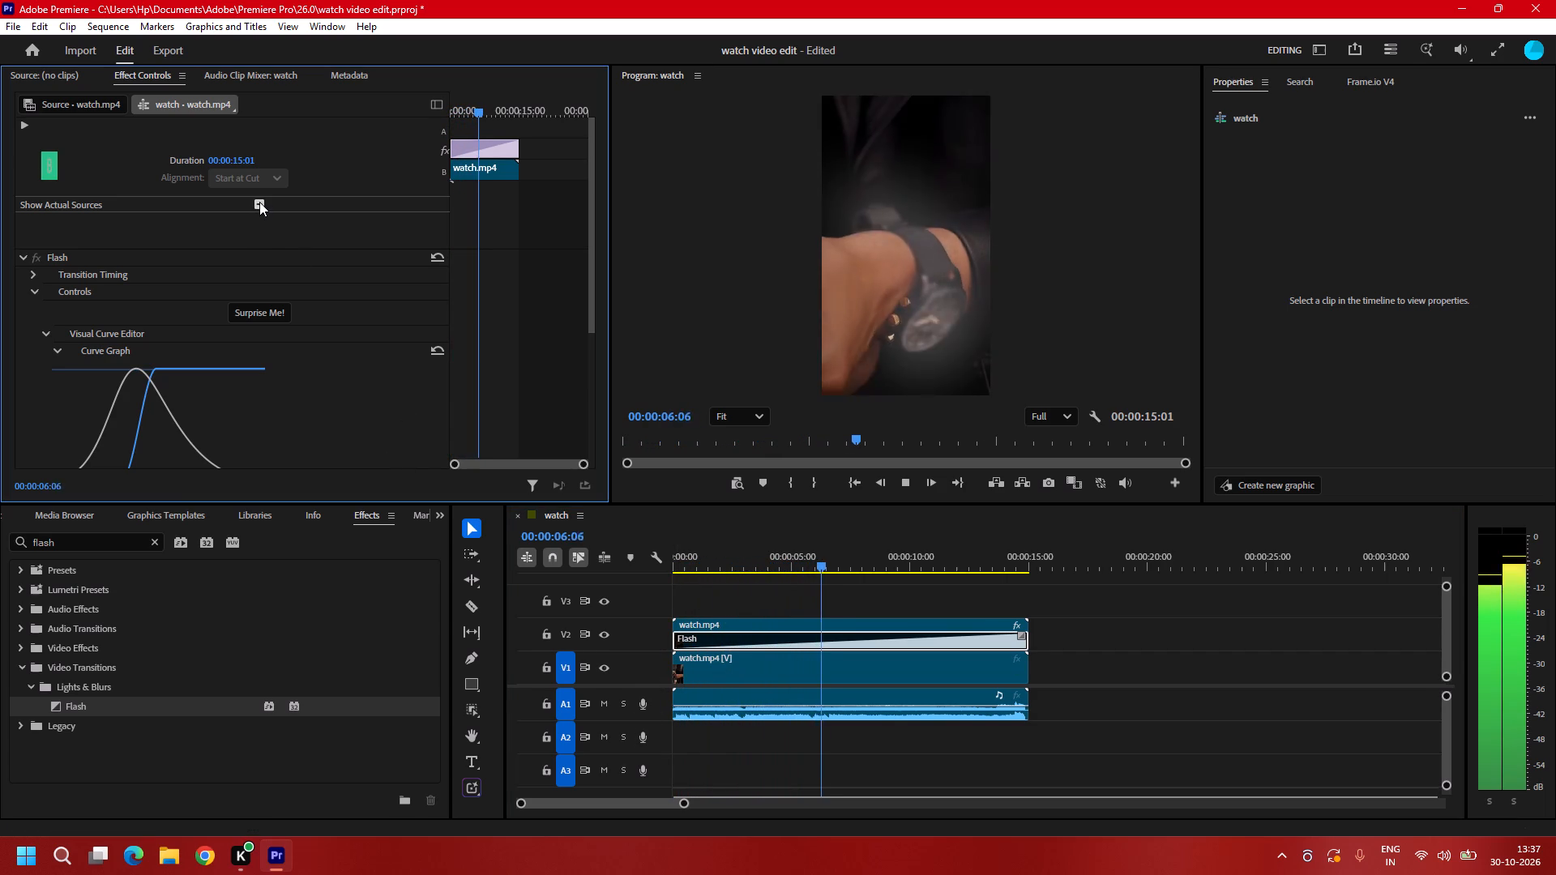
left_click(259, 202)
left_click(259, 202)
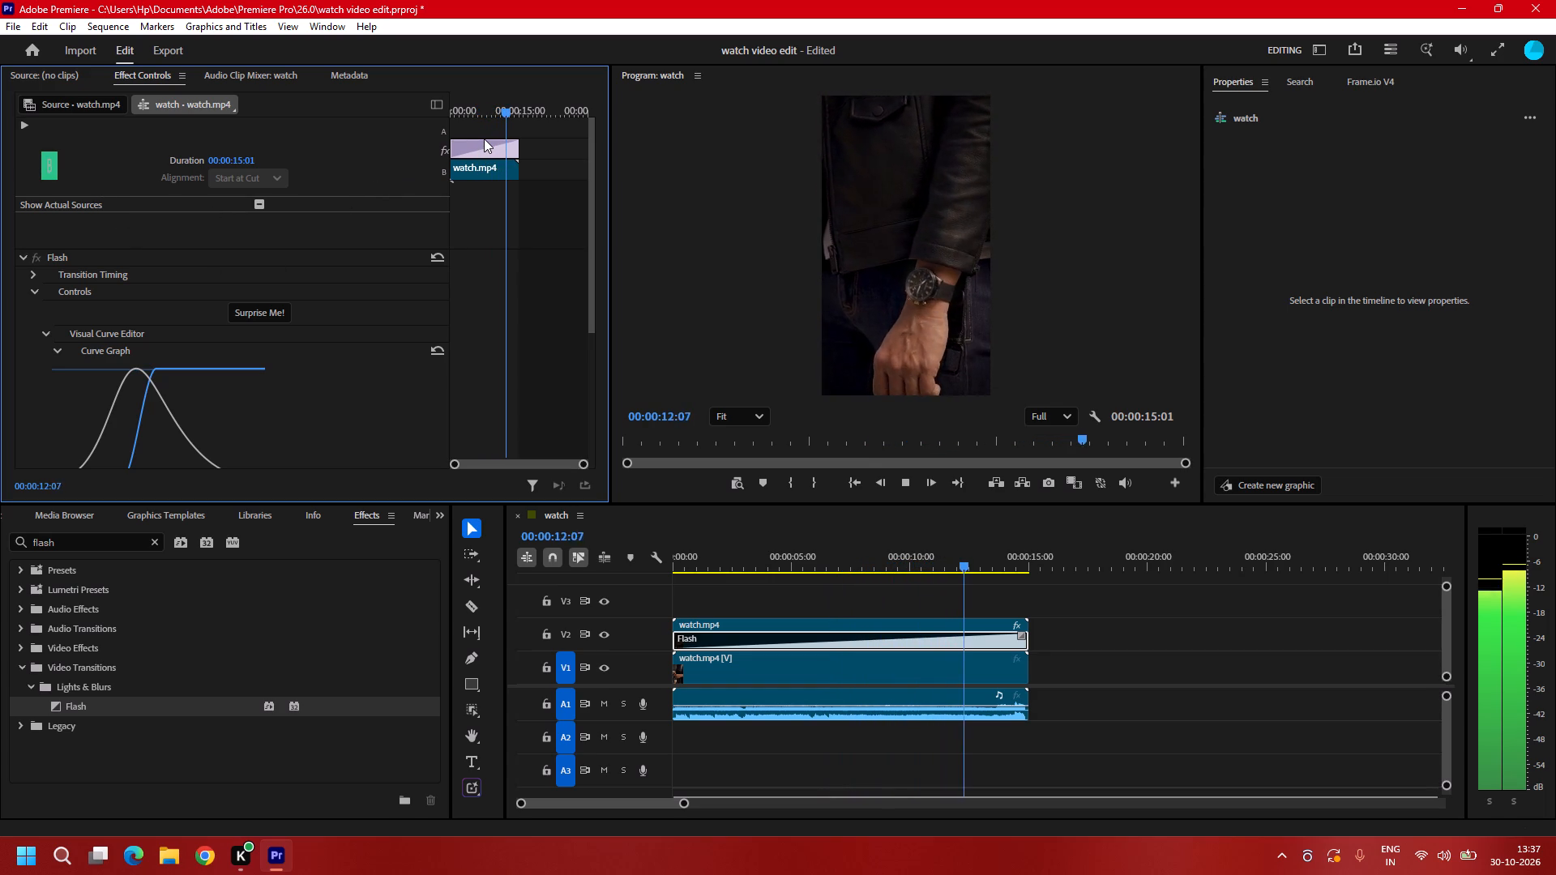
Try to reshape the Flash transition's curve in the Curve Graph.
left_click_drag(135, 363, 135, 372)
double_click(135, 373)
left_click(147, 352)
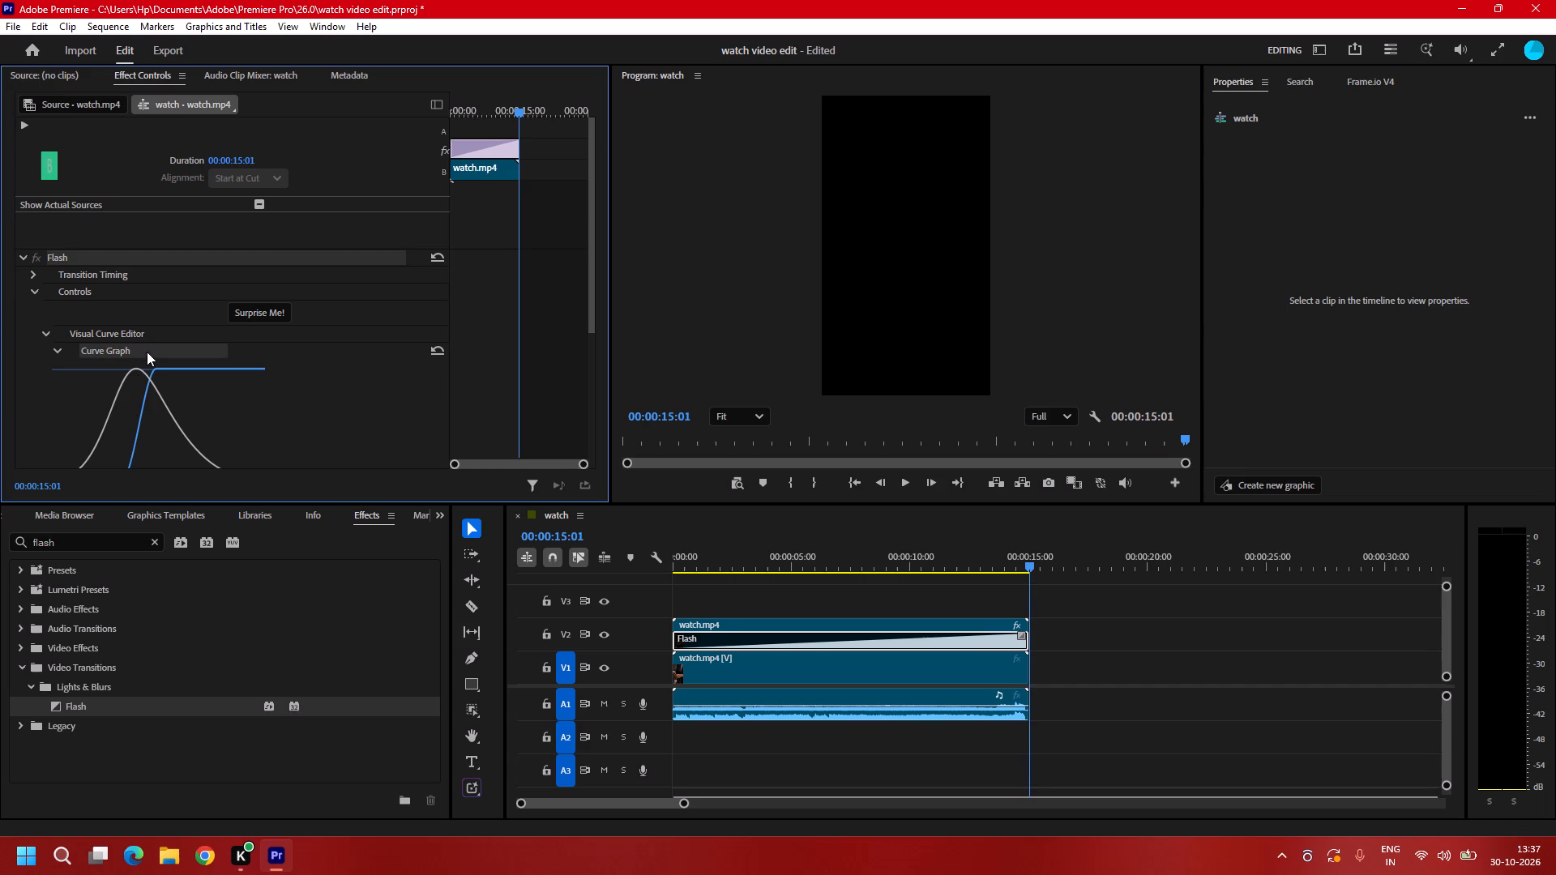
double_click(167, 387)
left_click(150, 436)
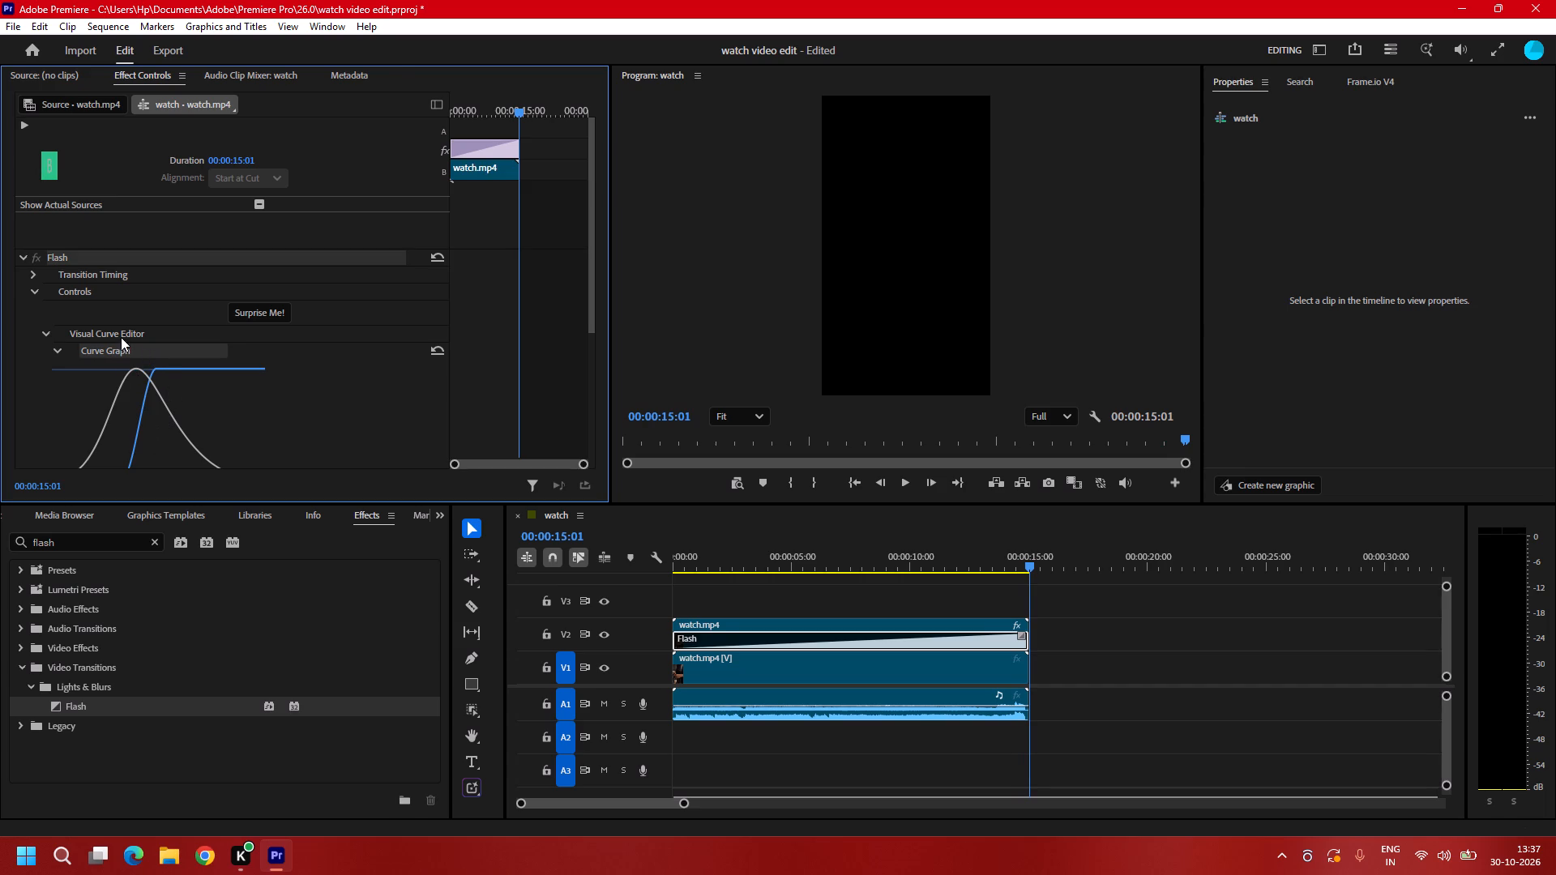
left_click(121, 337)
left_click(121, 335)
Randomize the Flash transition's settings twice with Surprise Me, playing the sequence from the start after each change.
left_click(268, 309)
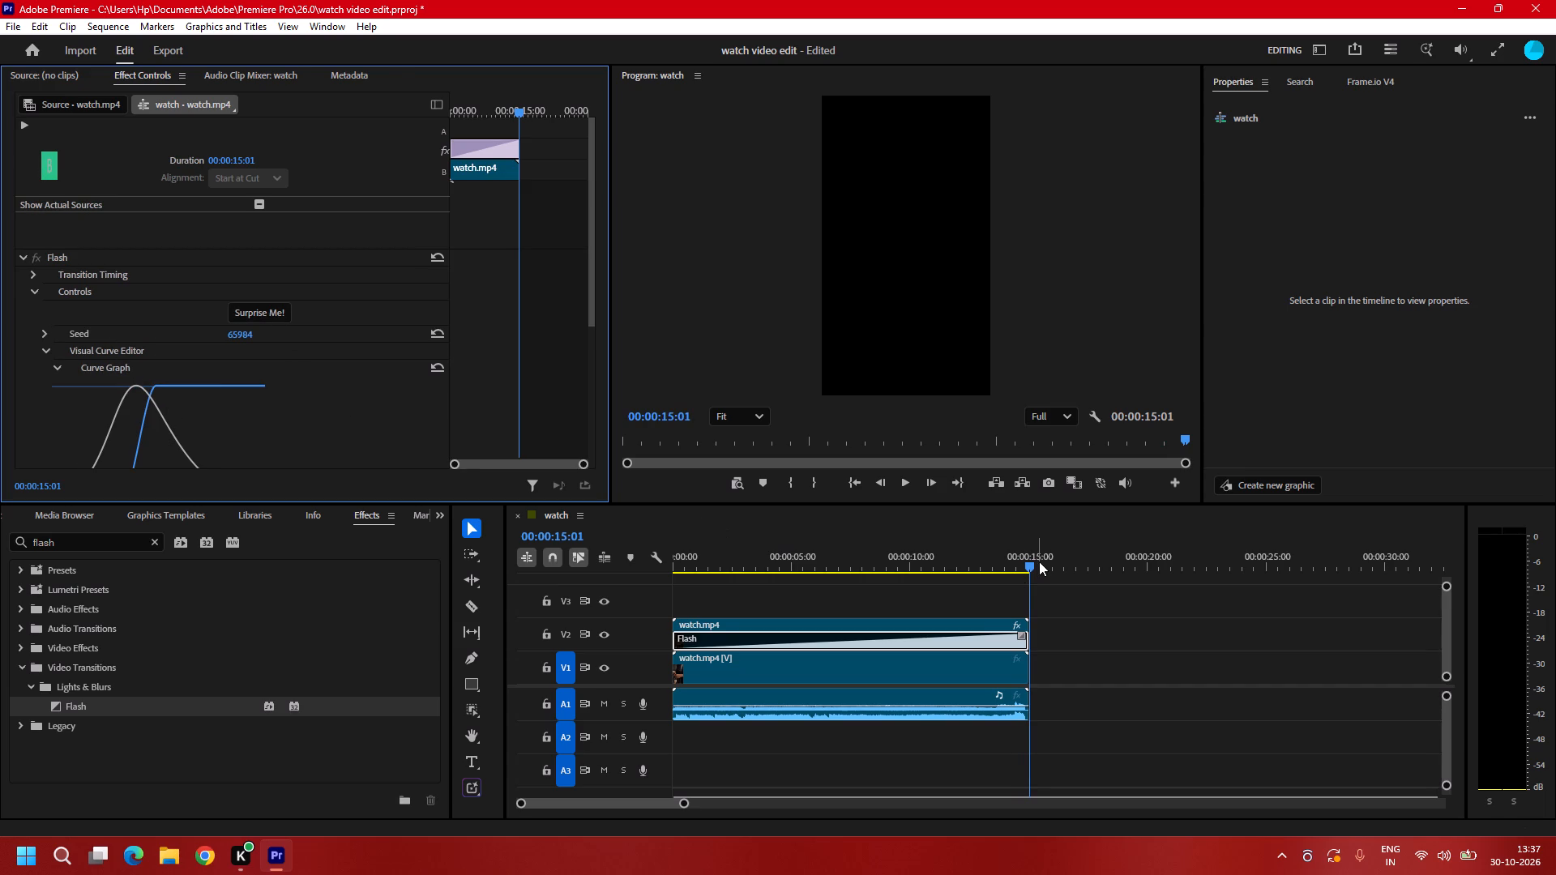
left_click_drag(1028, 565, 651, 807)
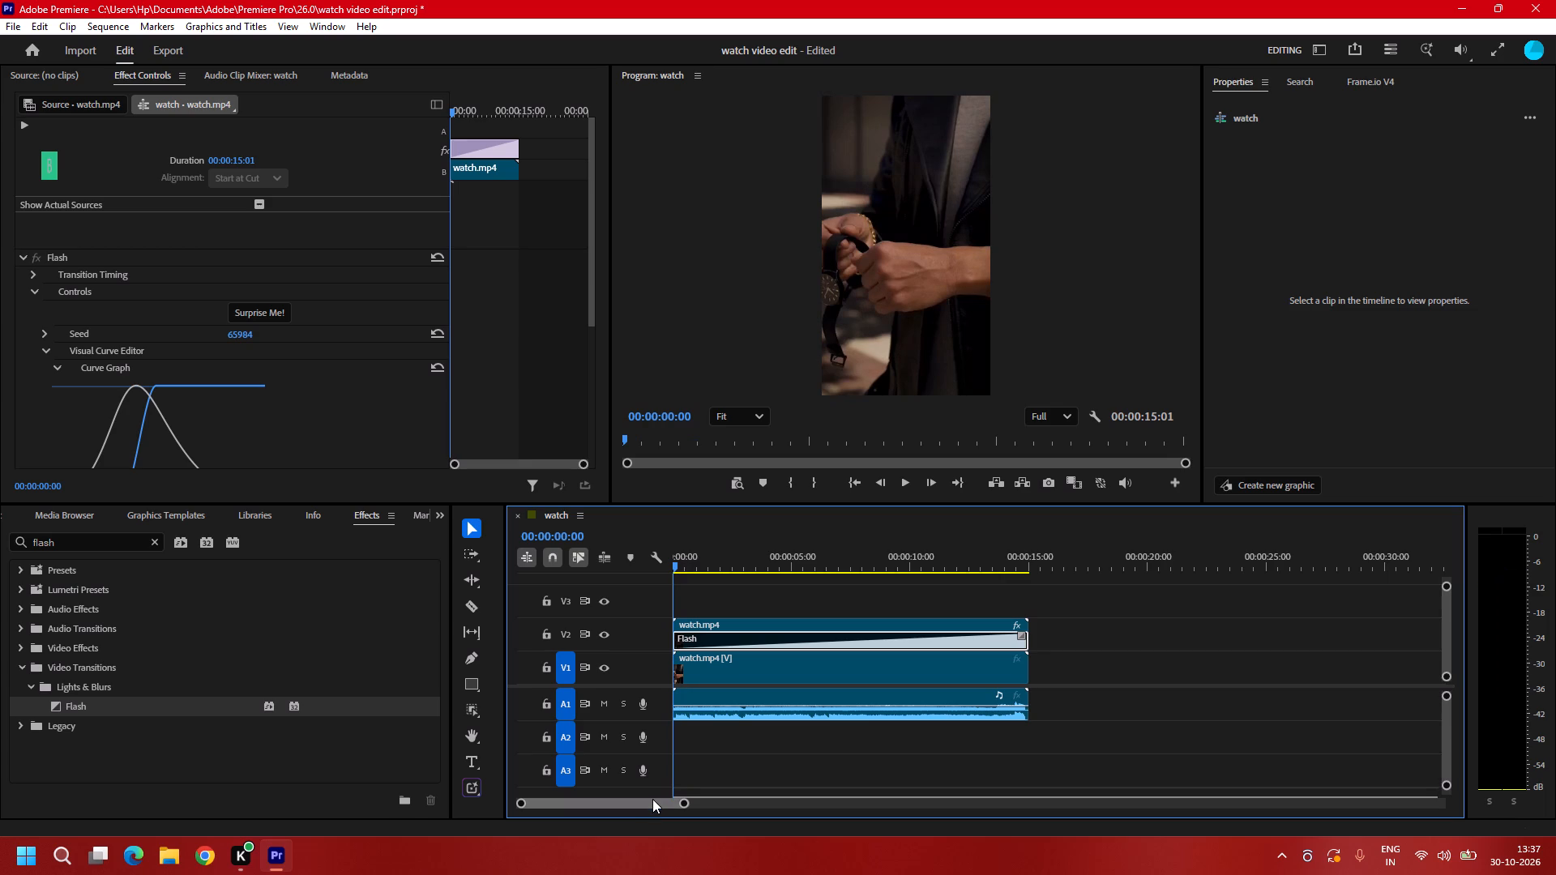
key("space")
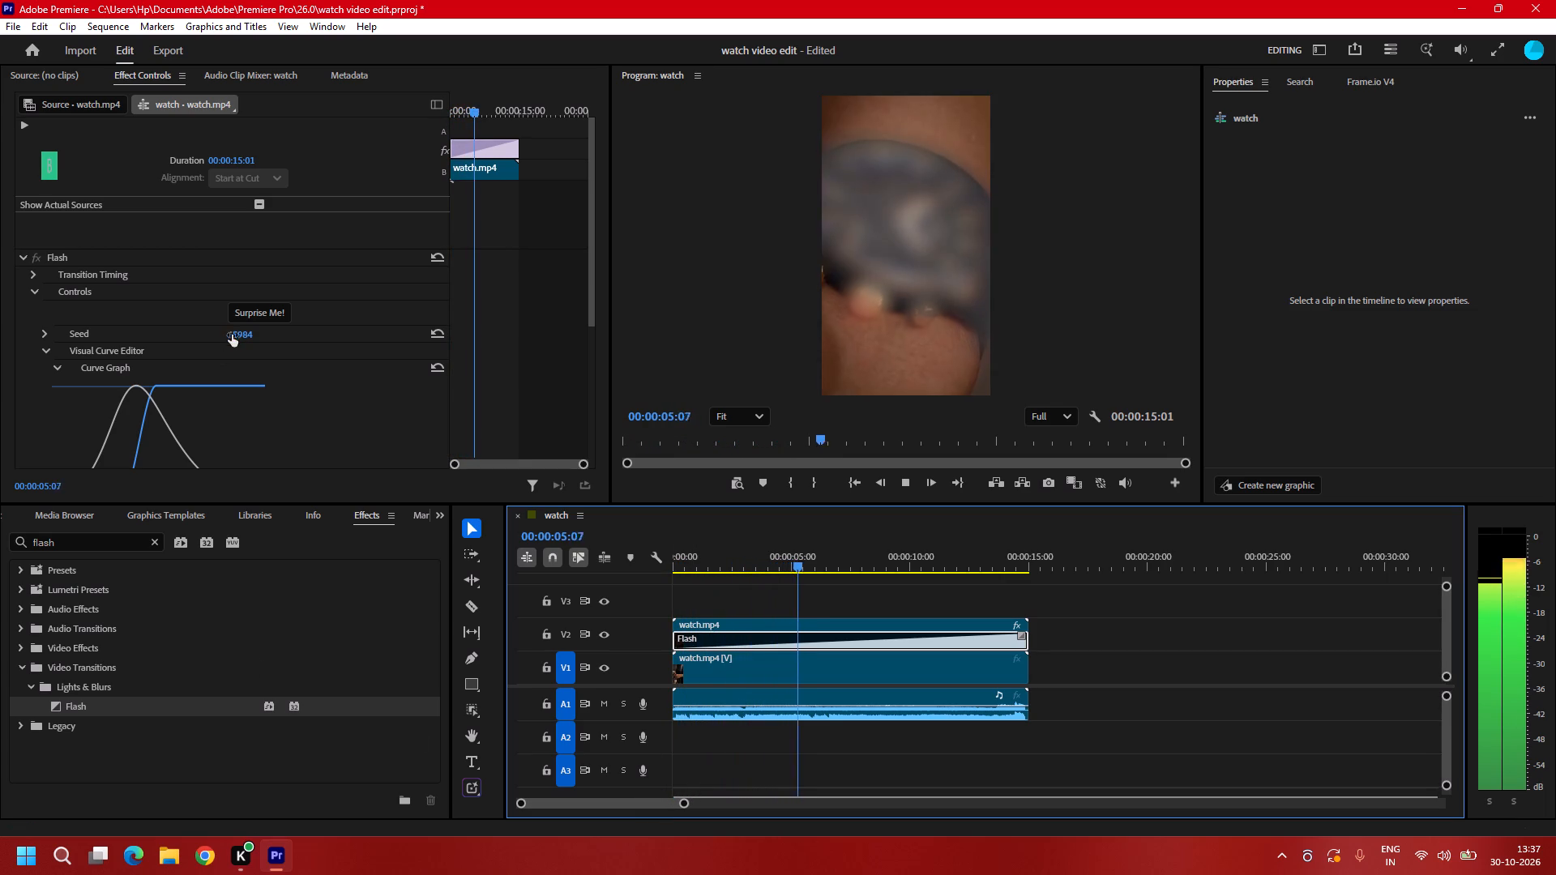
left_click(269, 319)
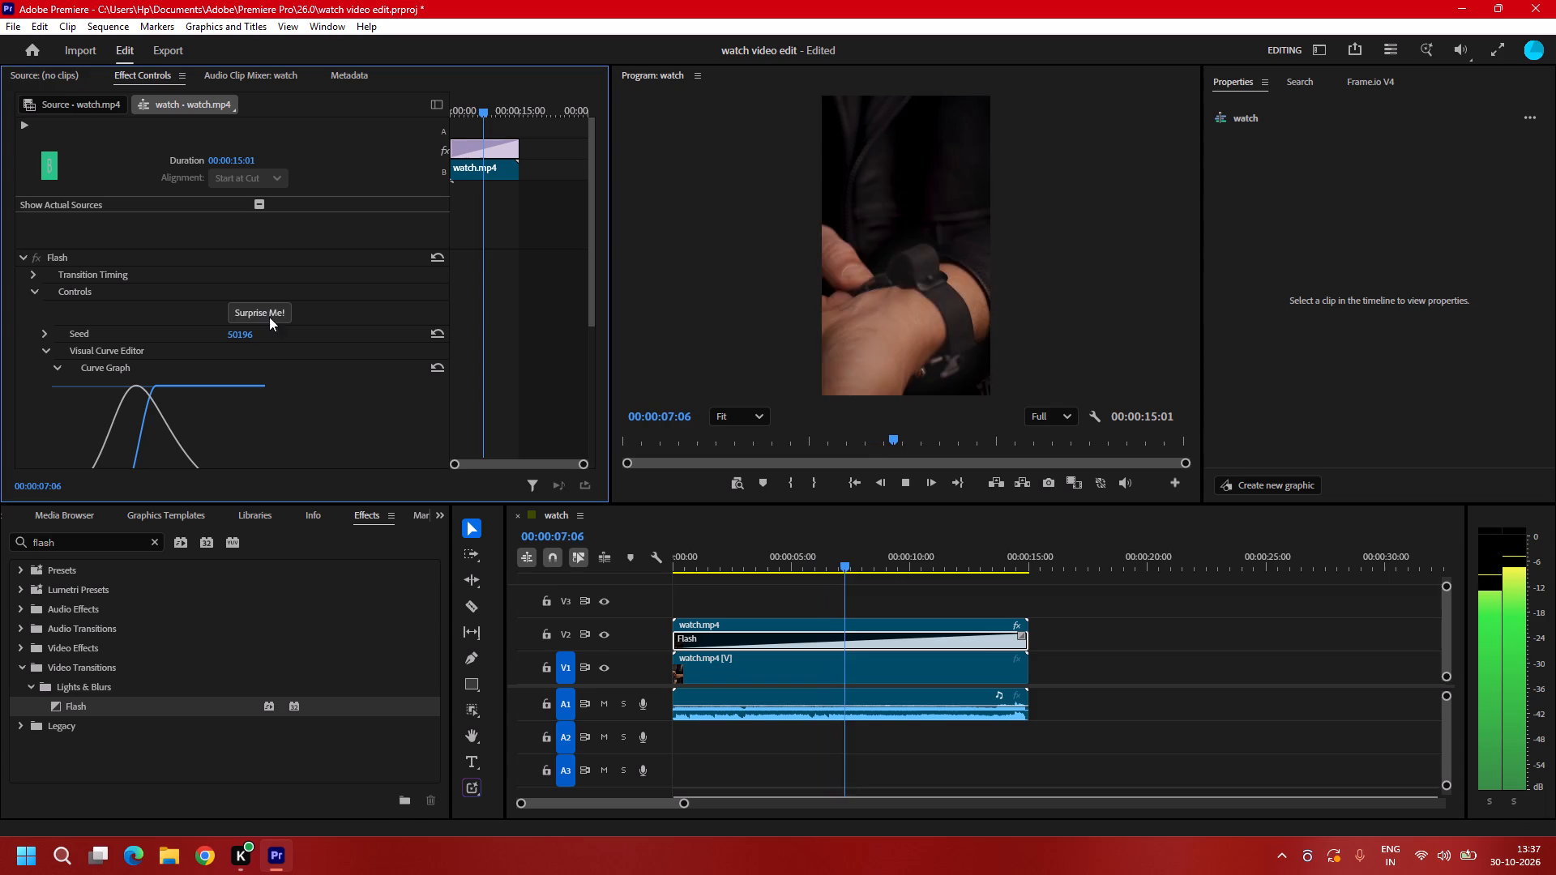
left_click_drag(867, 566, 672, 693)
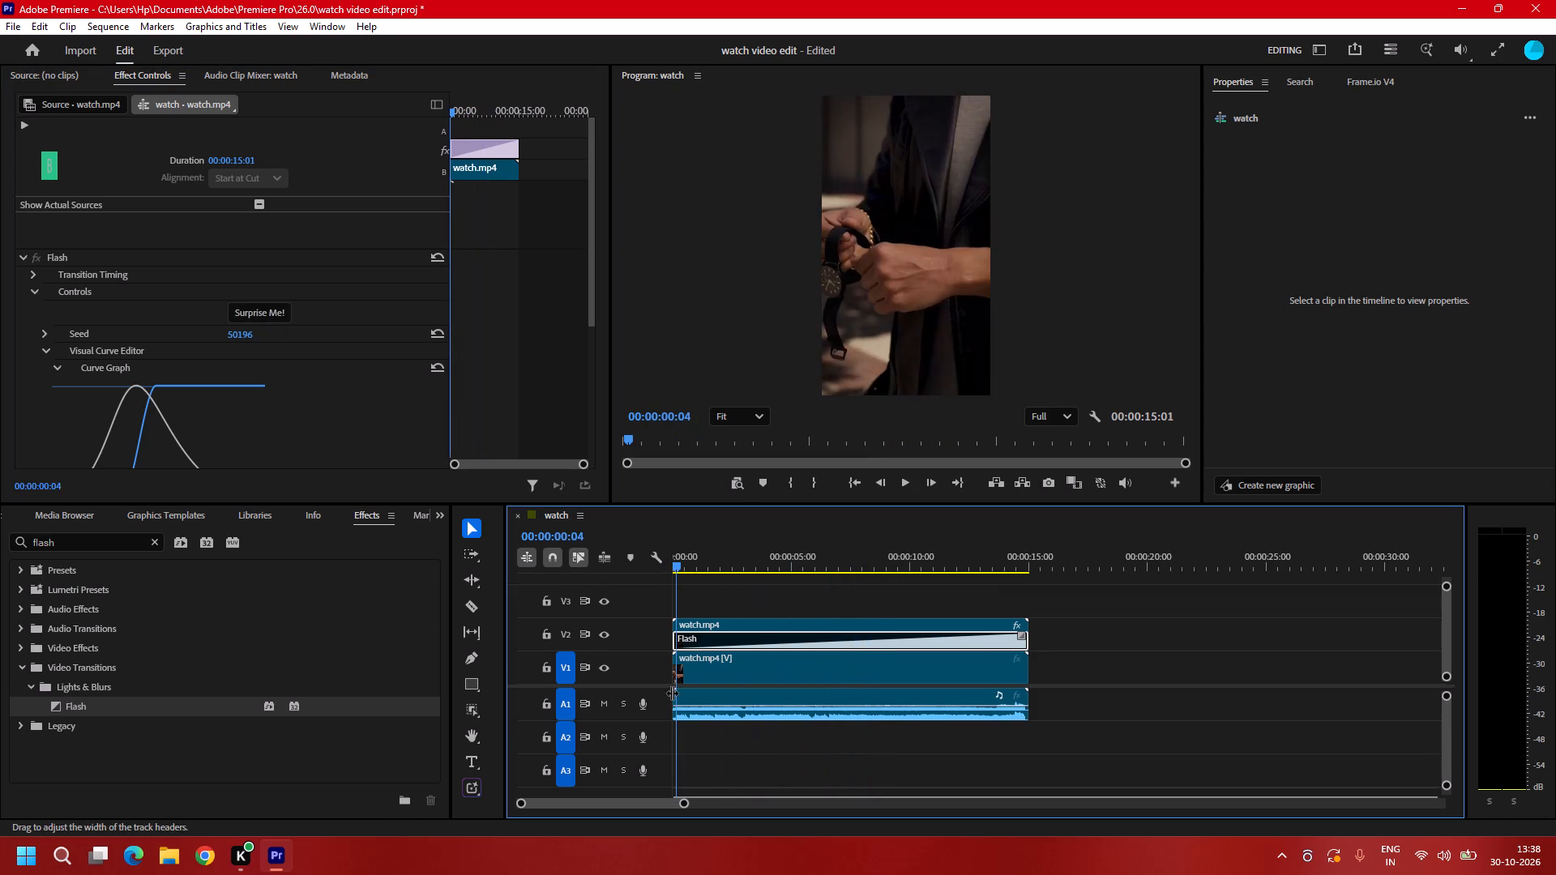
key("space")
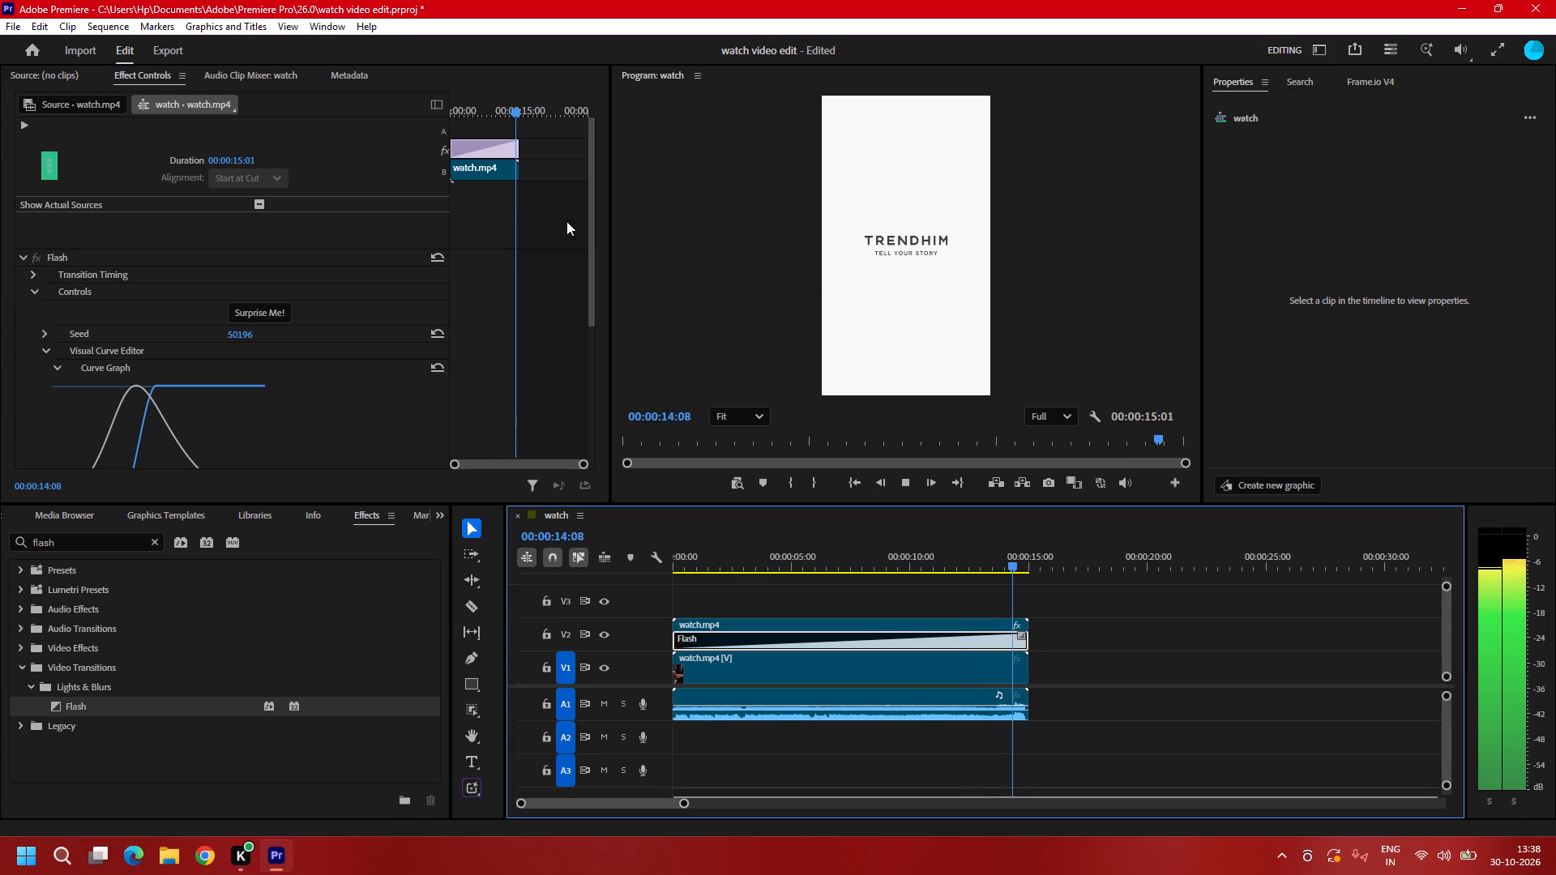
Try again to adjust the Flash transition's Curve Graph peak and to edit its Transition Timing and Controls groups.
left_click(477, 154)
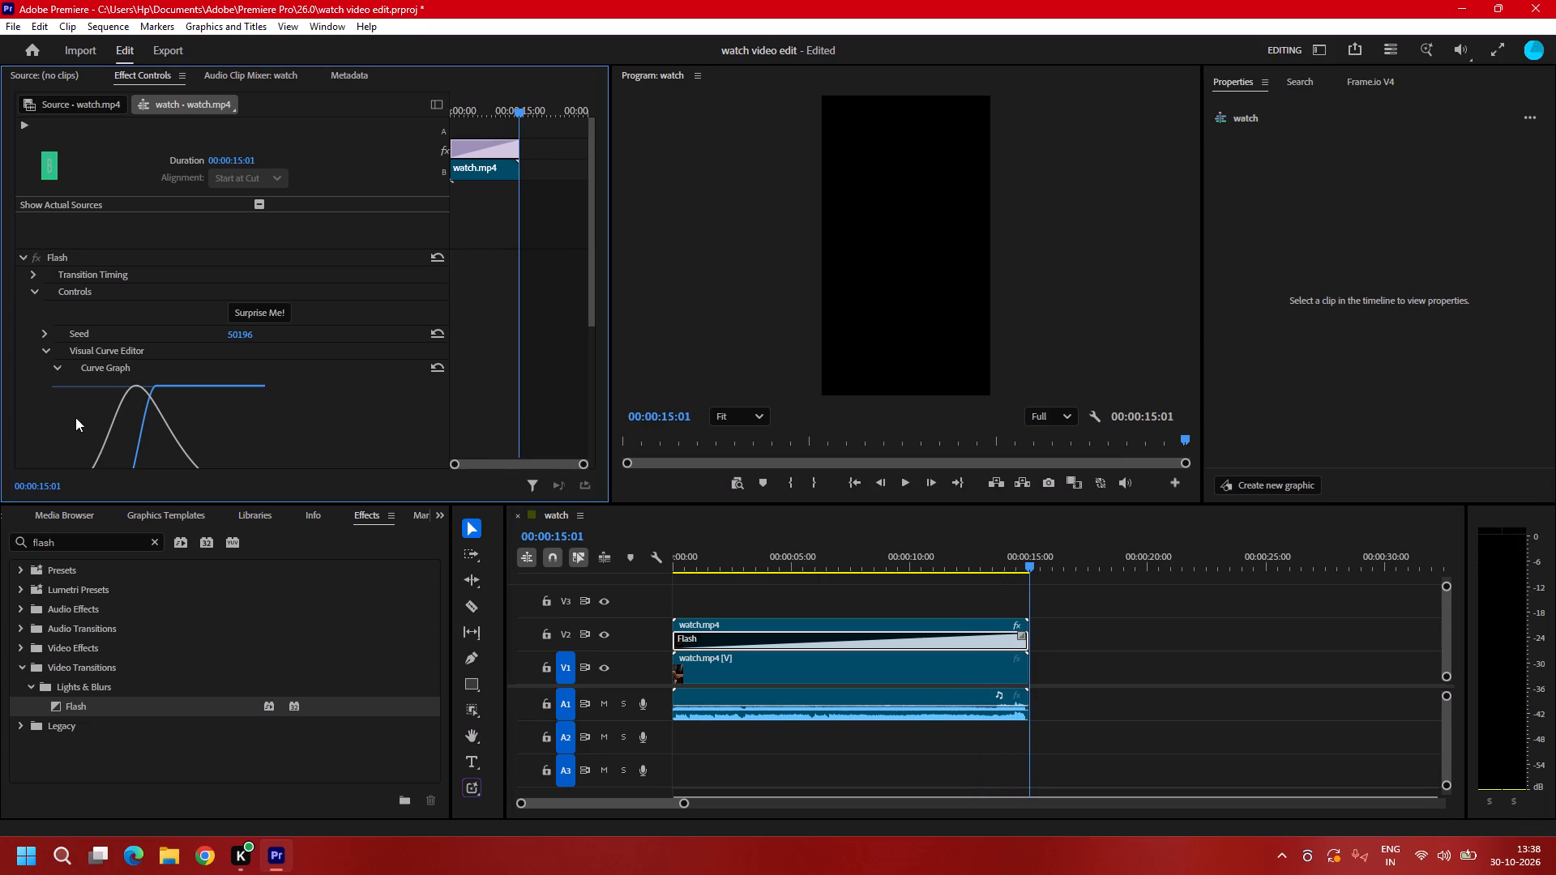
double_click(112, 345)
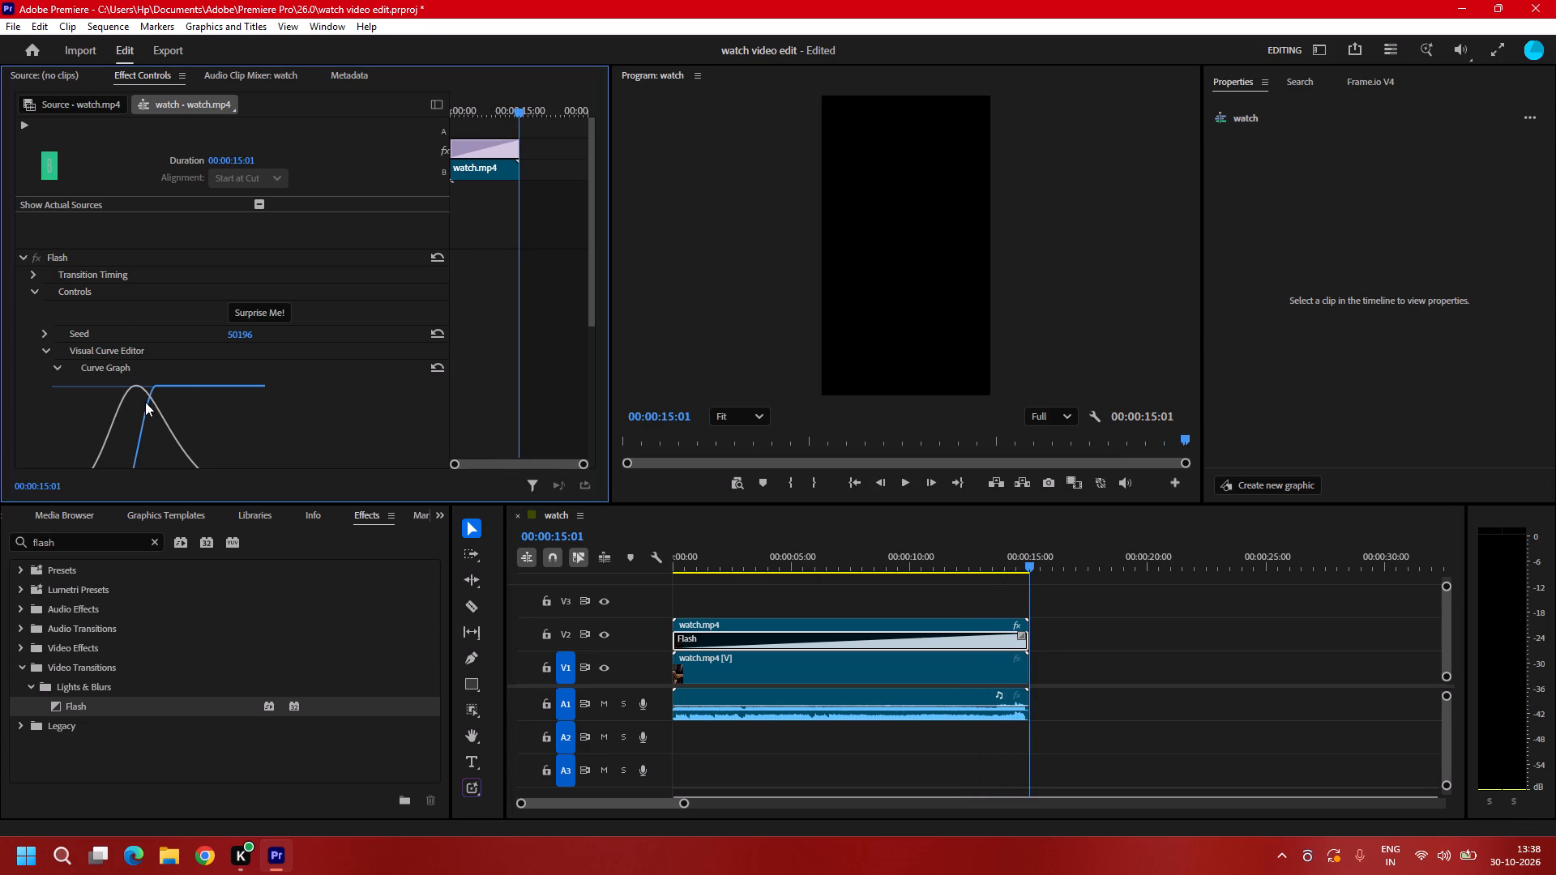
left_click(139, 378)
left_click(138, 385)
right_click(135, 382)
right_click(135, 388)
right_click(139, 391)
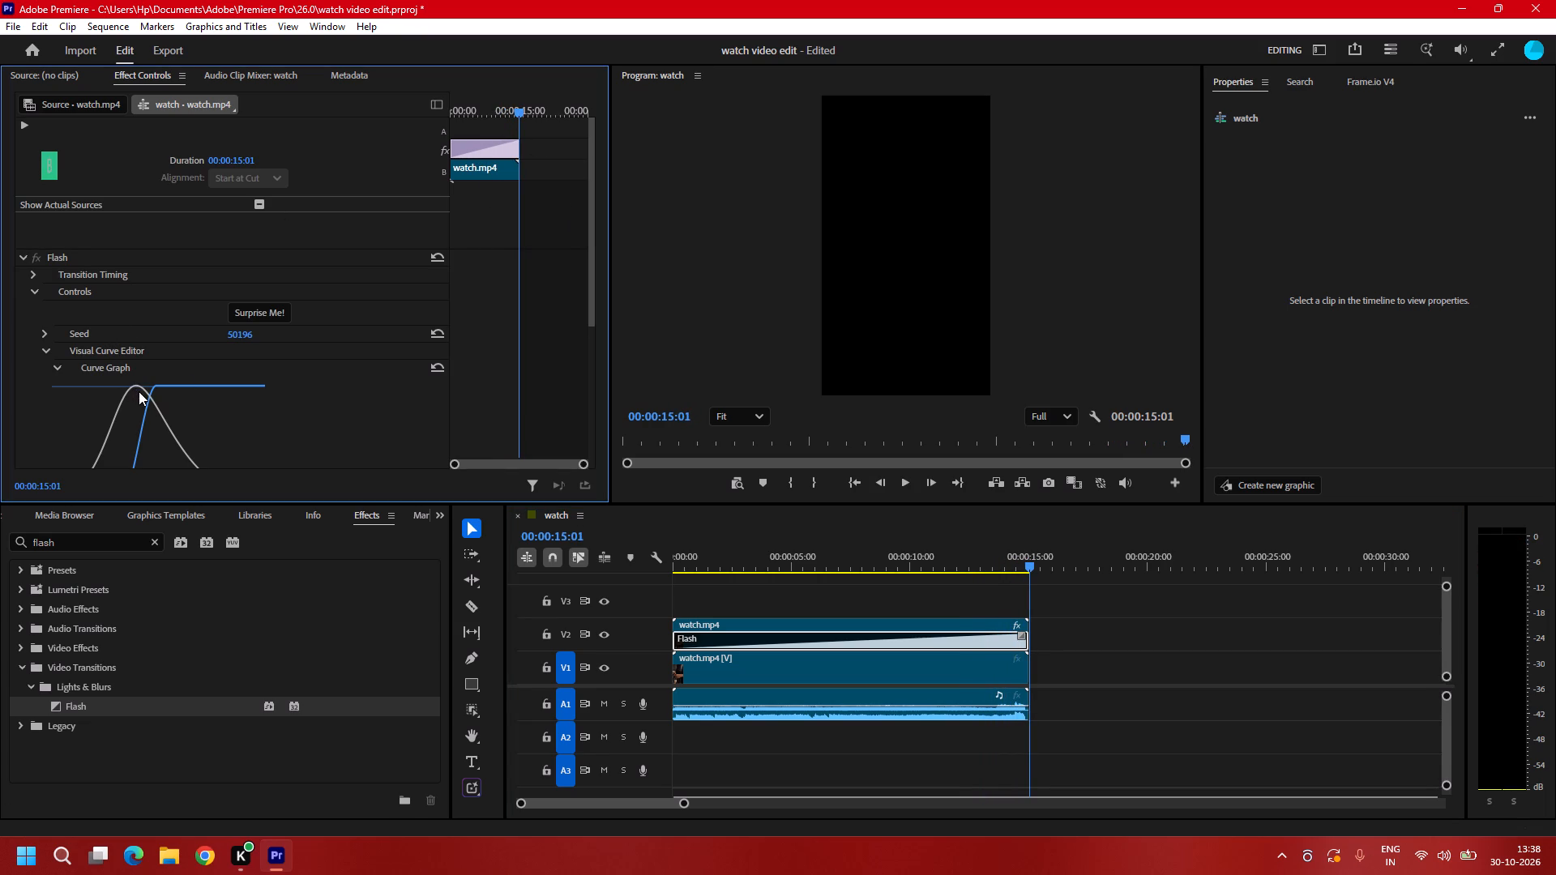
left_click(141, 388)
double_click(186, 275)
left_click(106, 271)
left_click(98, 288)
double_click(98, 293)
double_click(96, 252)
Add an Opacity keyframe at 00:00:01:14 on the watch.mp4 clip in V2.
left_click(826, 630)
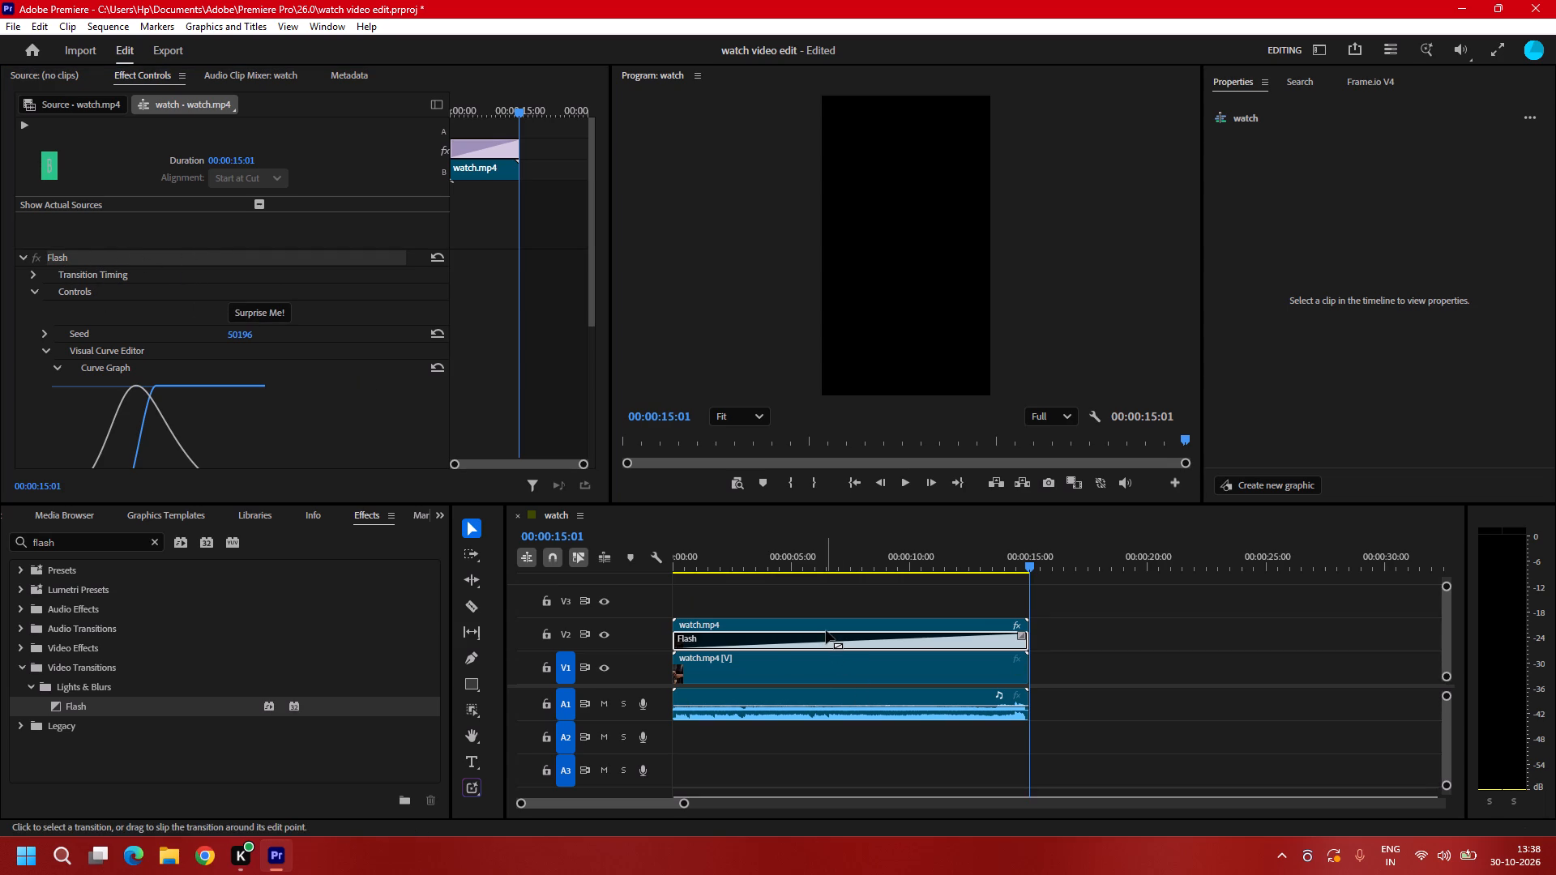
left_click(813, 624)
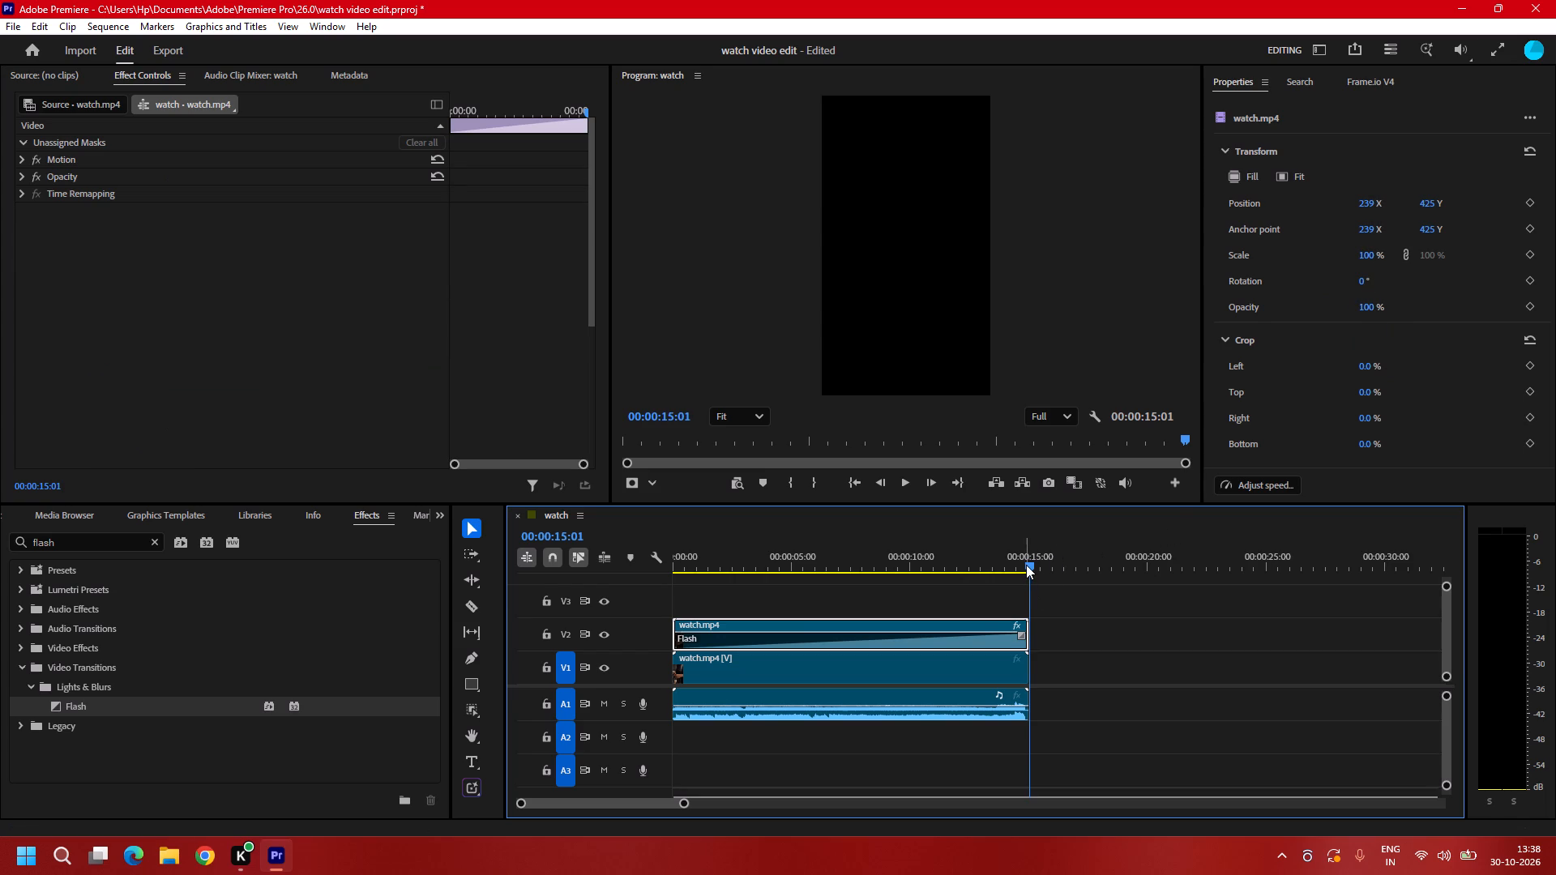
left_click_drag(1026, 565, 707, 675)
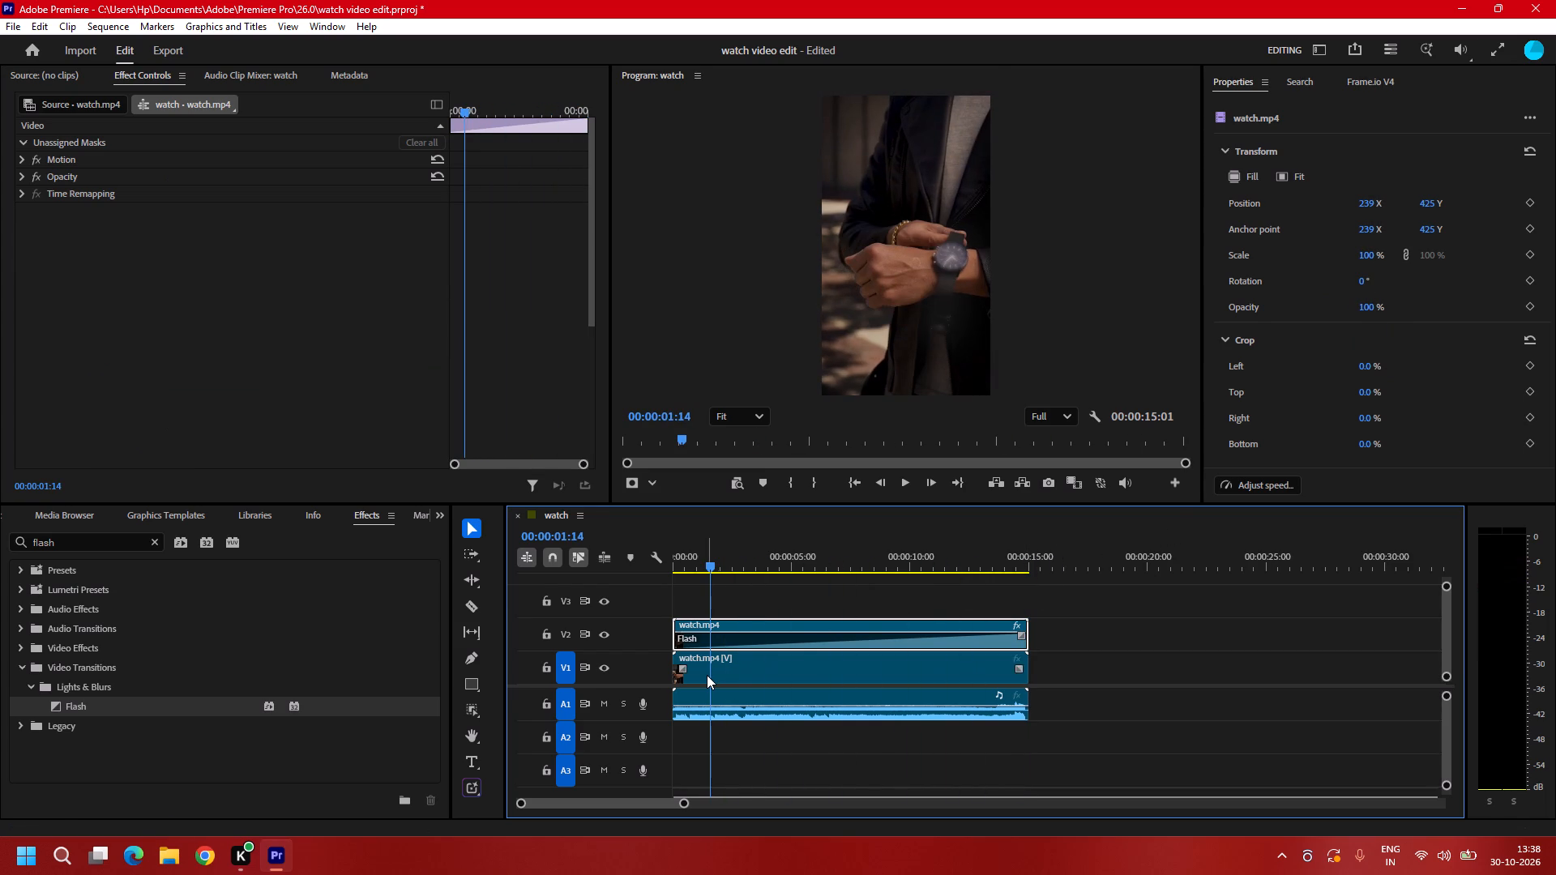
left_click(1529, 314)
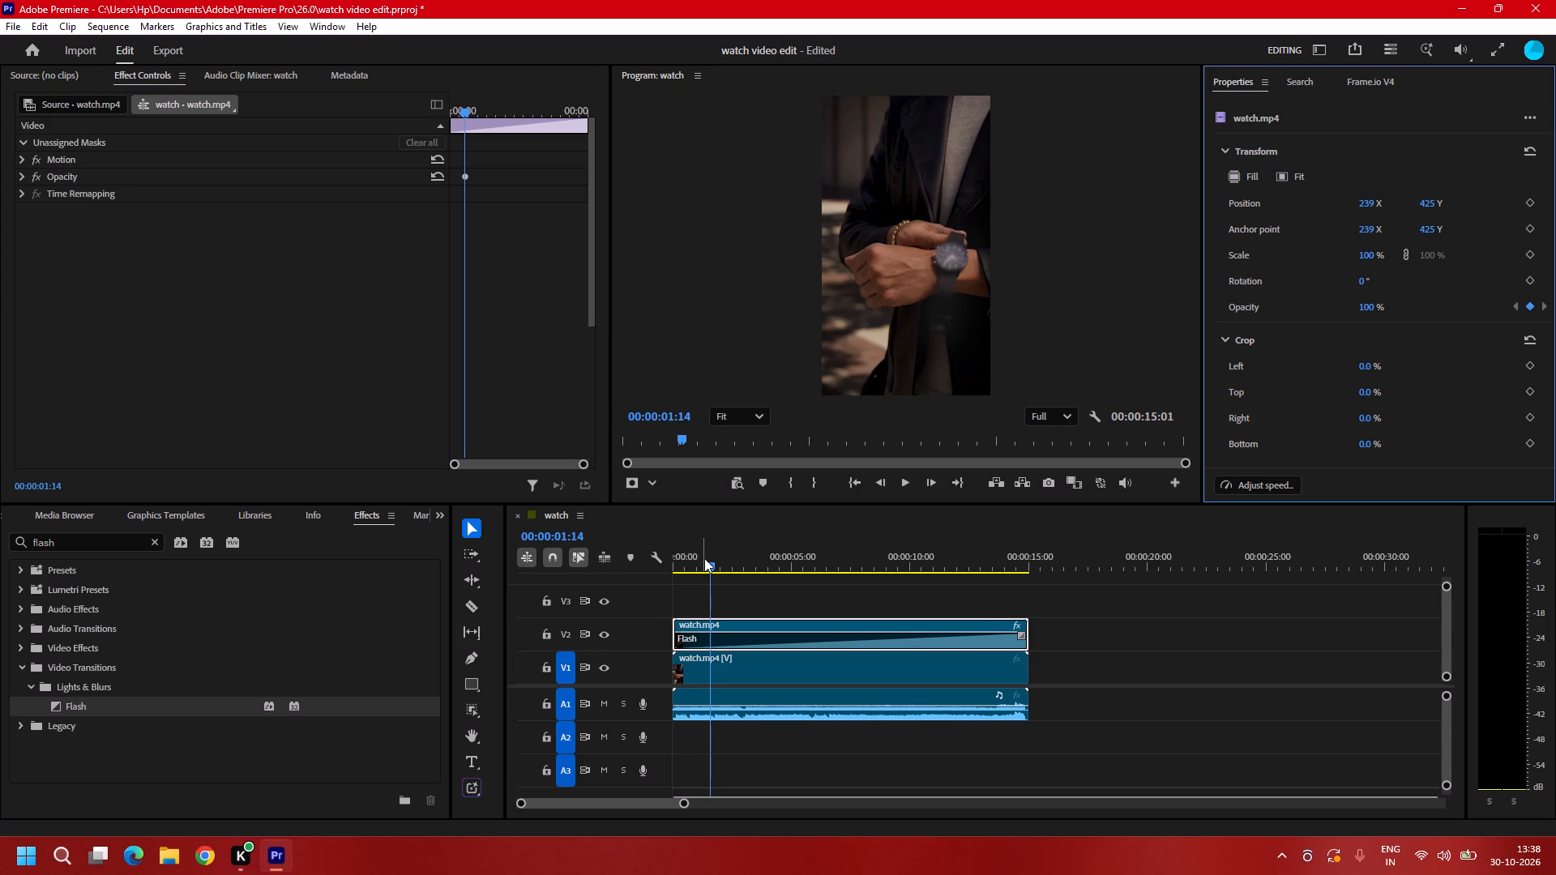
Add a Rotation keyframe of 70° at the start of the V2 clip and preview it in playback.
left_click_drag(706, 560, 660, 596)
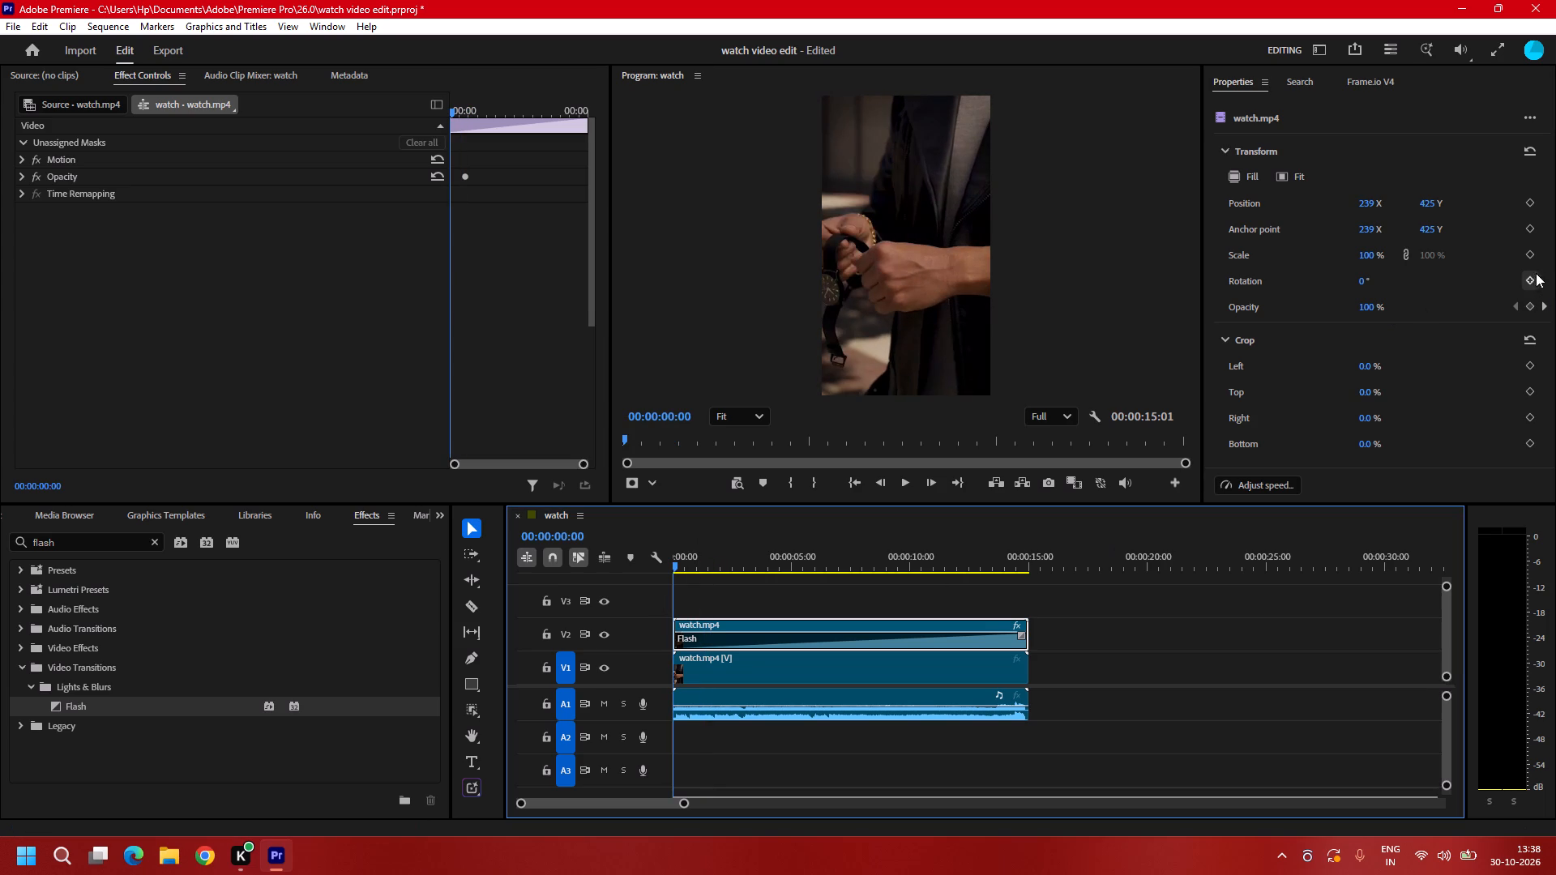
left_click(1535, 278)
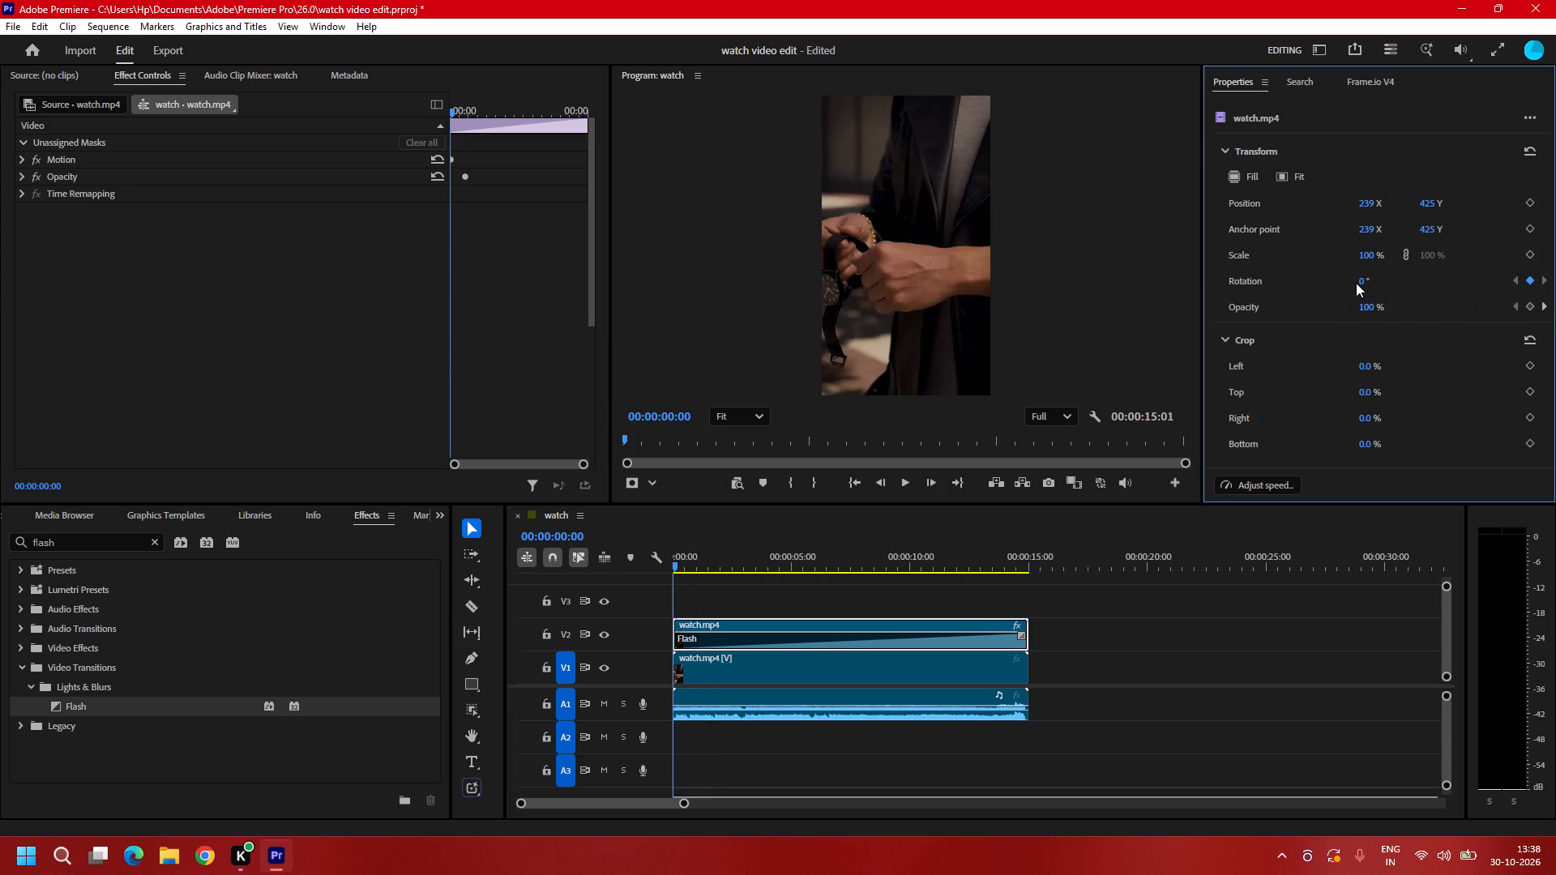
left_click(1367, 280)
key("BackSpace")
type("70")
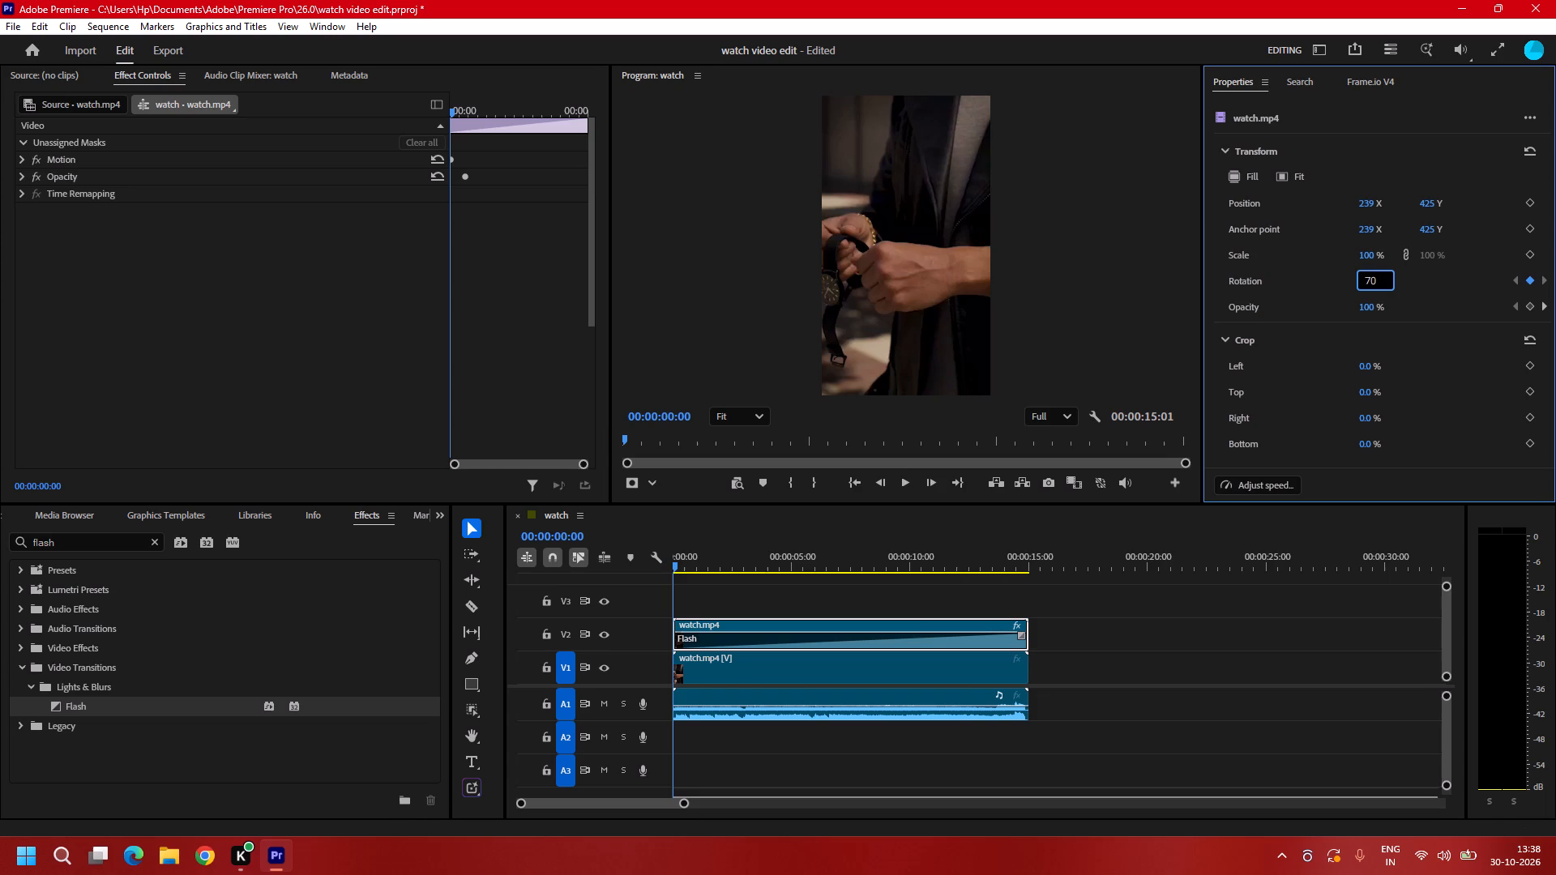
key("Return")
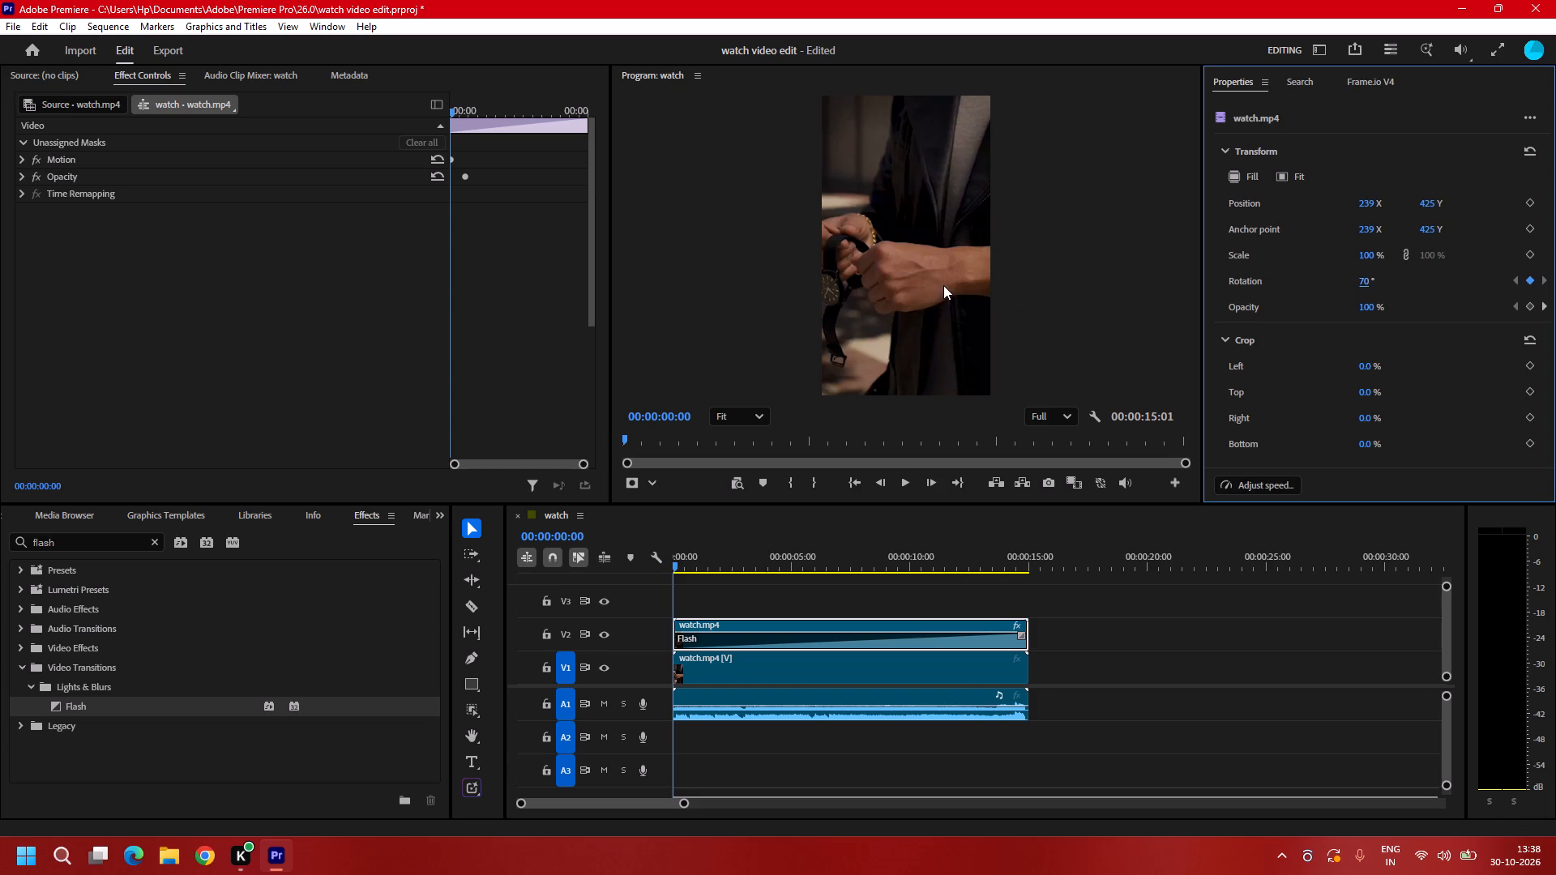
key("space")
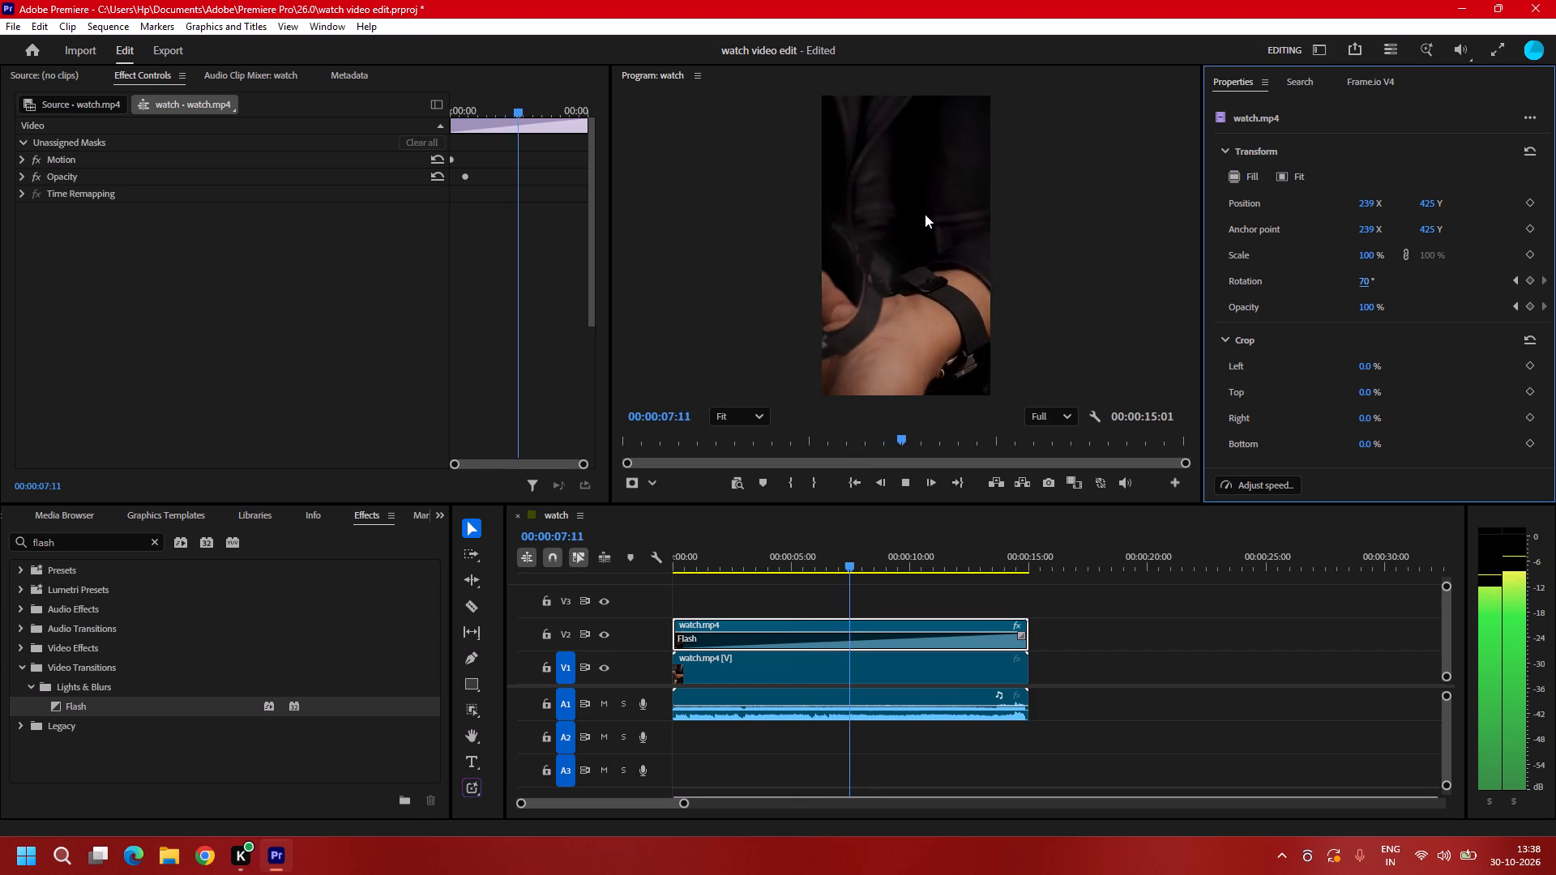
Set the V2 clip's Rotation to 50° near the end during playback, and replay the sequence from the start.
left_click(1370, 279)
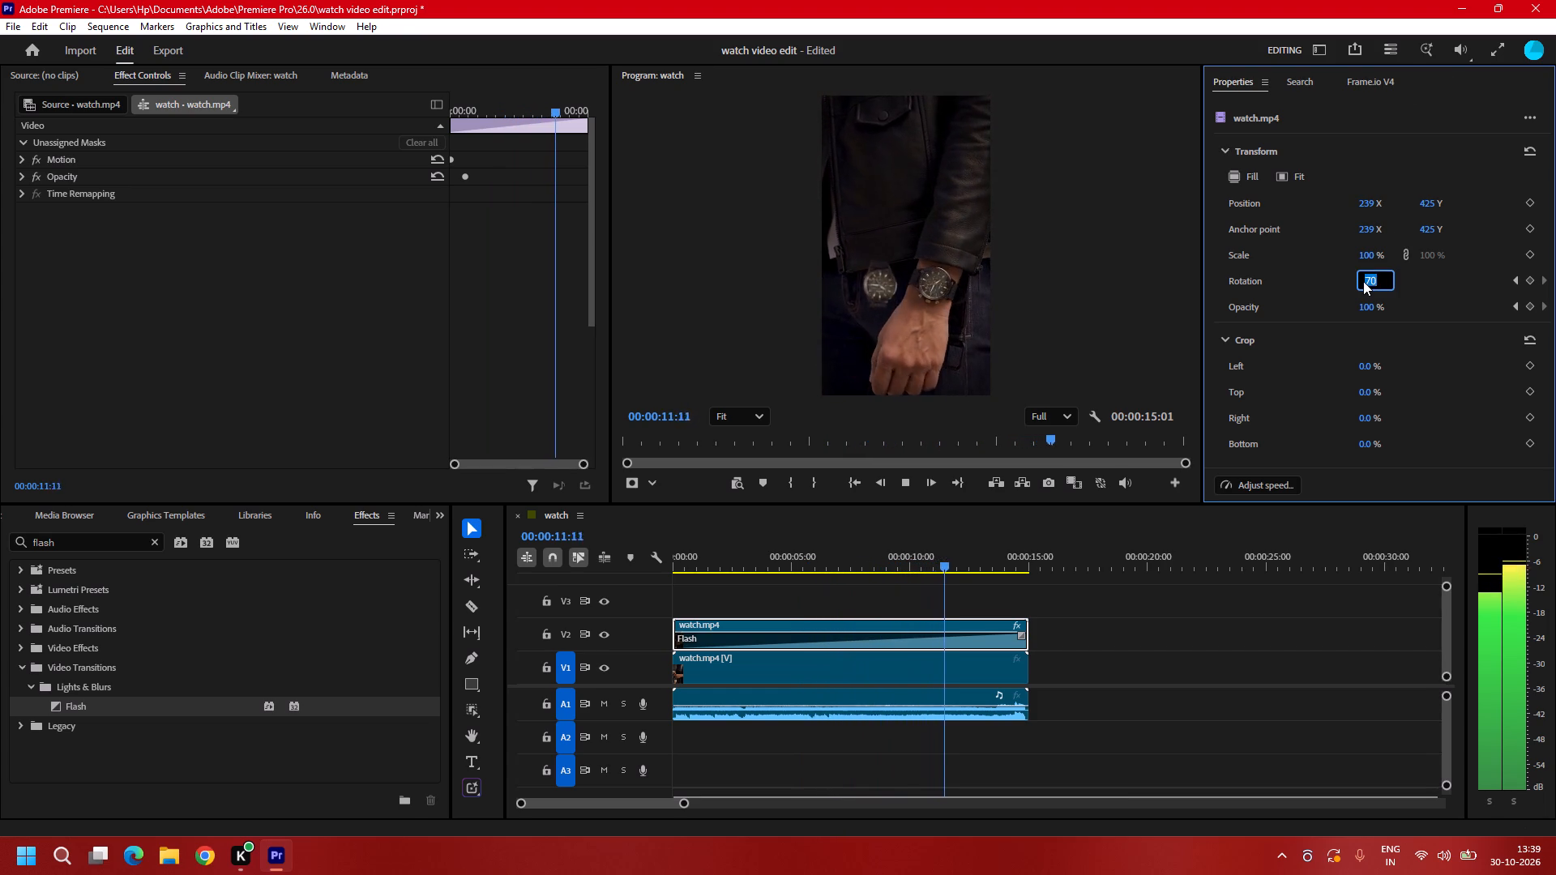
key("BackSpace")
key("BackSpace")
type("50")
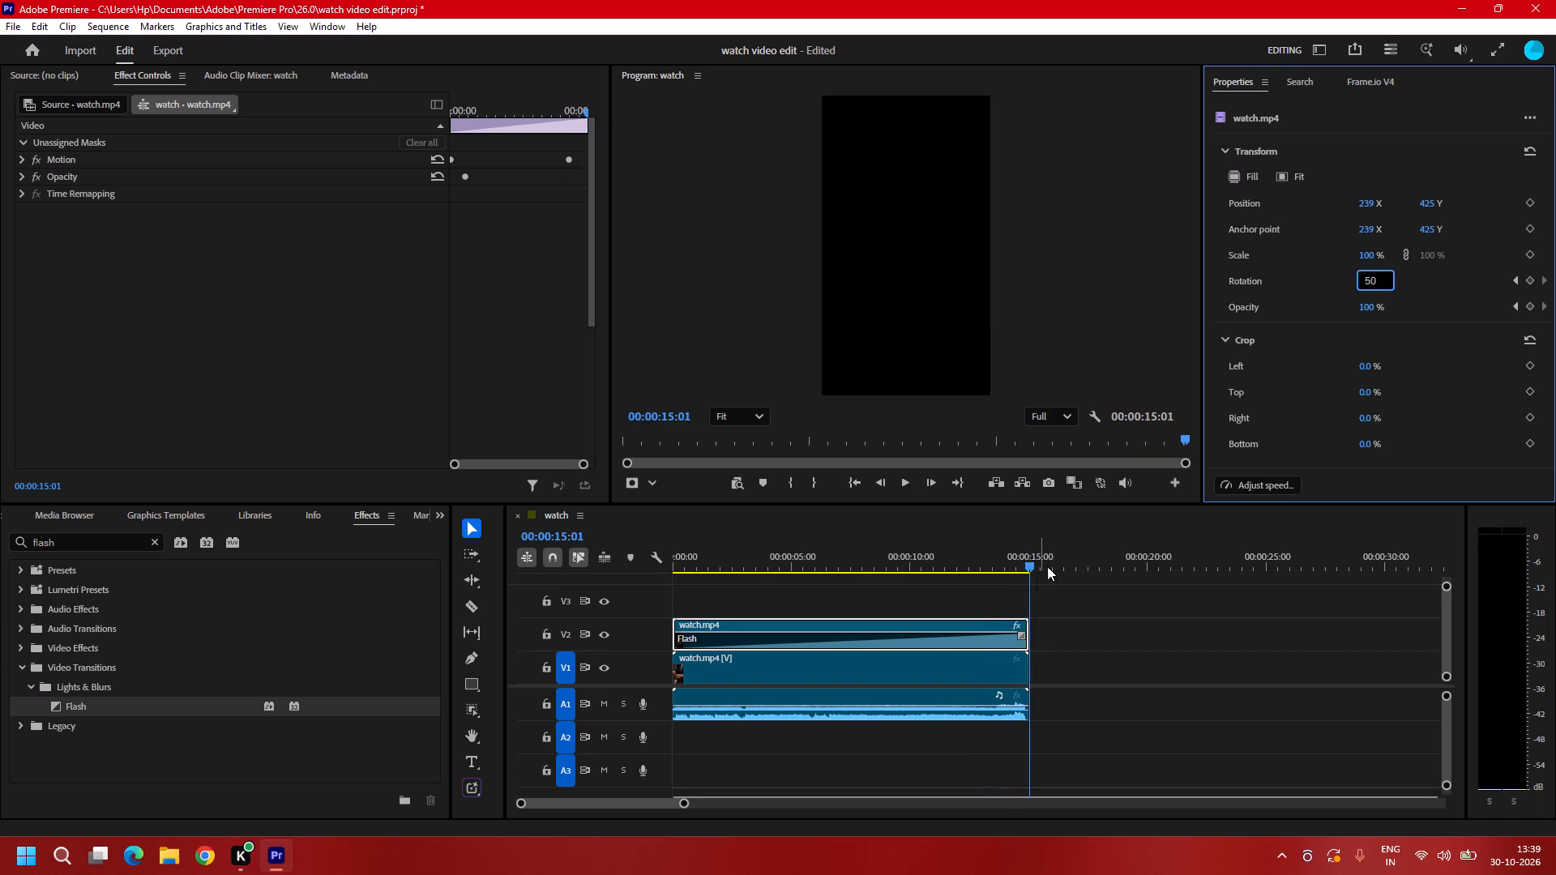
left_click_drag(1027, 563, 646, 714)
key("space")
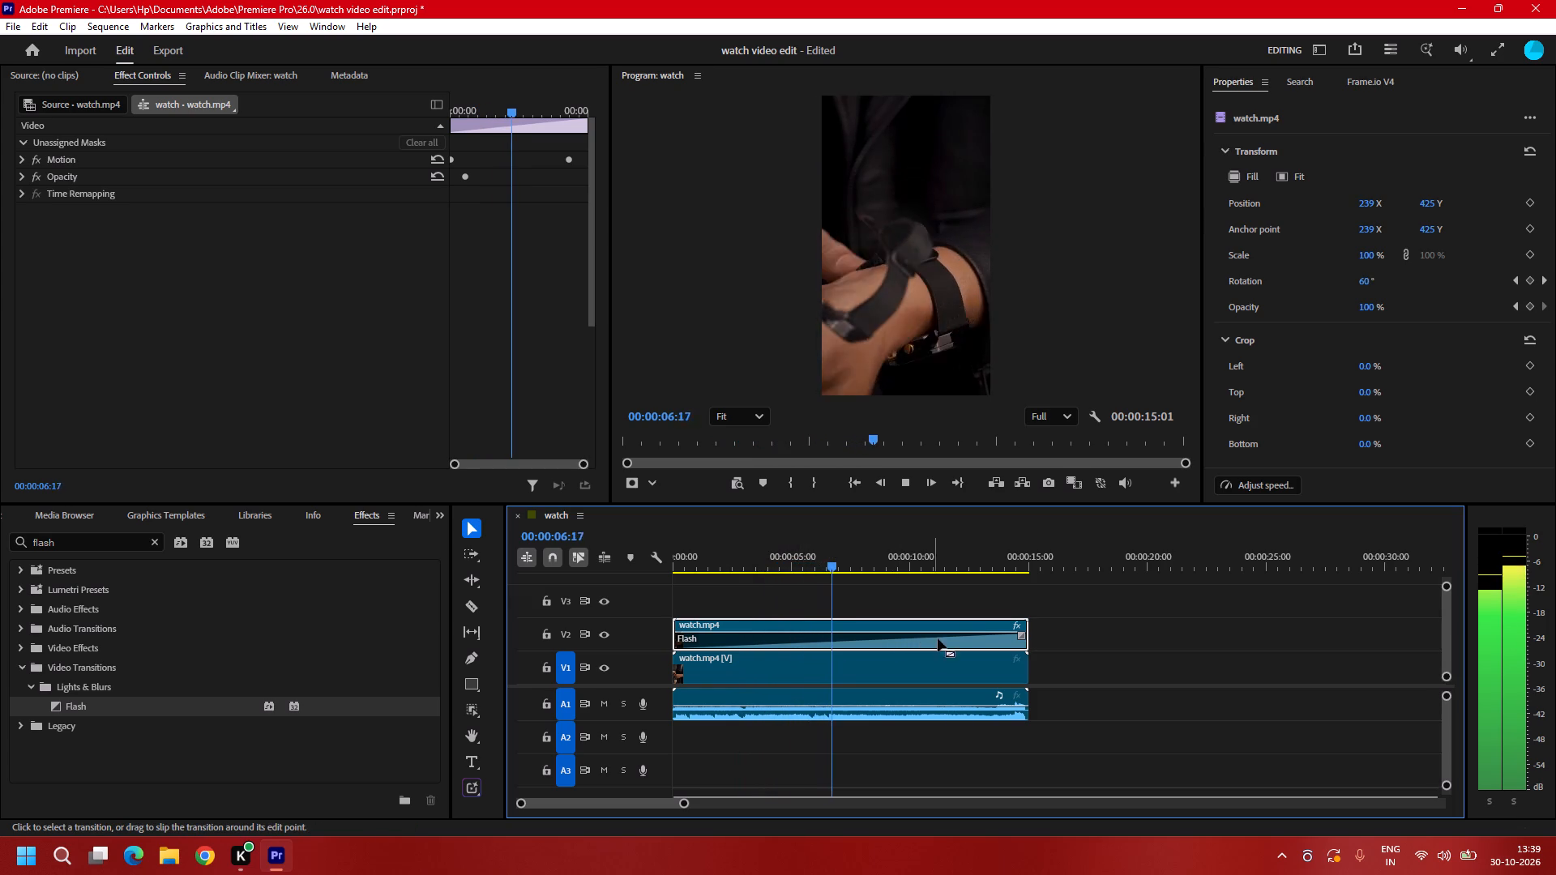
Add a Rotation keyframe of 54° to the V2 clip at about 00:00:10:15 during playback.
left_click(1370, 279)
left_click_drag(922, 565, 882, 581)
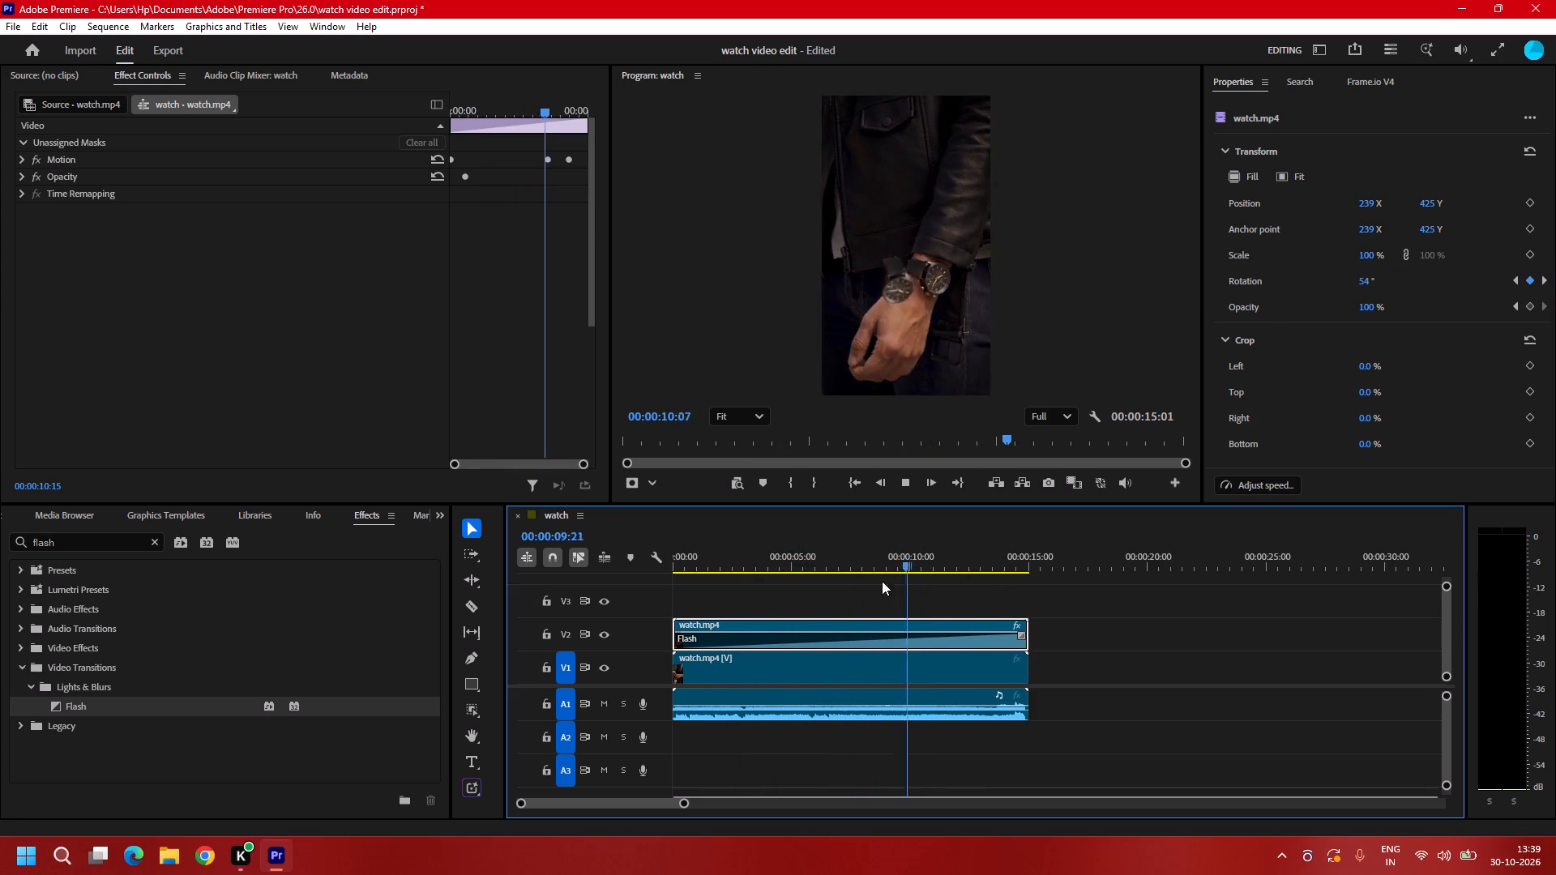
Set the V2 clip's Rotation keyframe at 00:00:00:00 to 100° and preview the sequence in playback.
left_click_drag(882, 581, 644, 692)
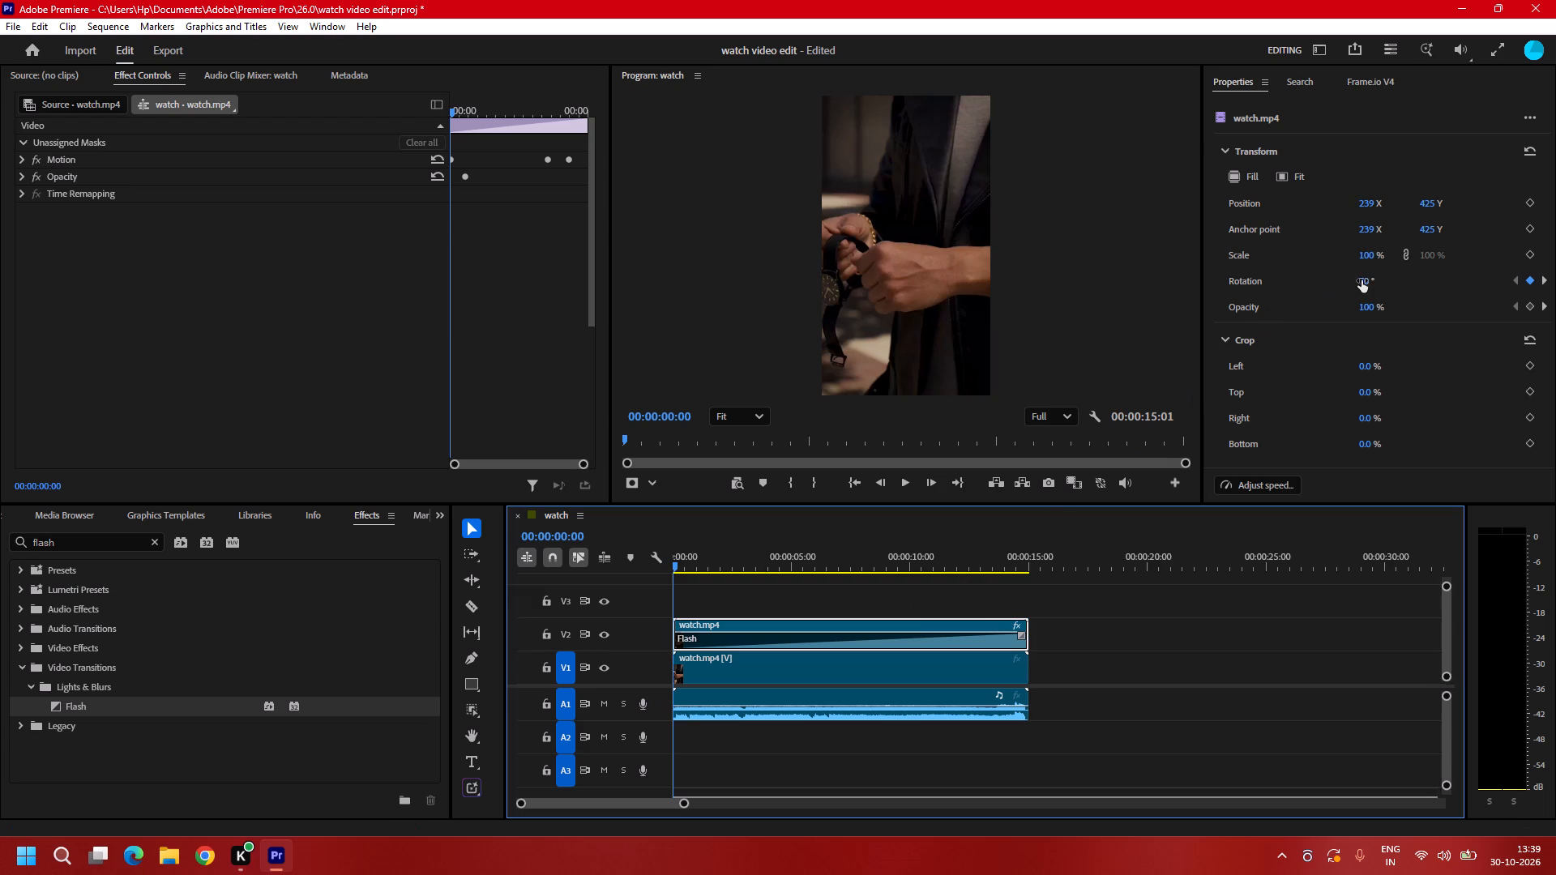
left_click(1361, 280)
key("BackSpace")
key("BackSpace")
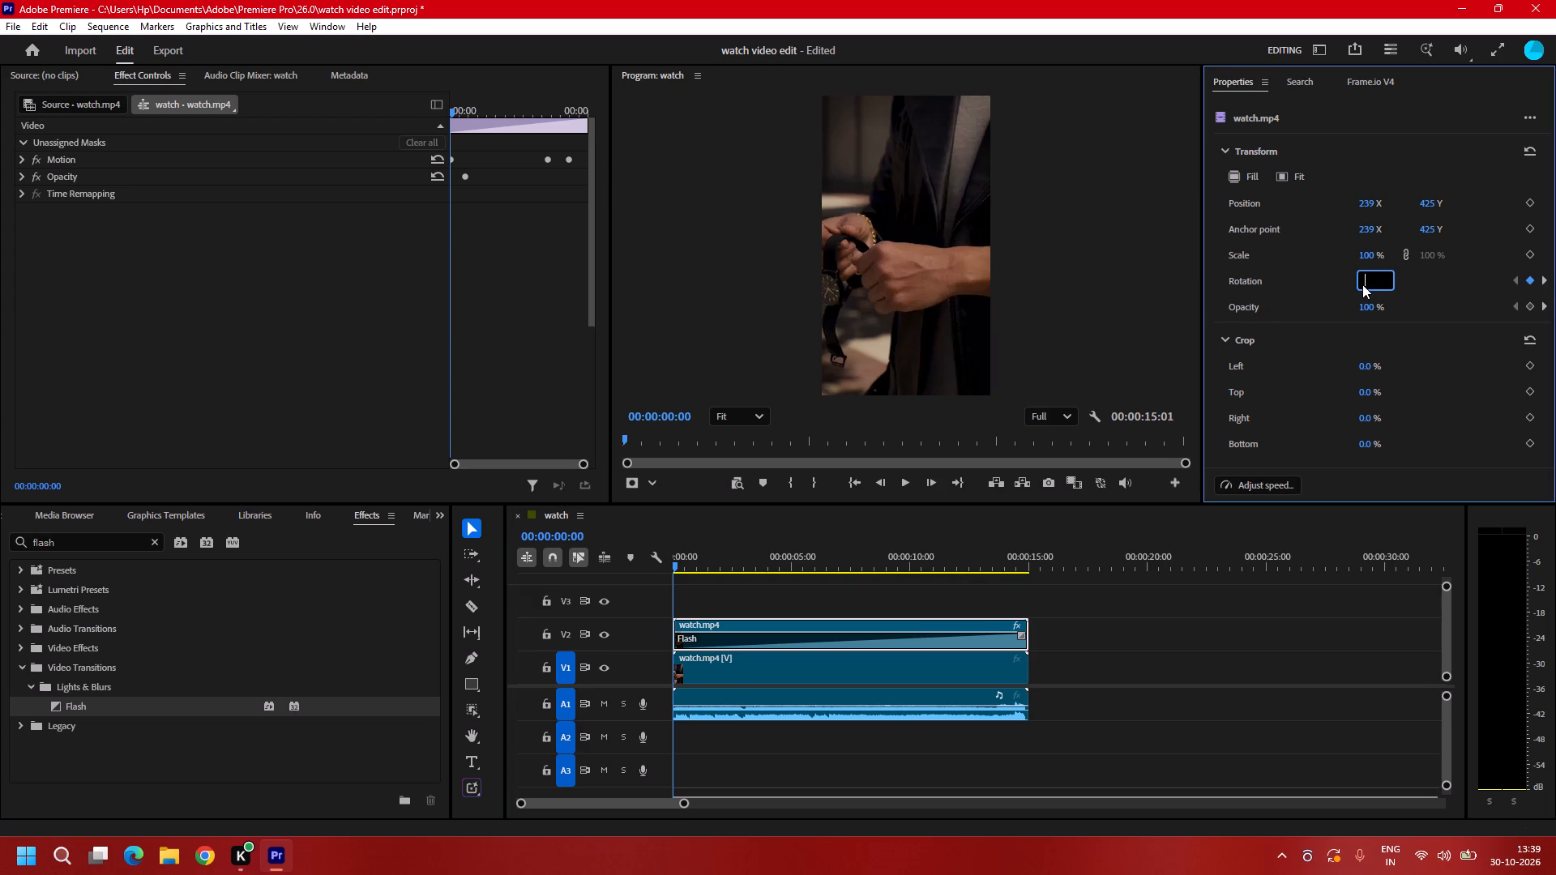
type("100")
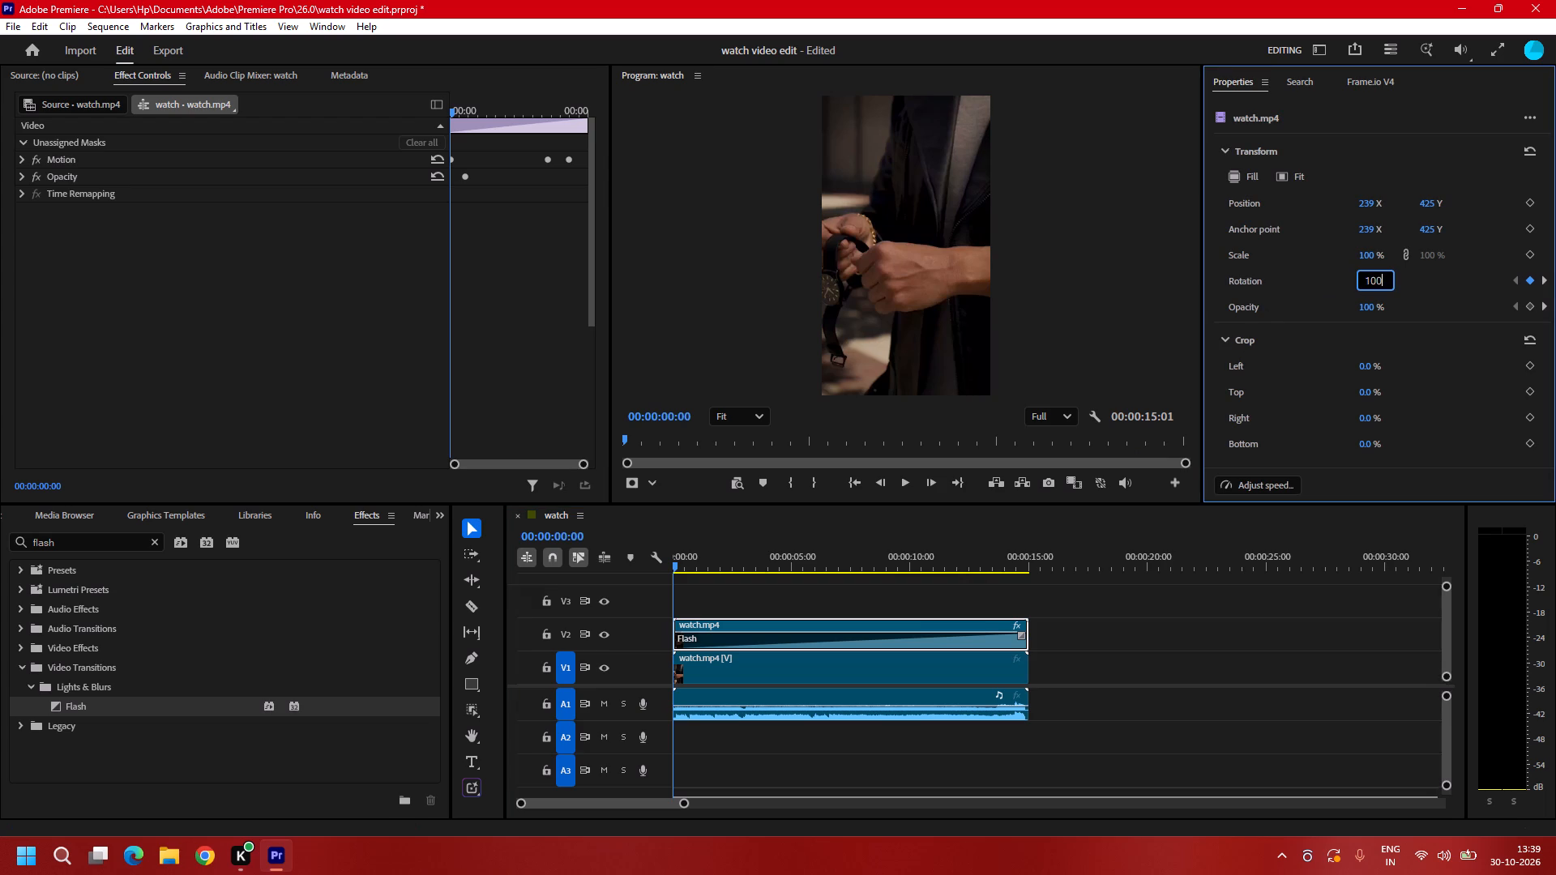
key("Return")
key("space")
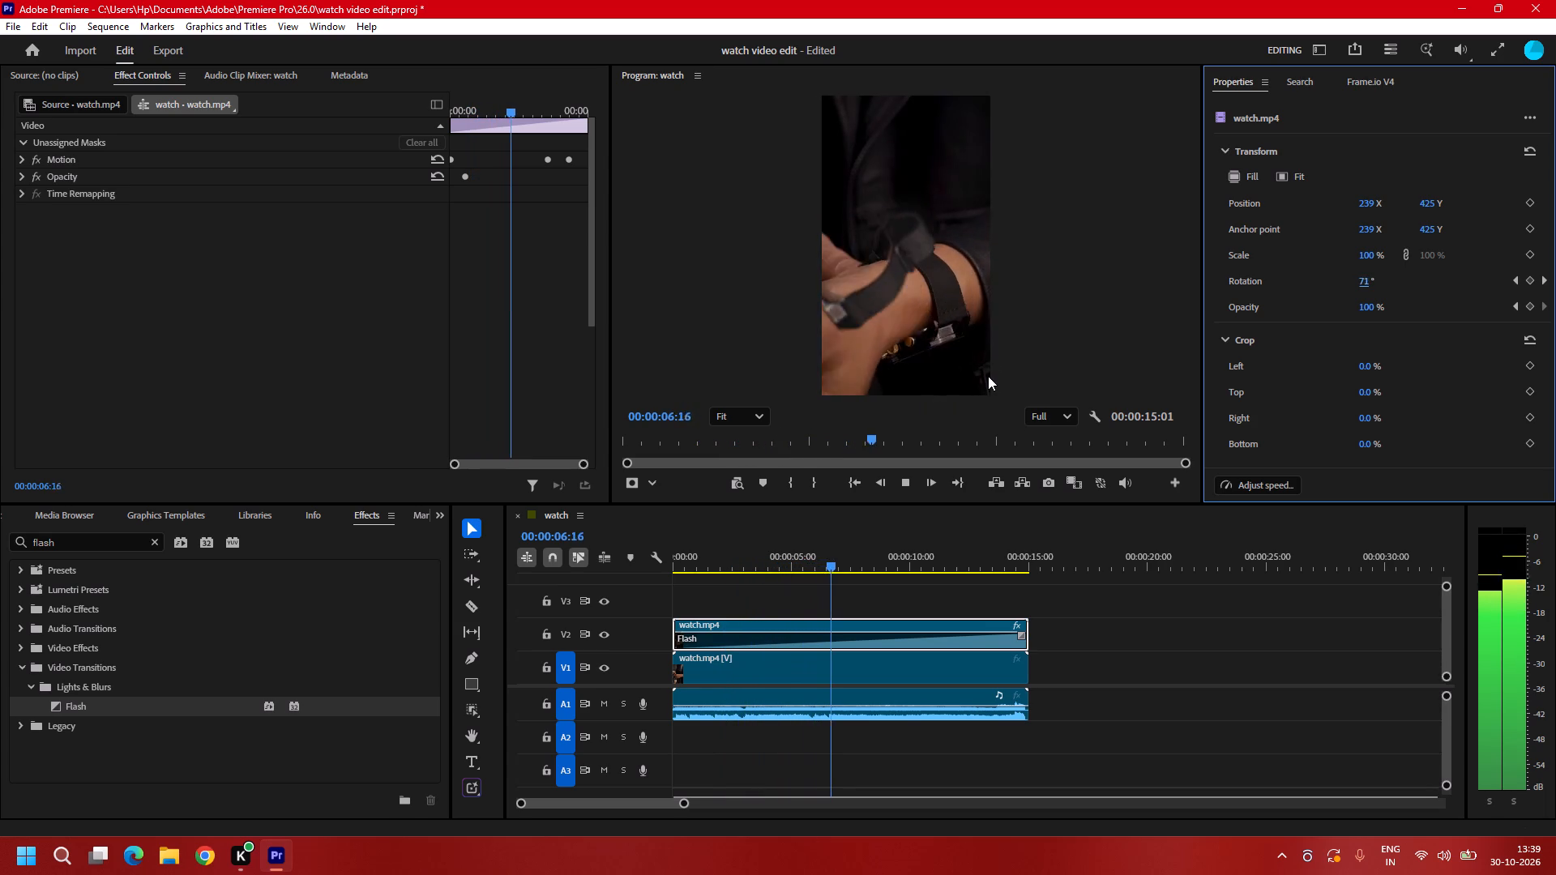
key("space")
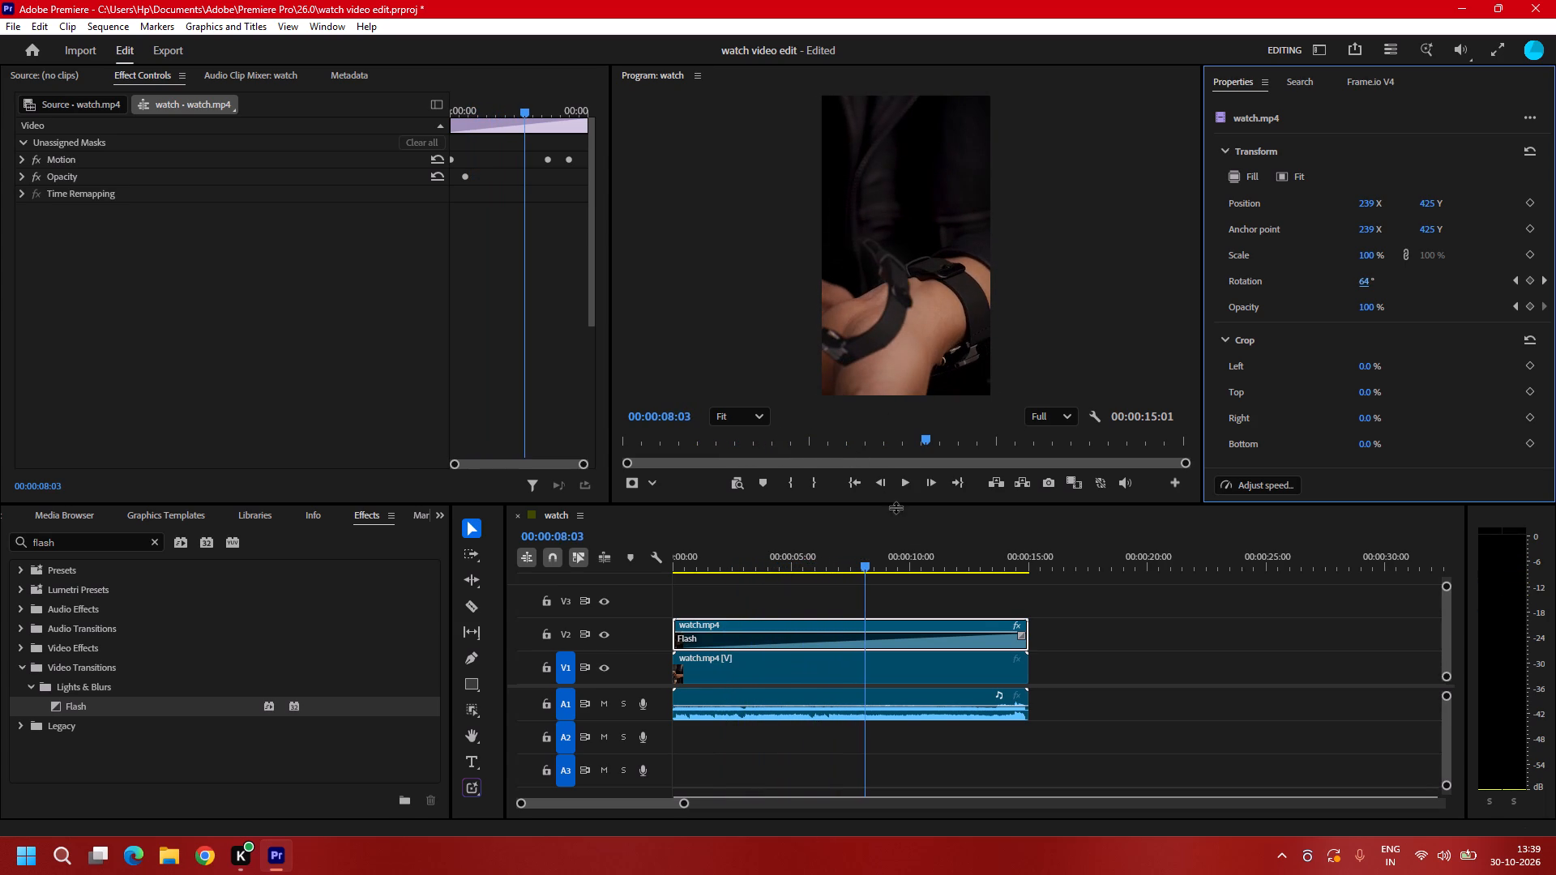
Add a Rotation keyframe at 00:00:05:14 on the watch.mp4 clip in V2.
left_click(869, 568)
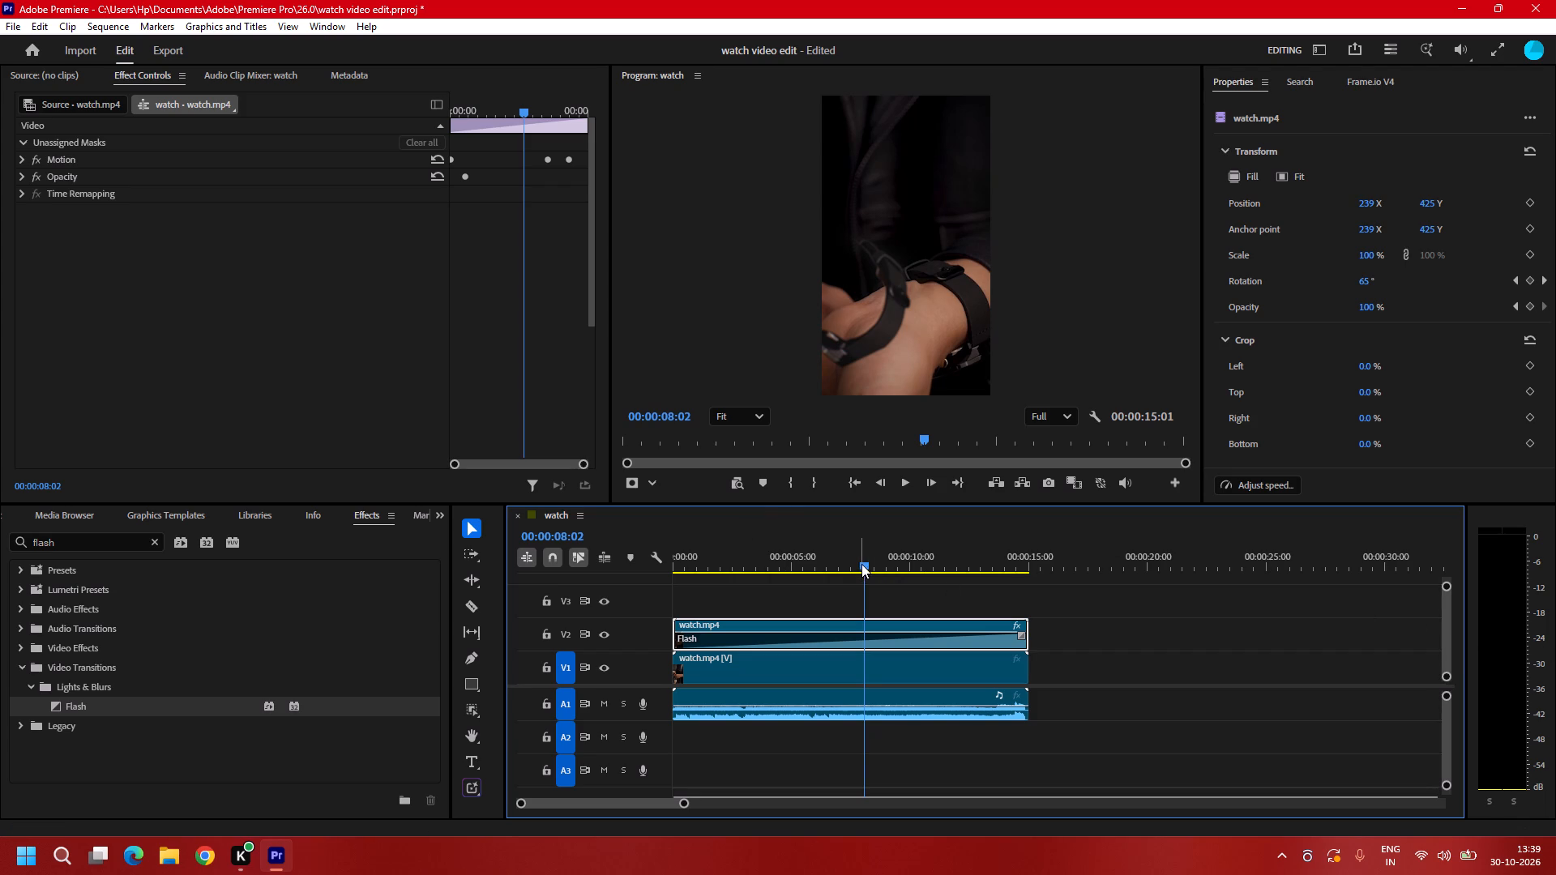
left_click_drag(861, 564, 813, 596)
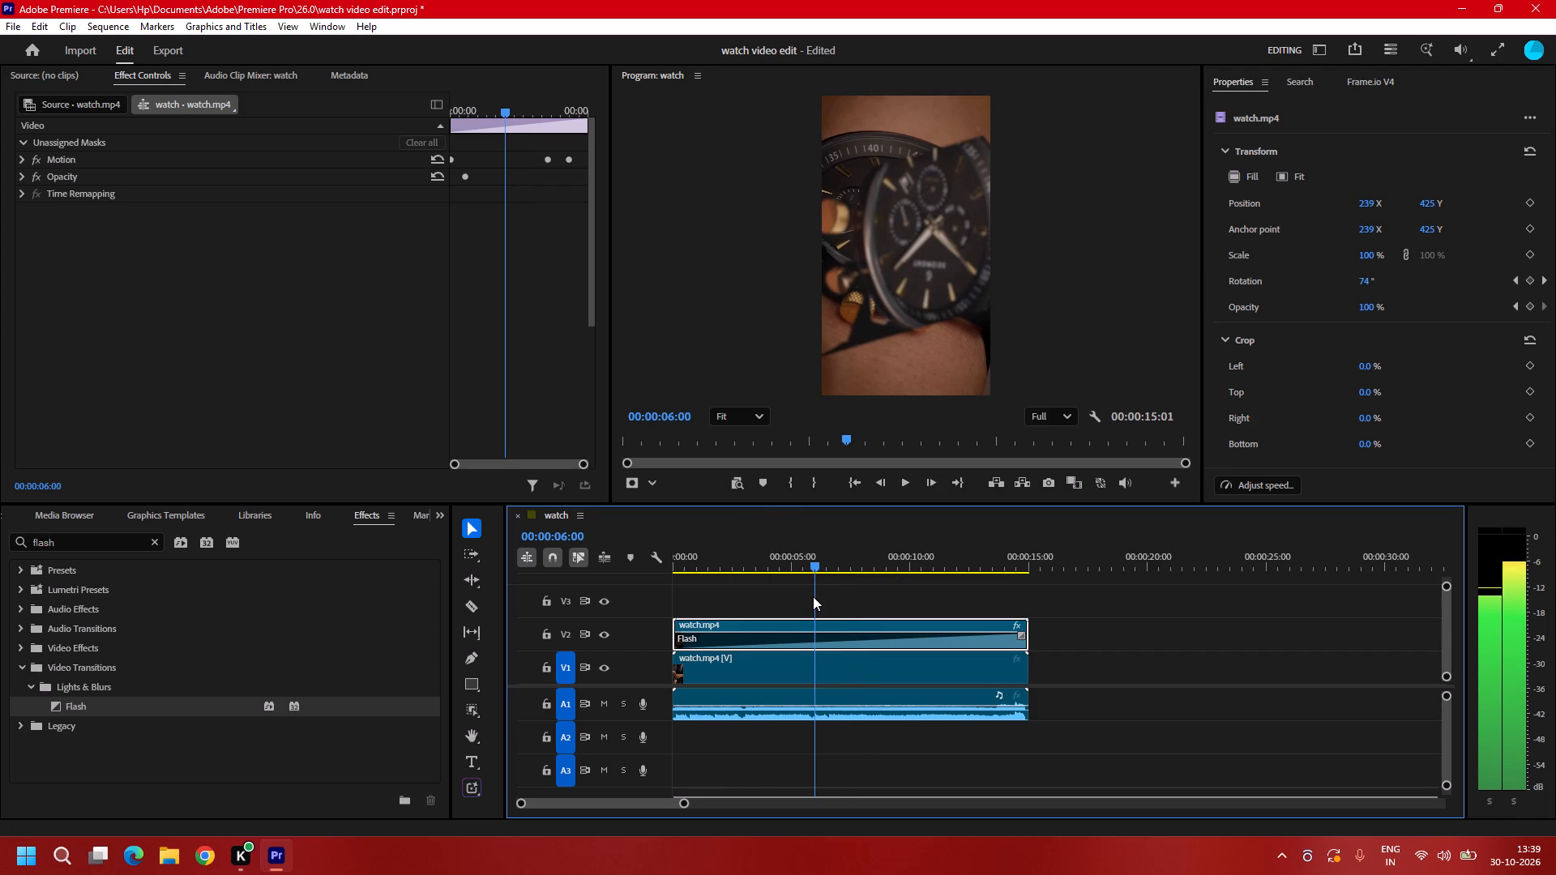
left_click_drag(813, 596, 802, 595)
left_click(1528, 278)
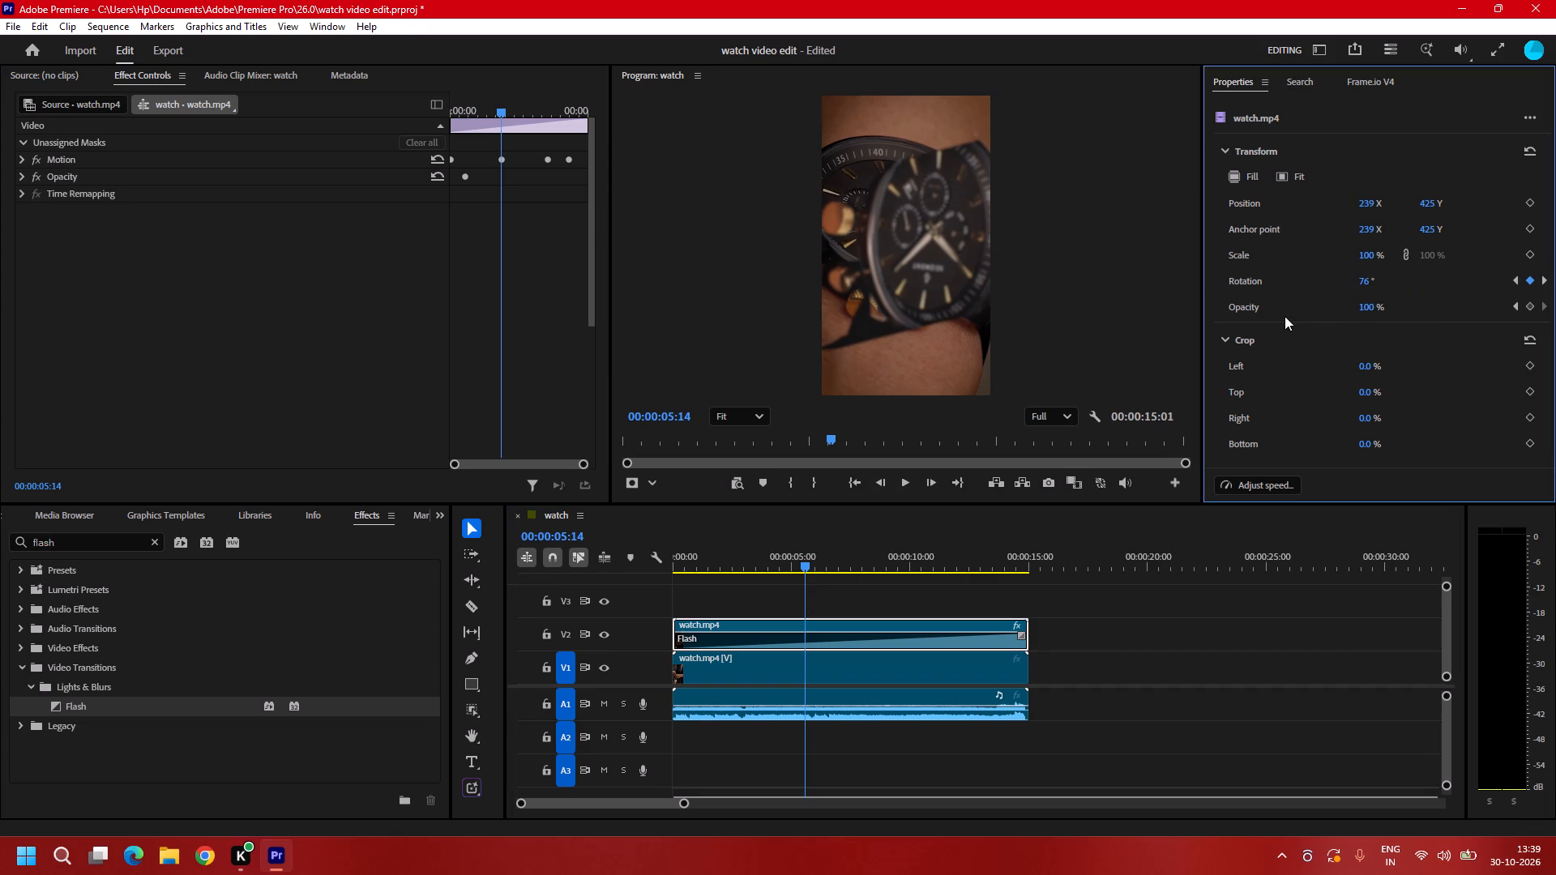
Add a Rotation keyframe of 0° at 00:00:05:19 on the V2 clip.
left_click(806, 565)
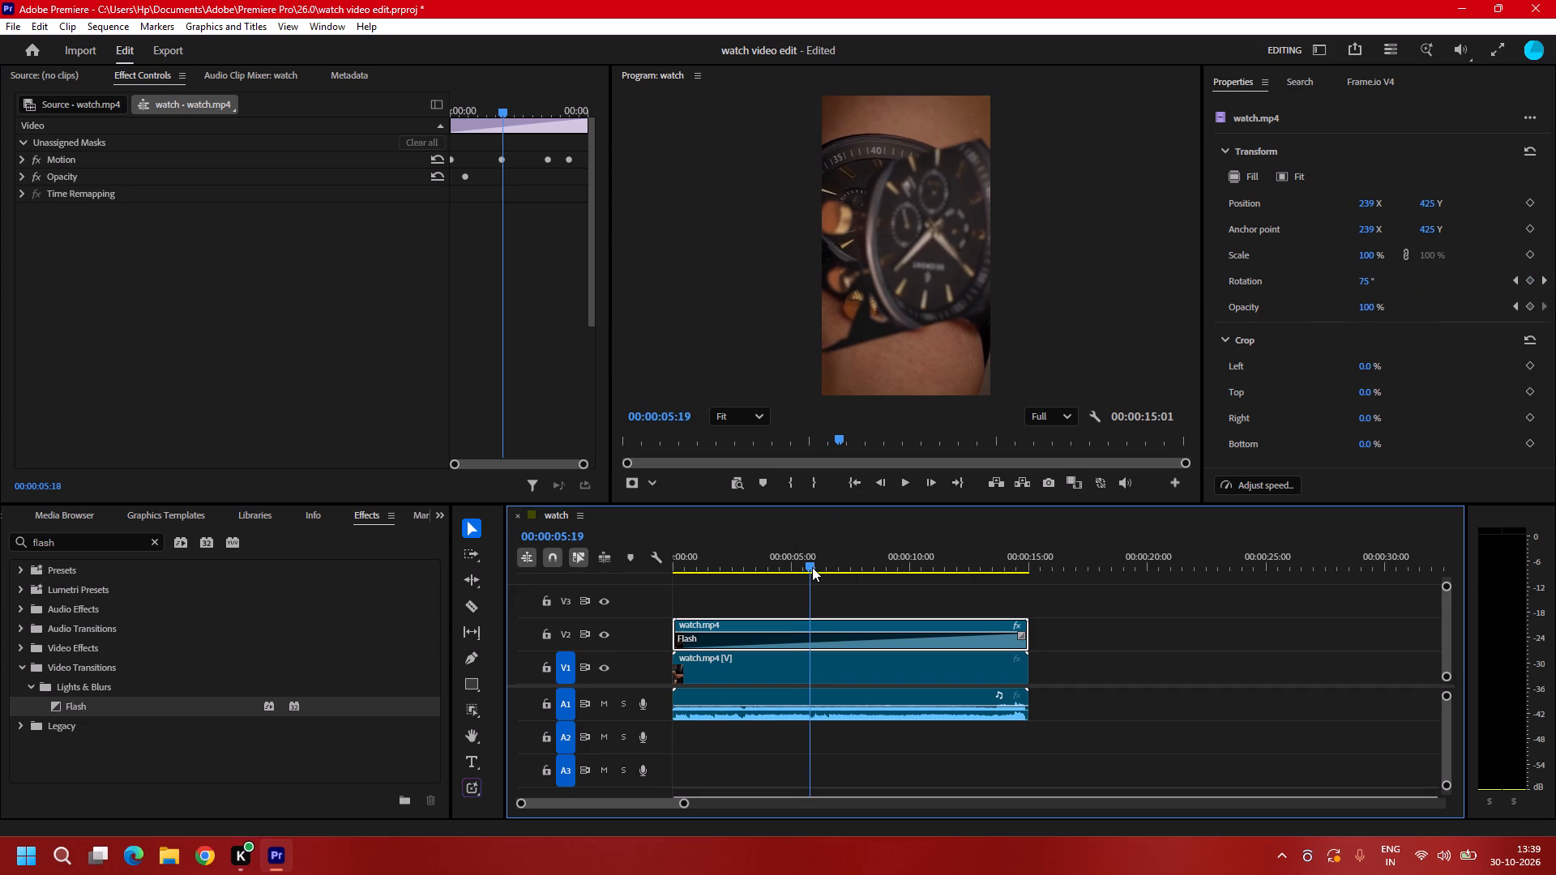
left_click(1361, 285)
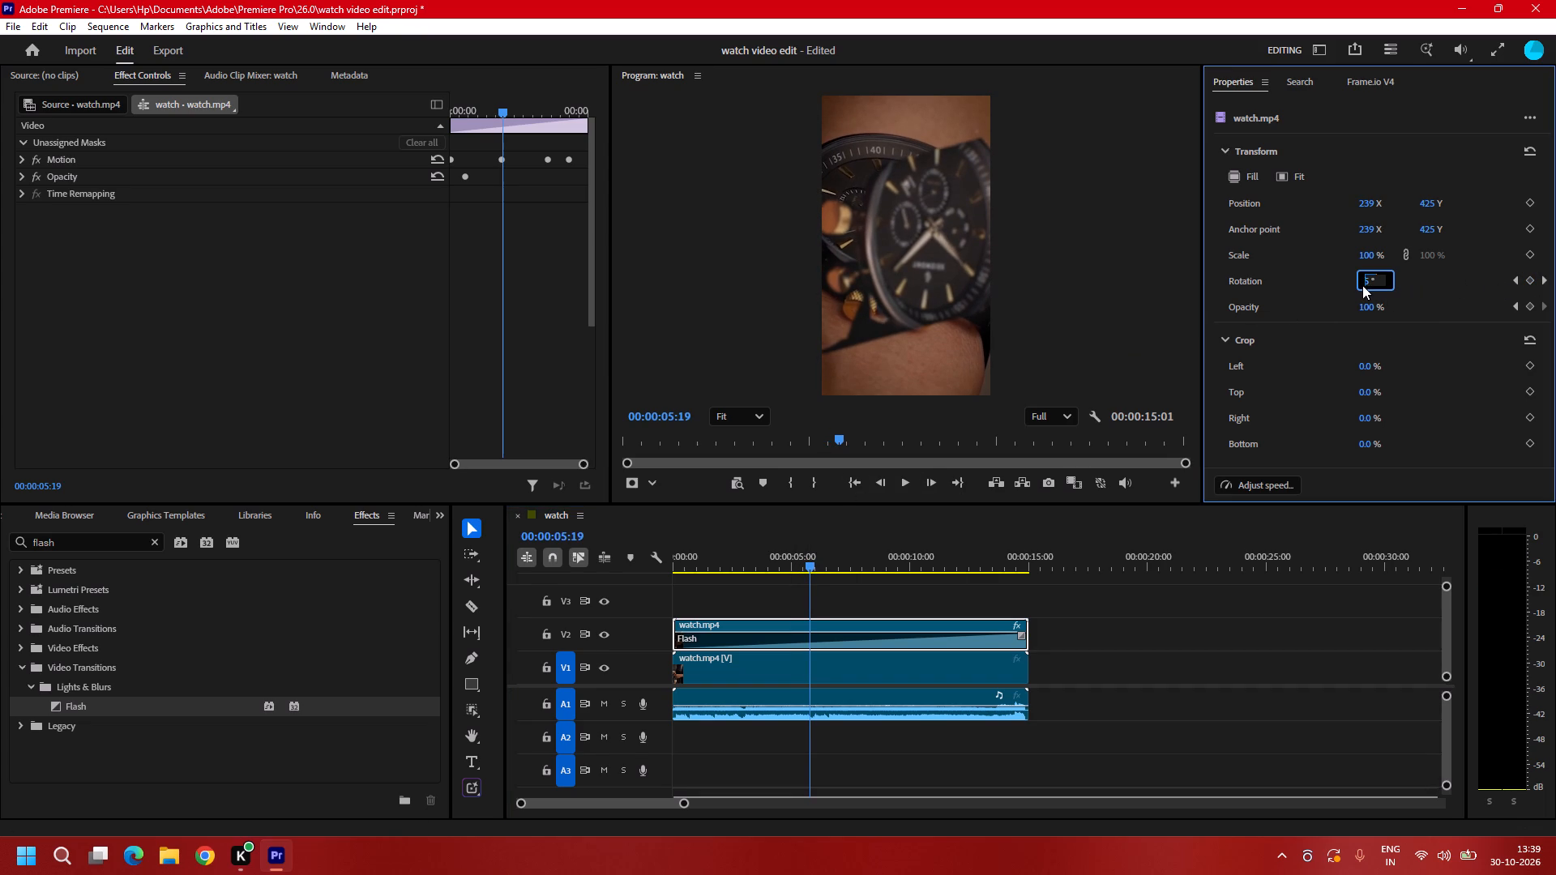
left_click(1534, 277)
left_click(1372, 284)
key("BackSpace")
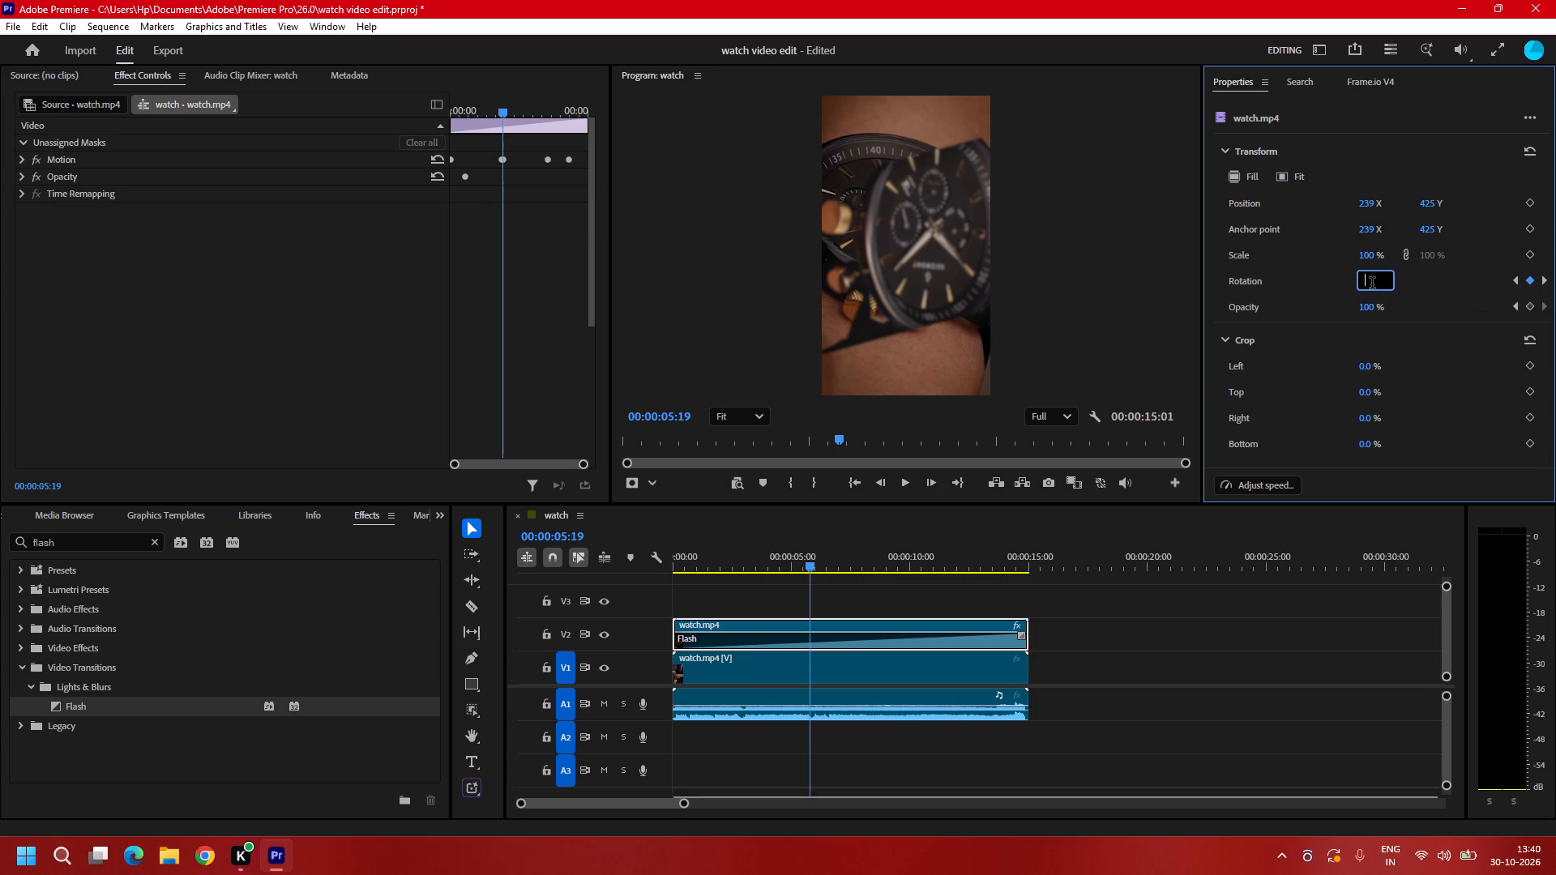
key("0")
key("Return")
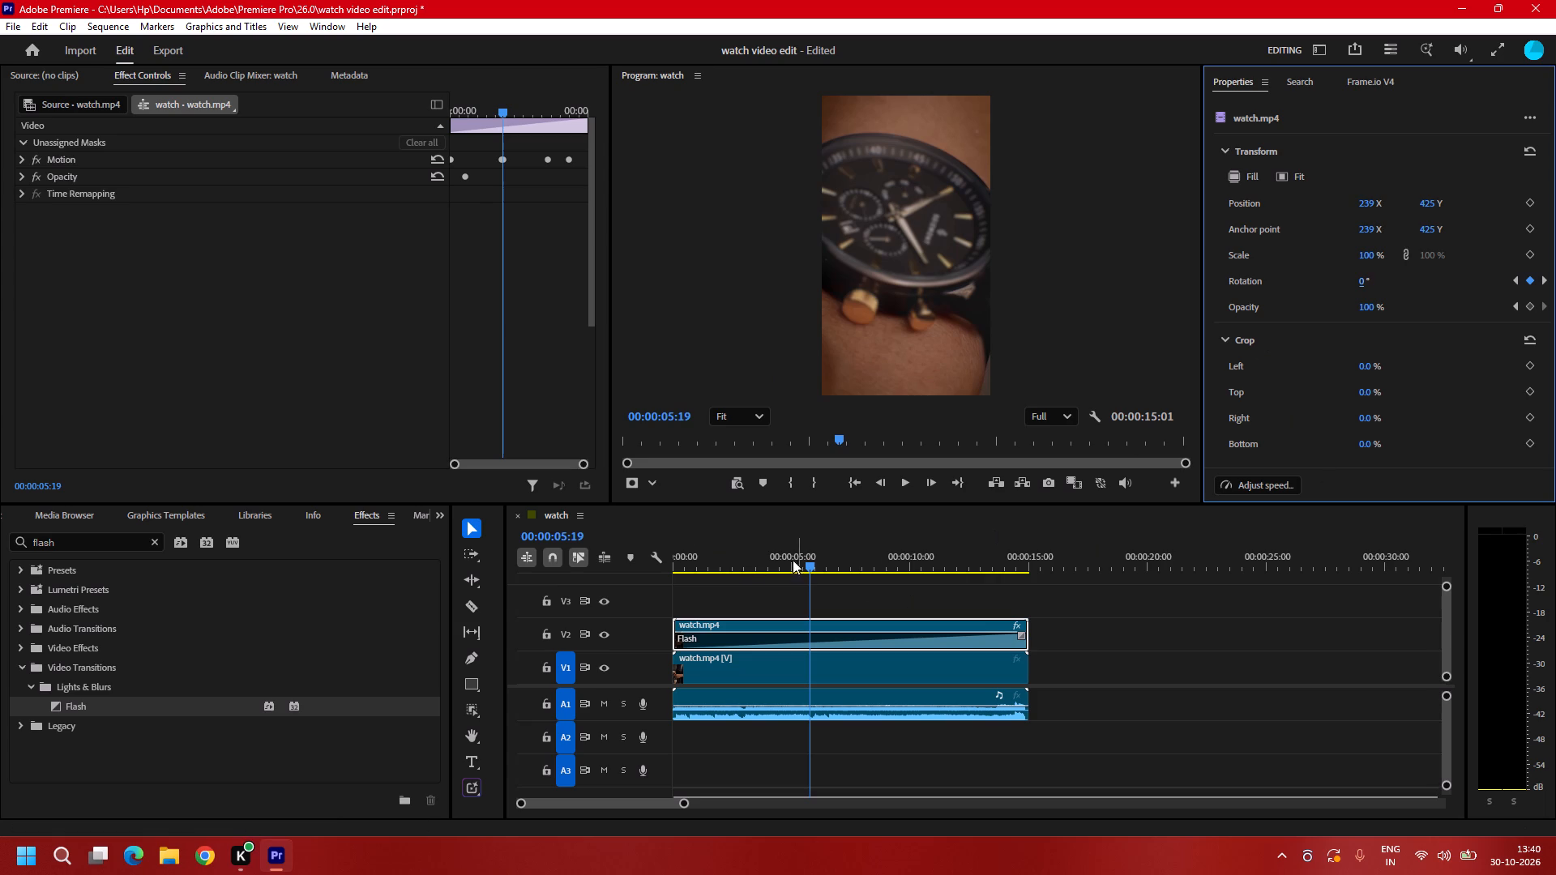
Add a Rotation keyframe of 0° at 00:00:06:09 on the V2 clip and replay the sequence from the start.
left_click_drag(805, 561, 853, 576)
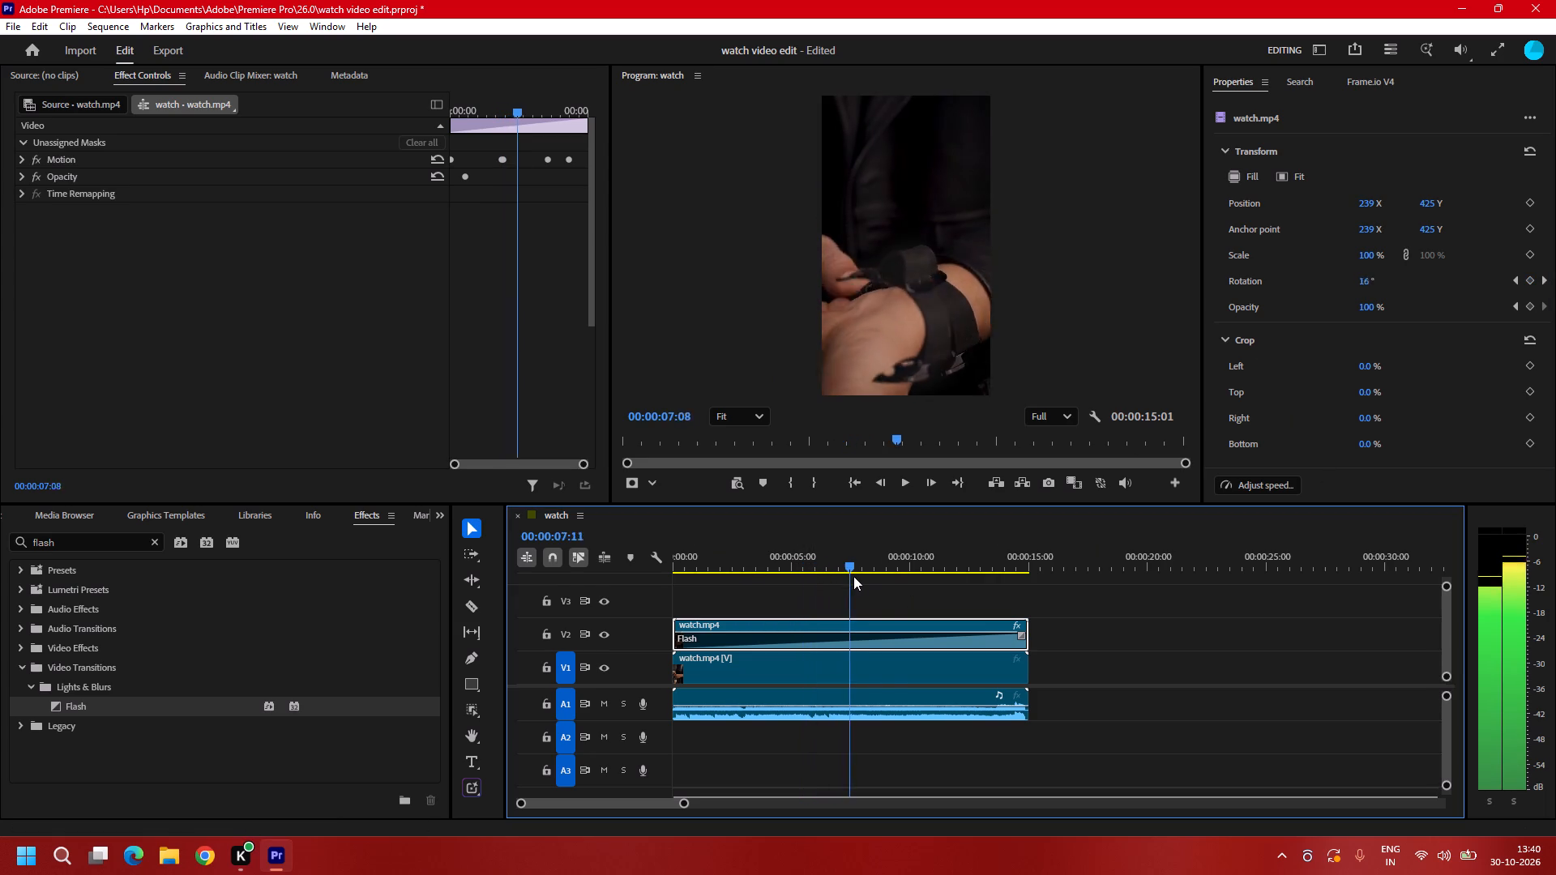
left_click_drag(853, 576, 848, 595)
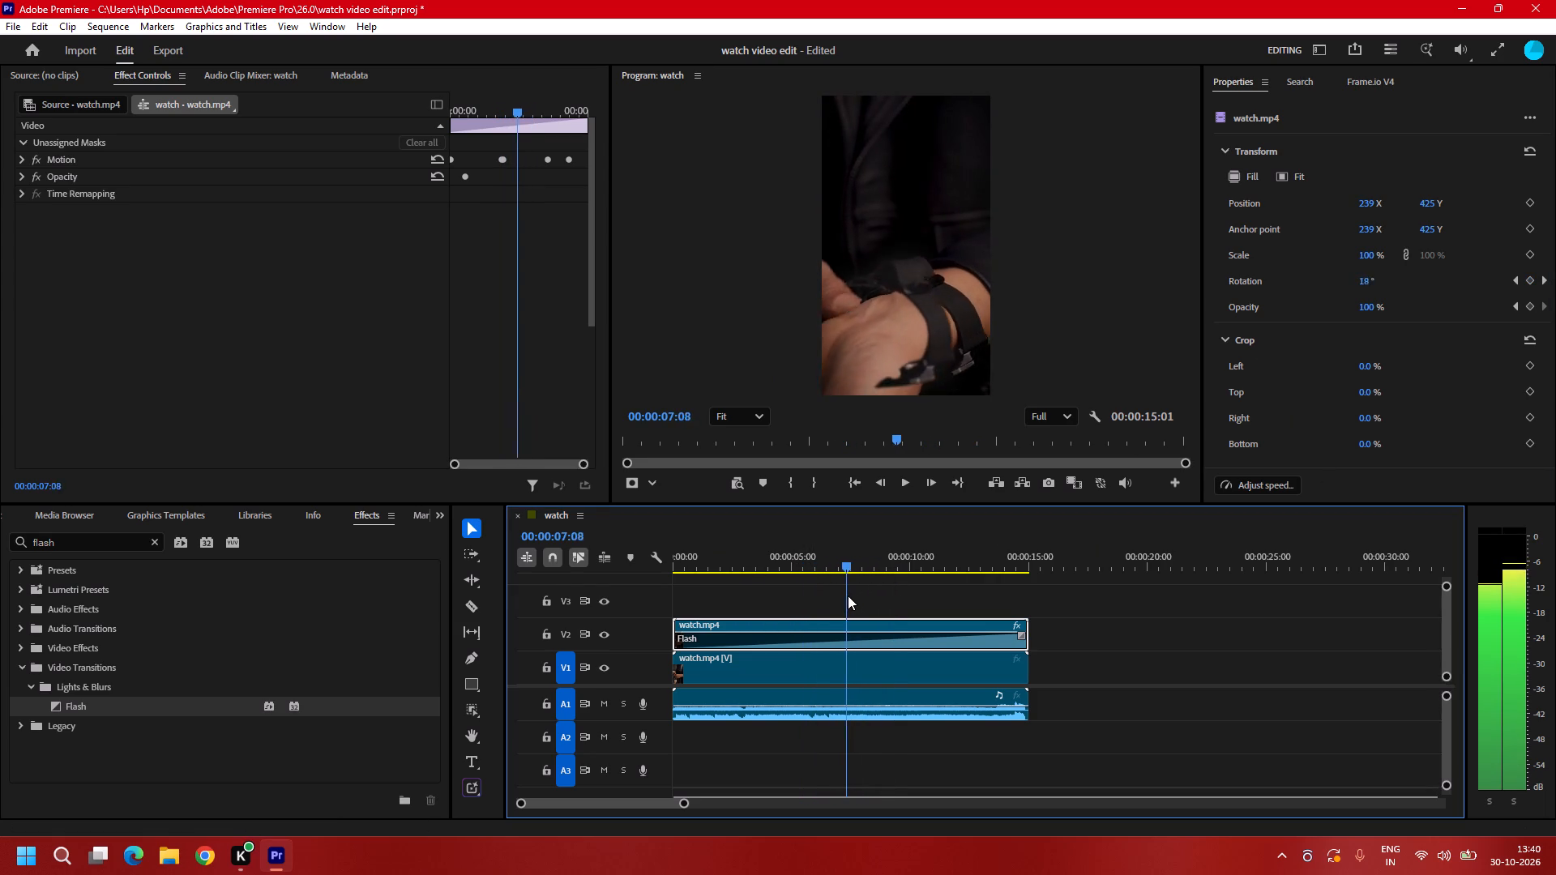
left_click_drag(848, 595, 863, 626)
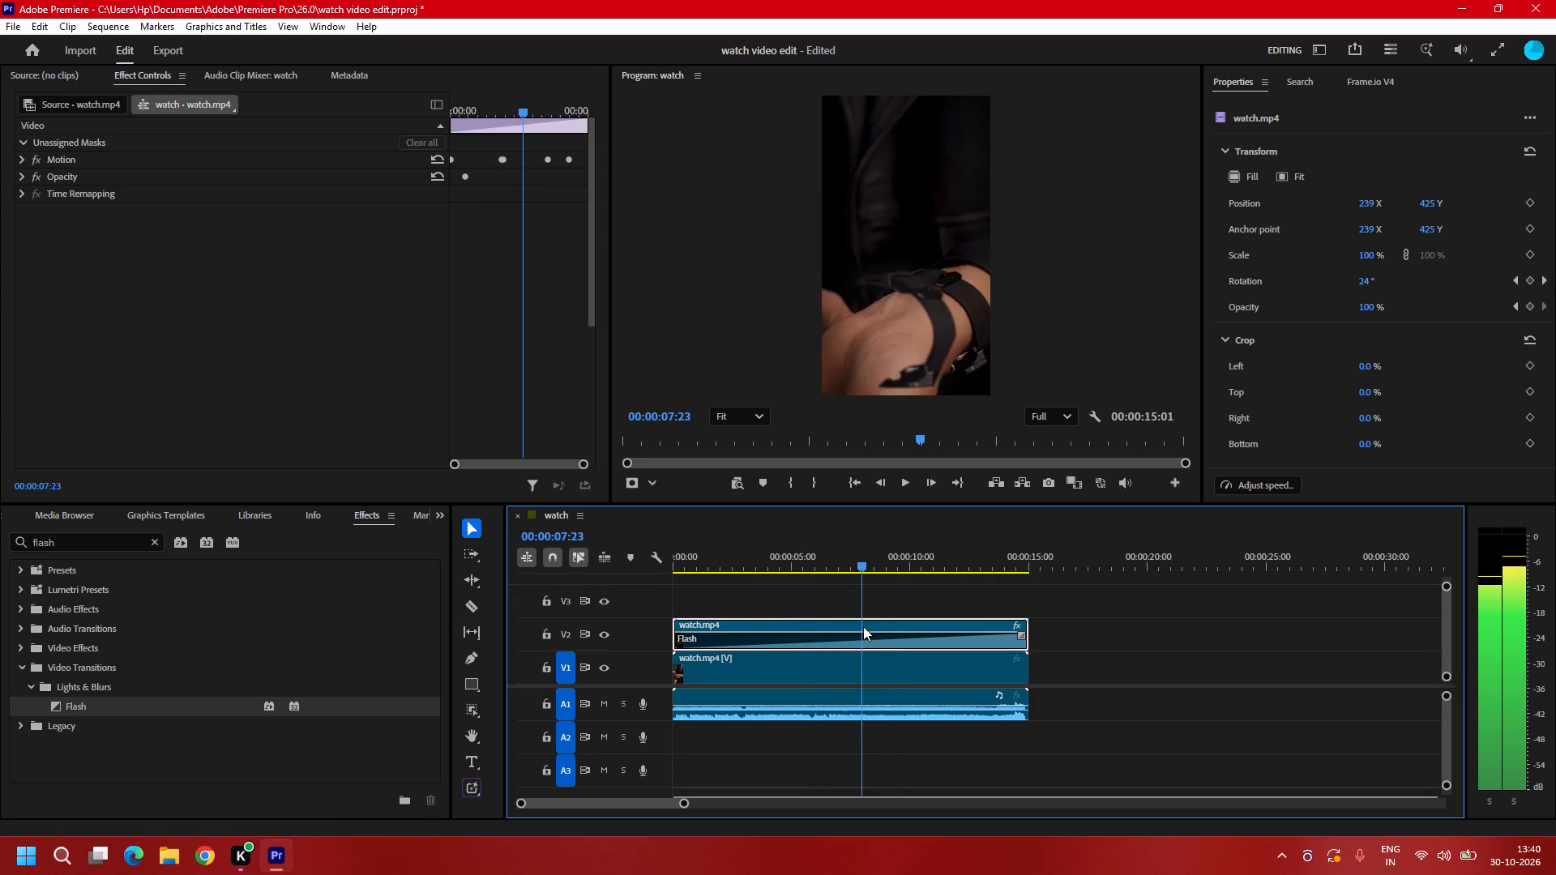
left_click_drag(863, 626, 855, 656)
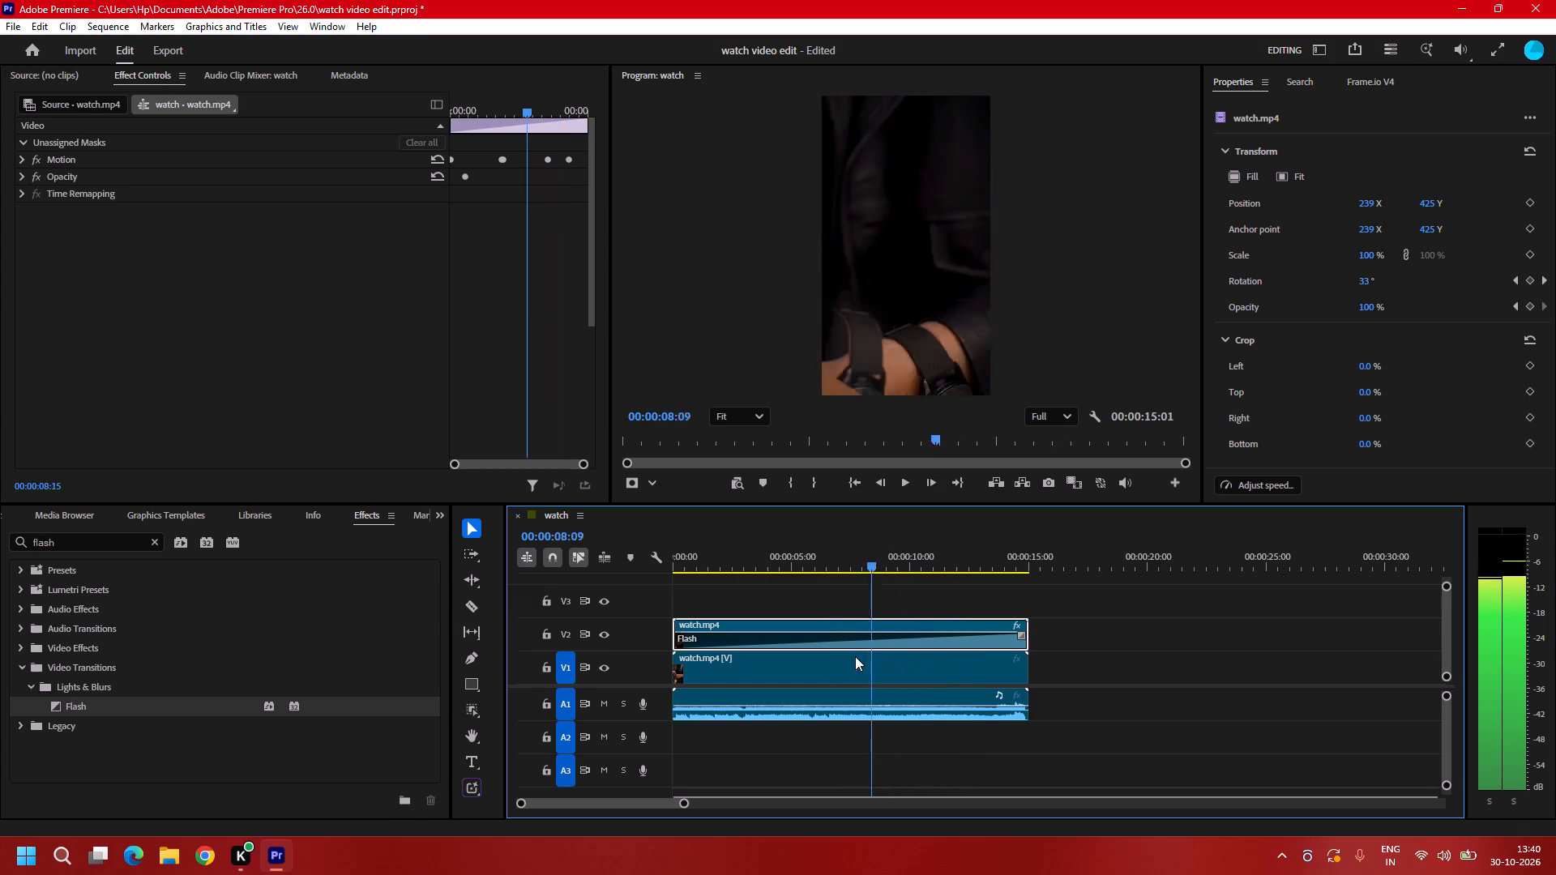
left_click_drag(855, 656, 833, 677)
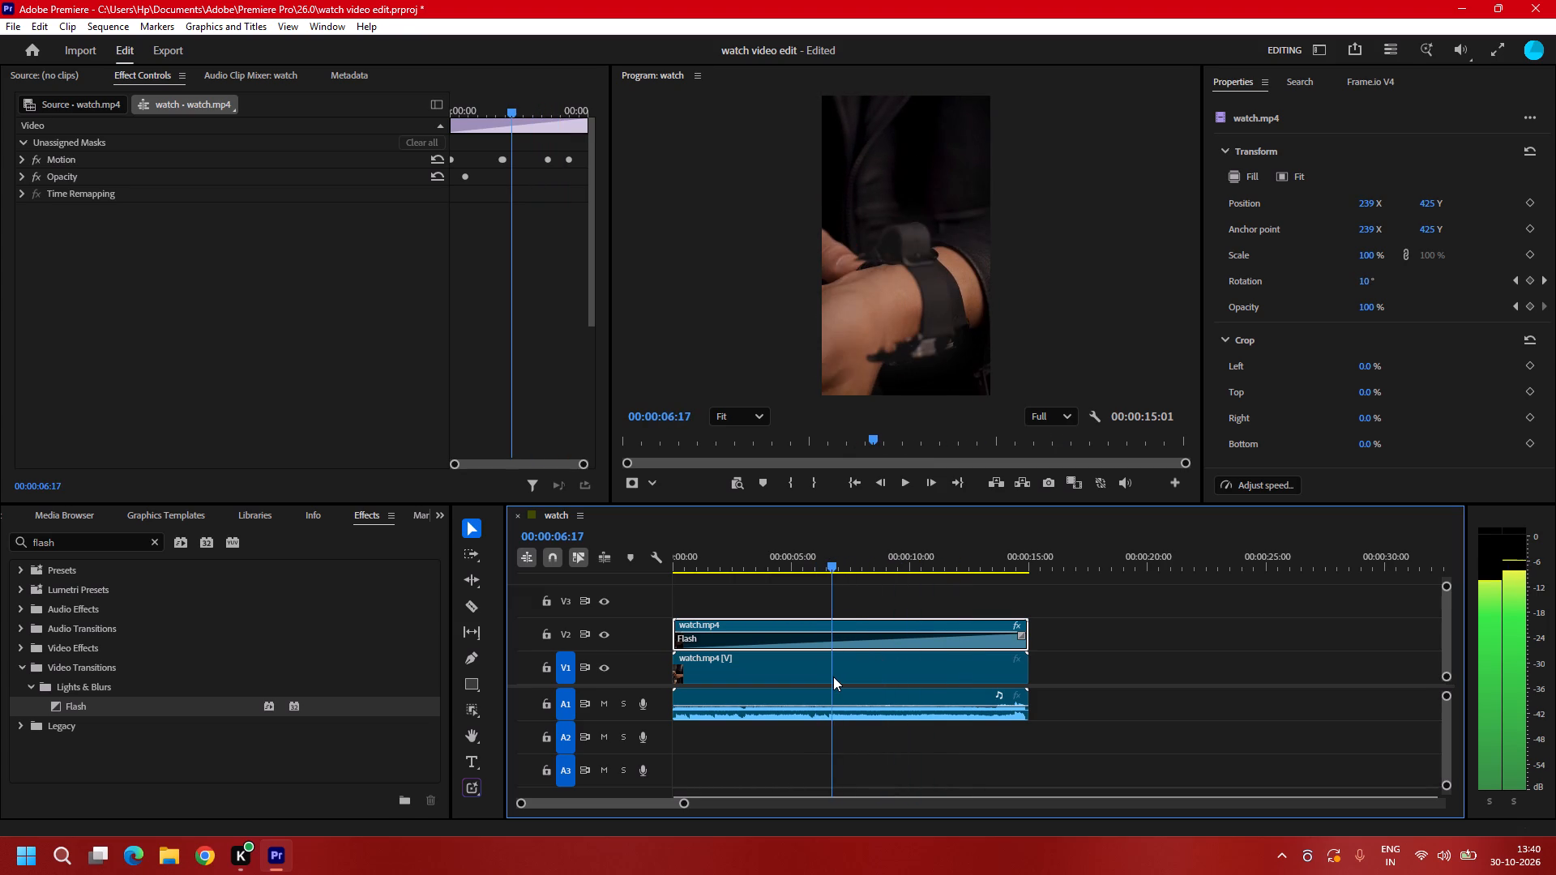
left_click_drag(833, 677, 826, 677)
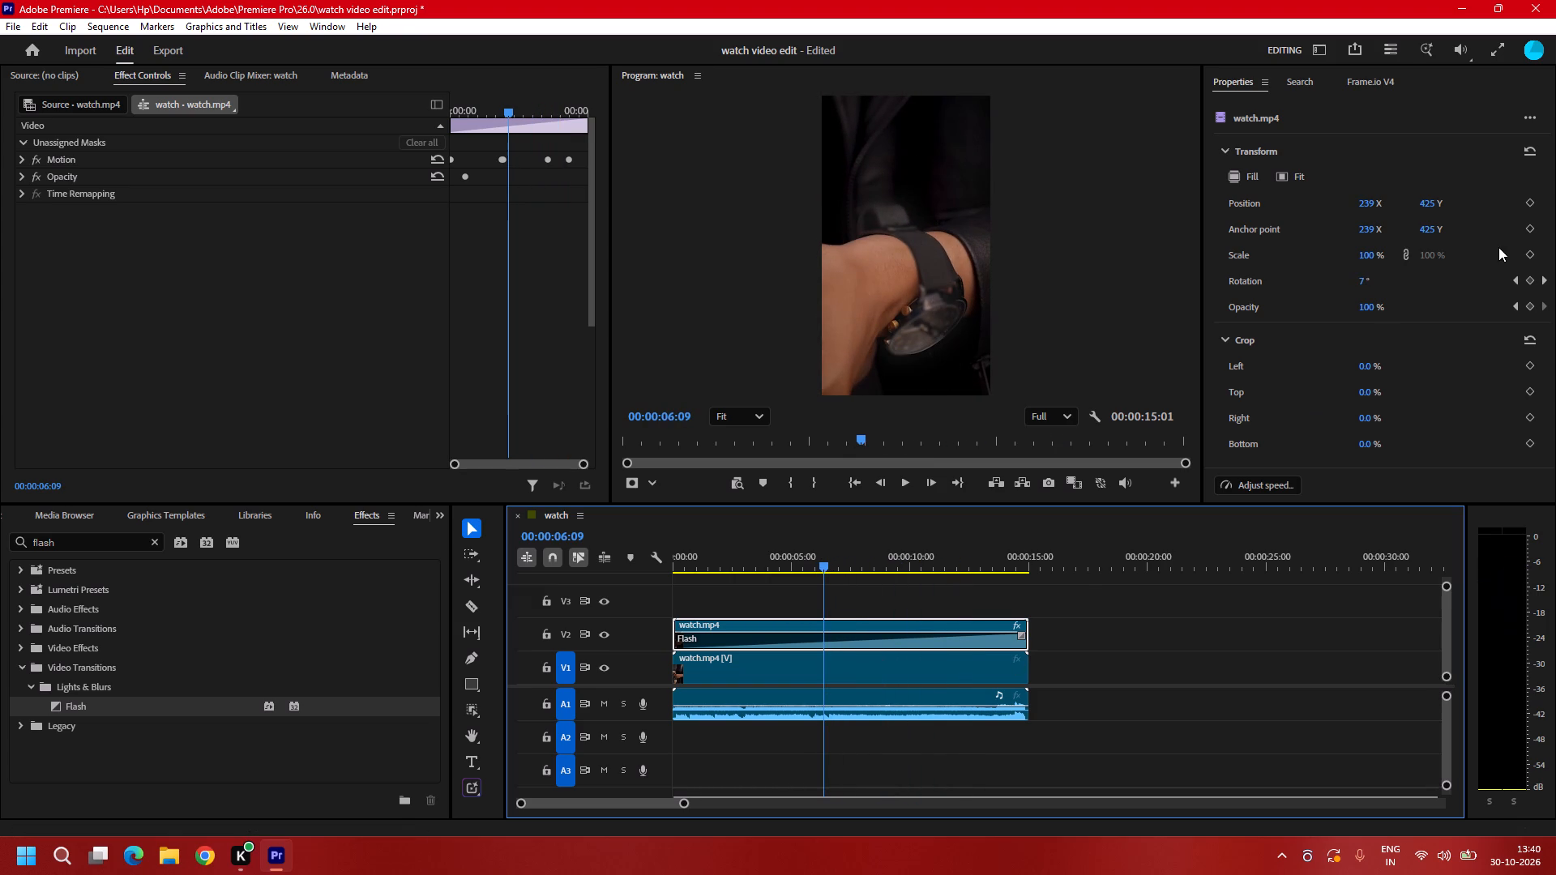
left_click(1531, 286)
left_click(1360, 278)
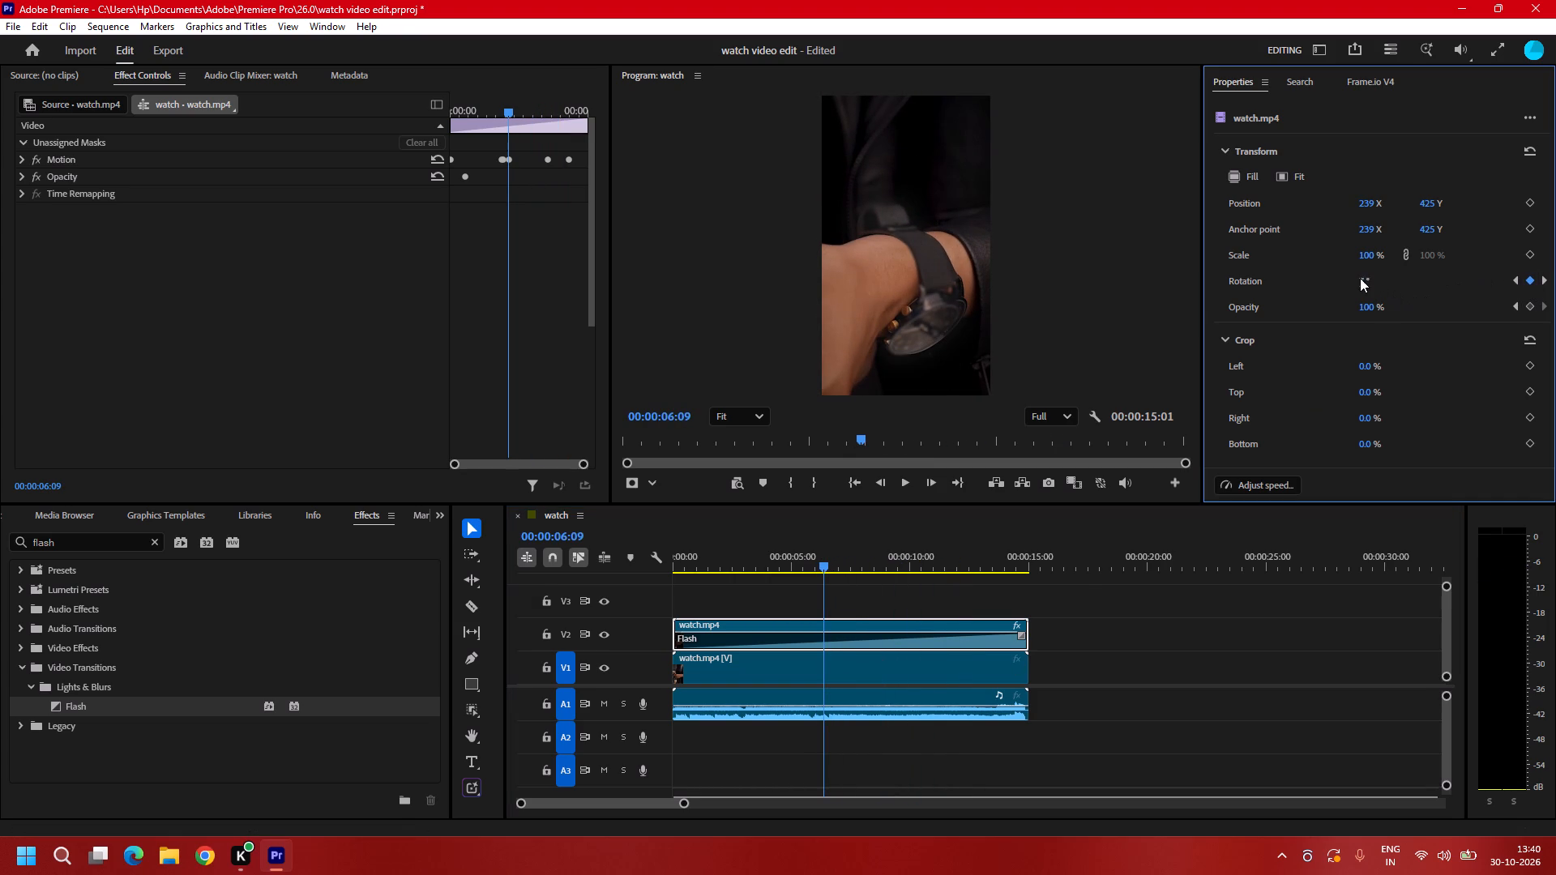
key("BackSpace")
key("0")
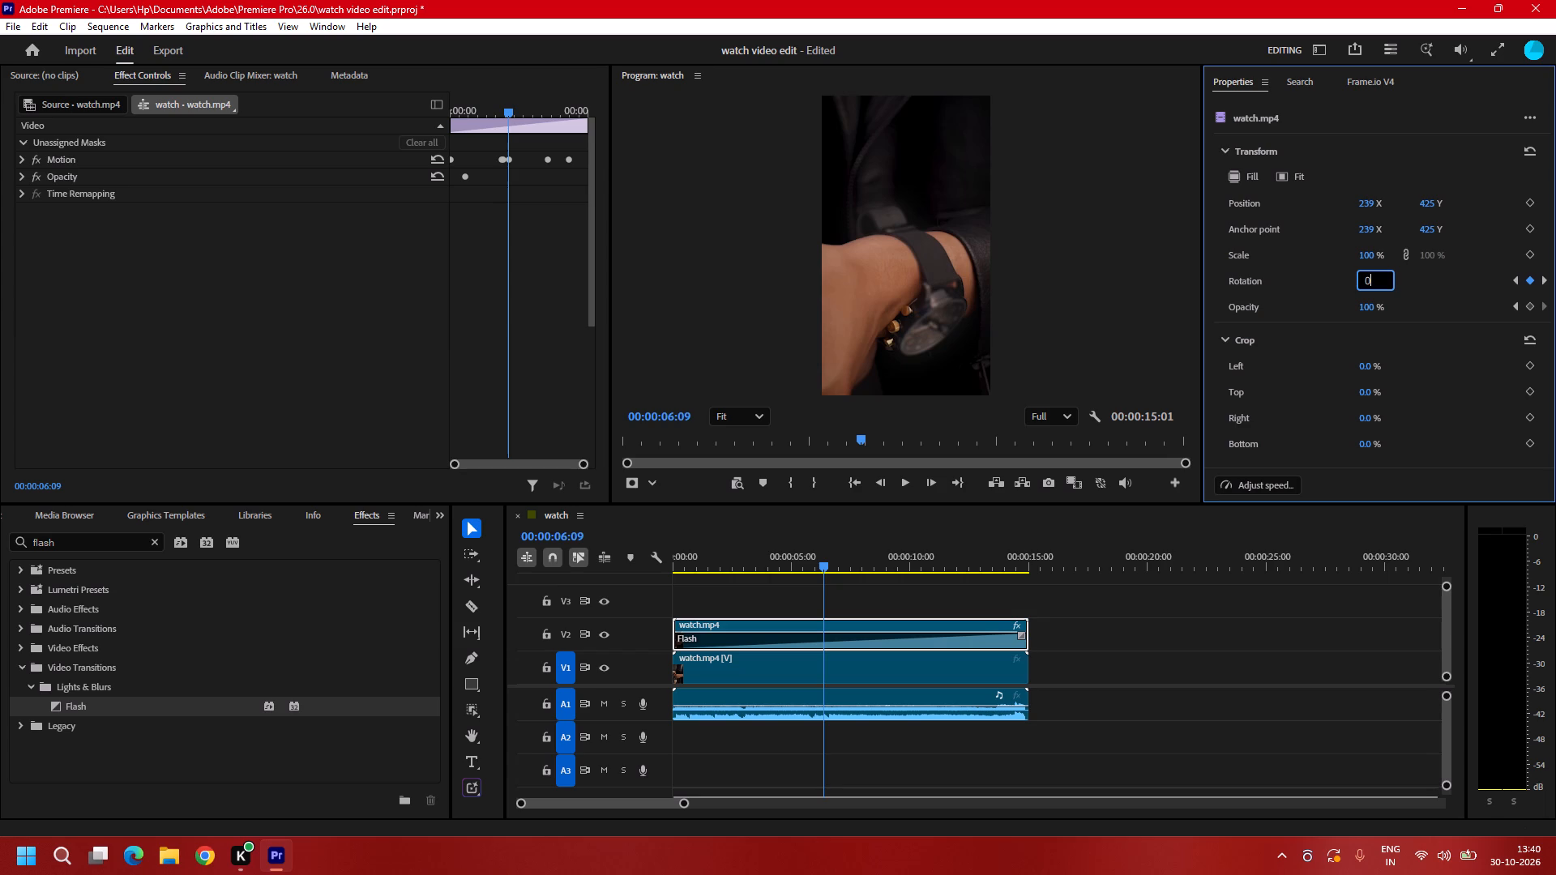
left_click_drag(827, 563, 841, 570)
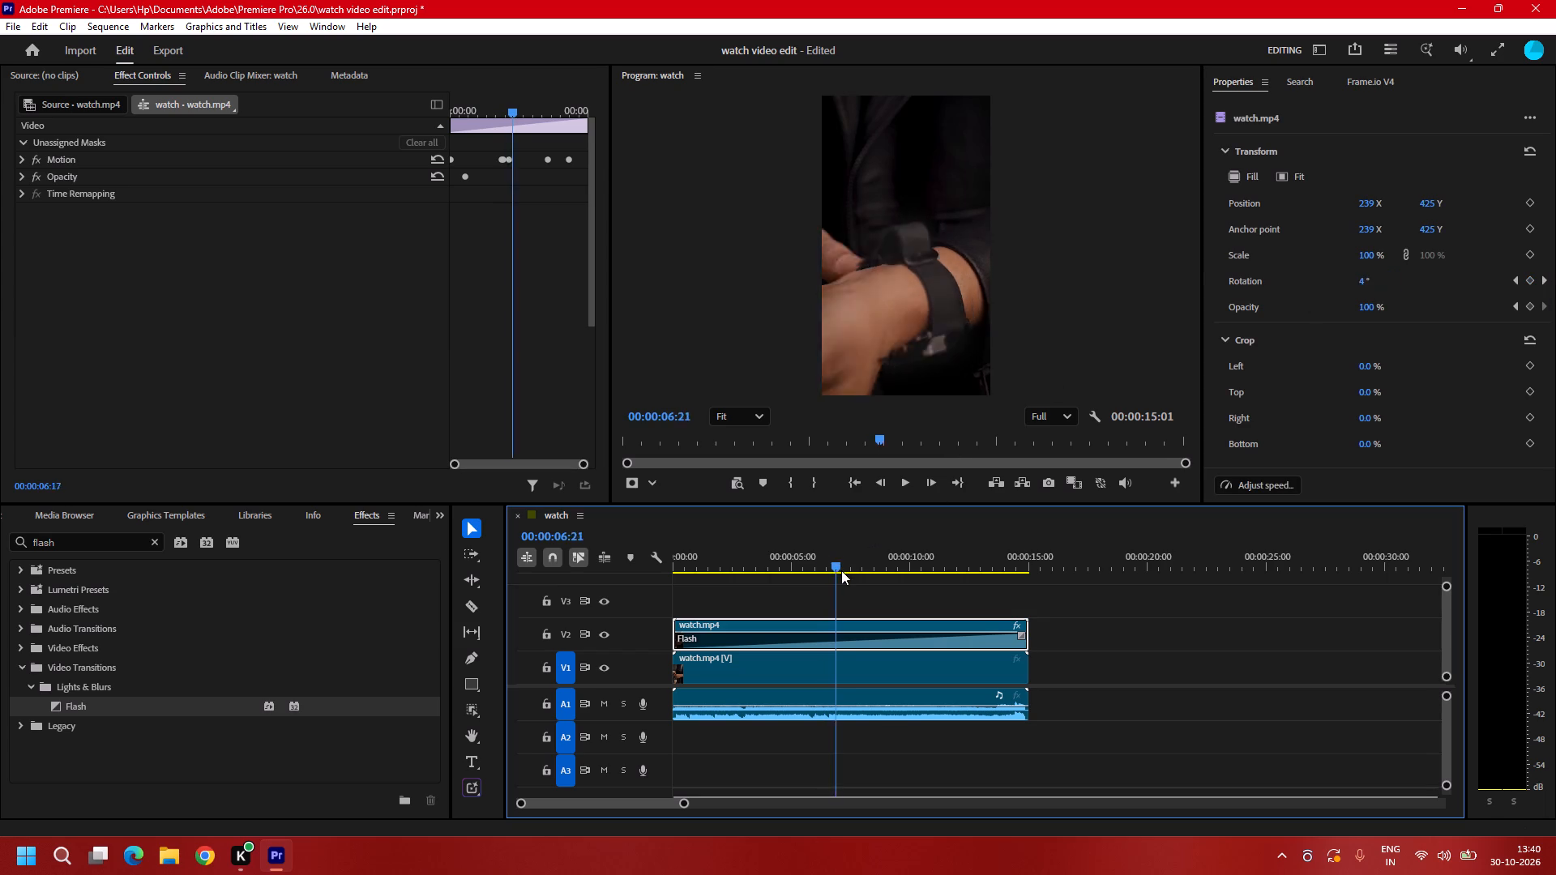
left_click_drag(841, 570, 1015, 589)
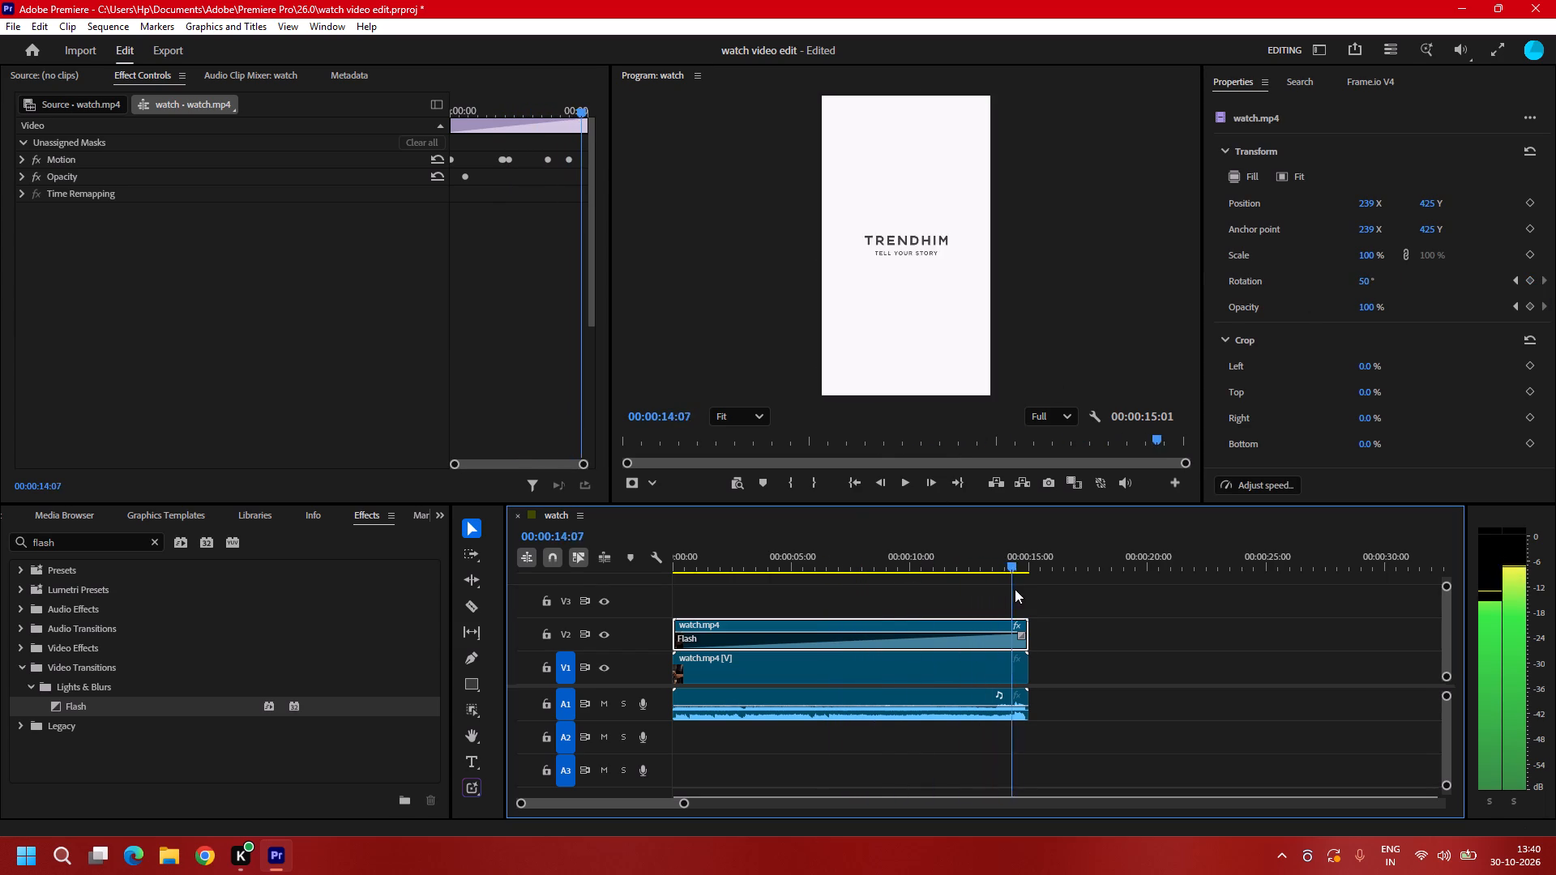
left_click_drag(1015, 589, 708, 705)
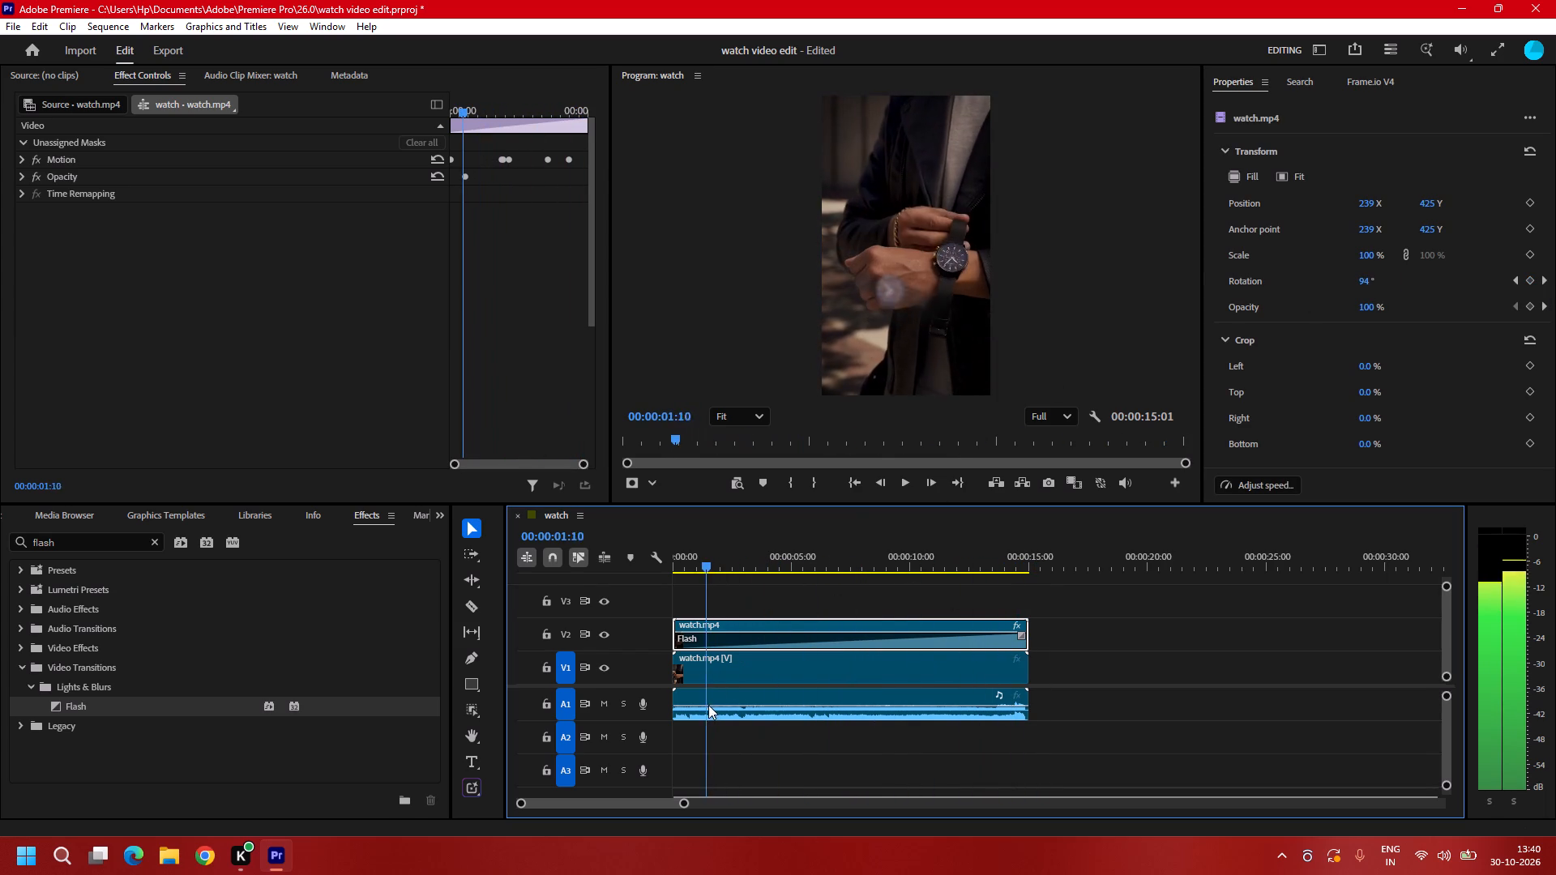
left_click_drag(708, 705, 655, 788)
key("space")
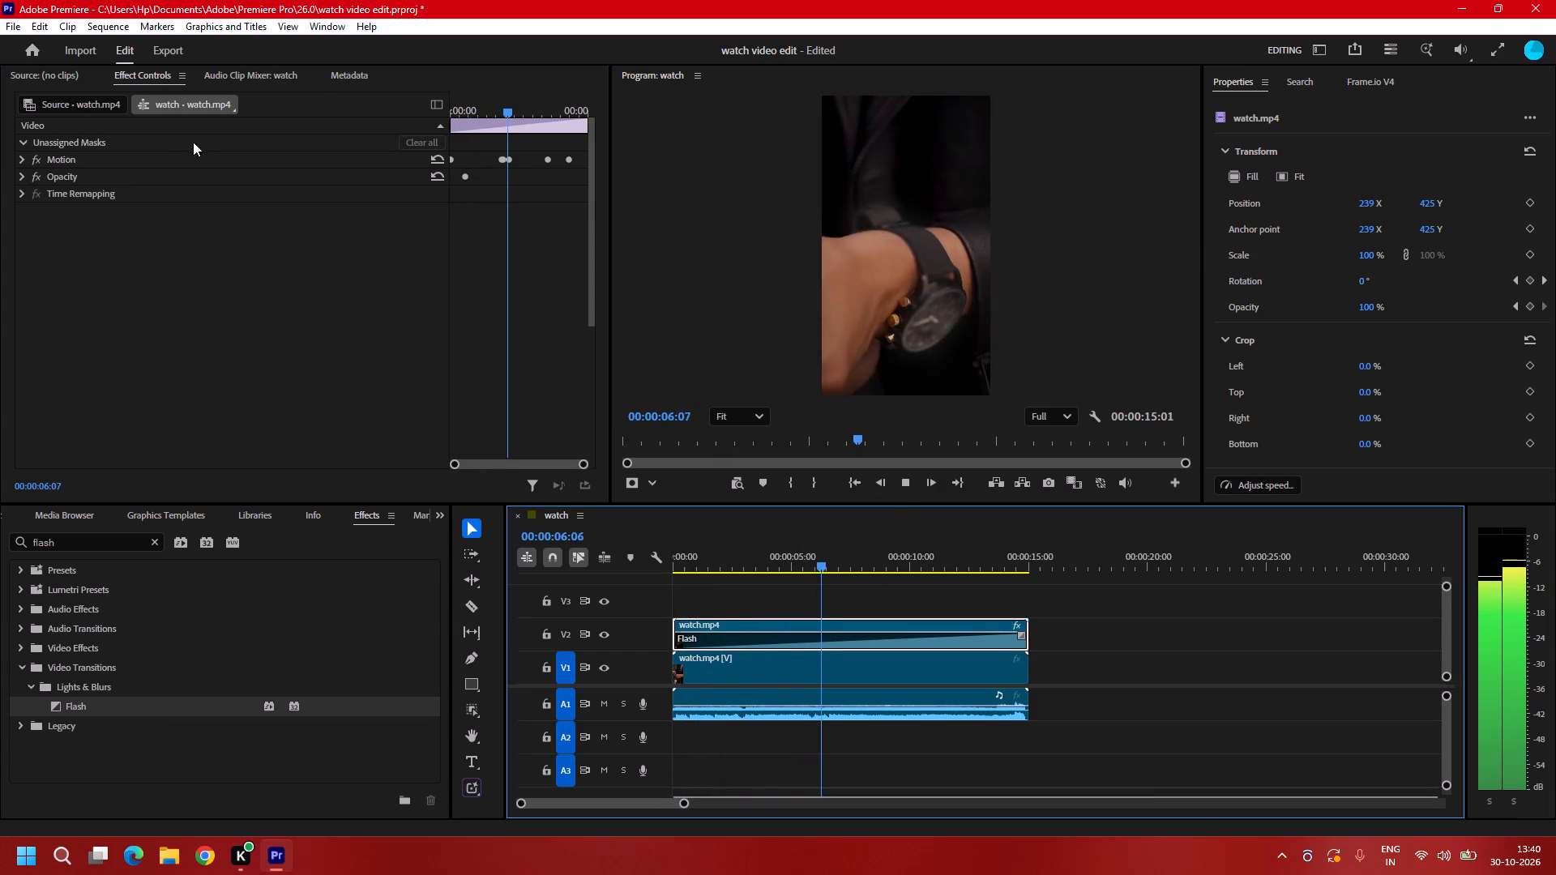
Clear the effects search and apply the Echo Glow video effect from Lights & Glows to the watch.mp4 clip in V2.
left_click(74, 647)
double_click(74, 647)
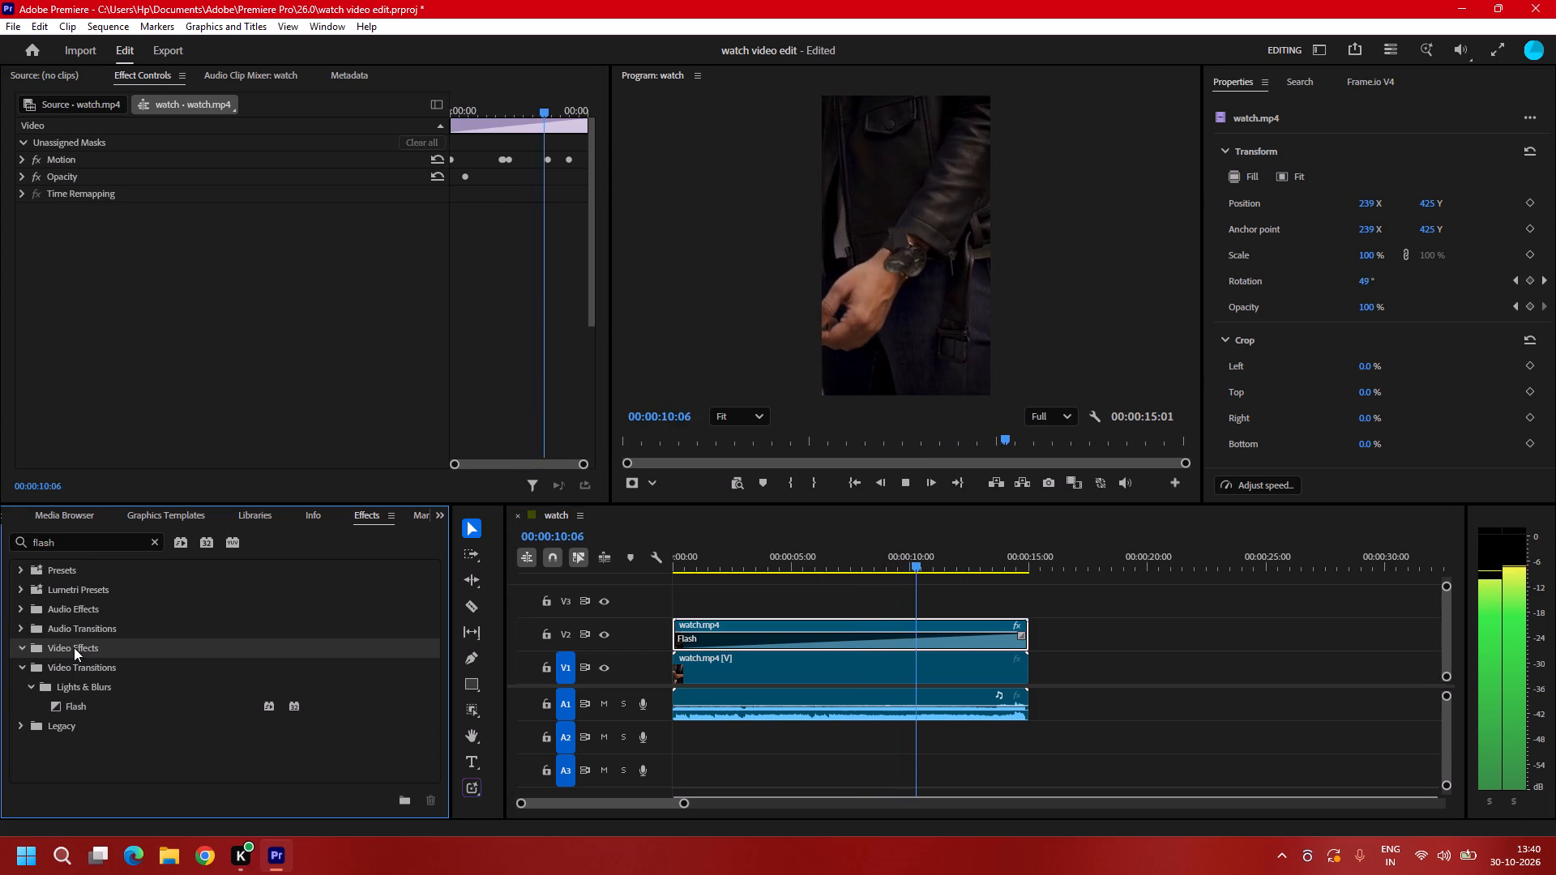
left_click(74, 647)
scroll(75, 658, "down", 4)
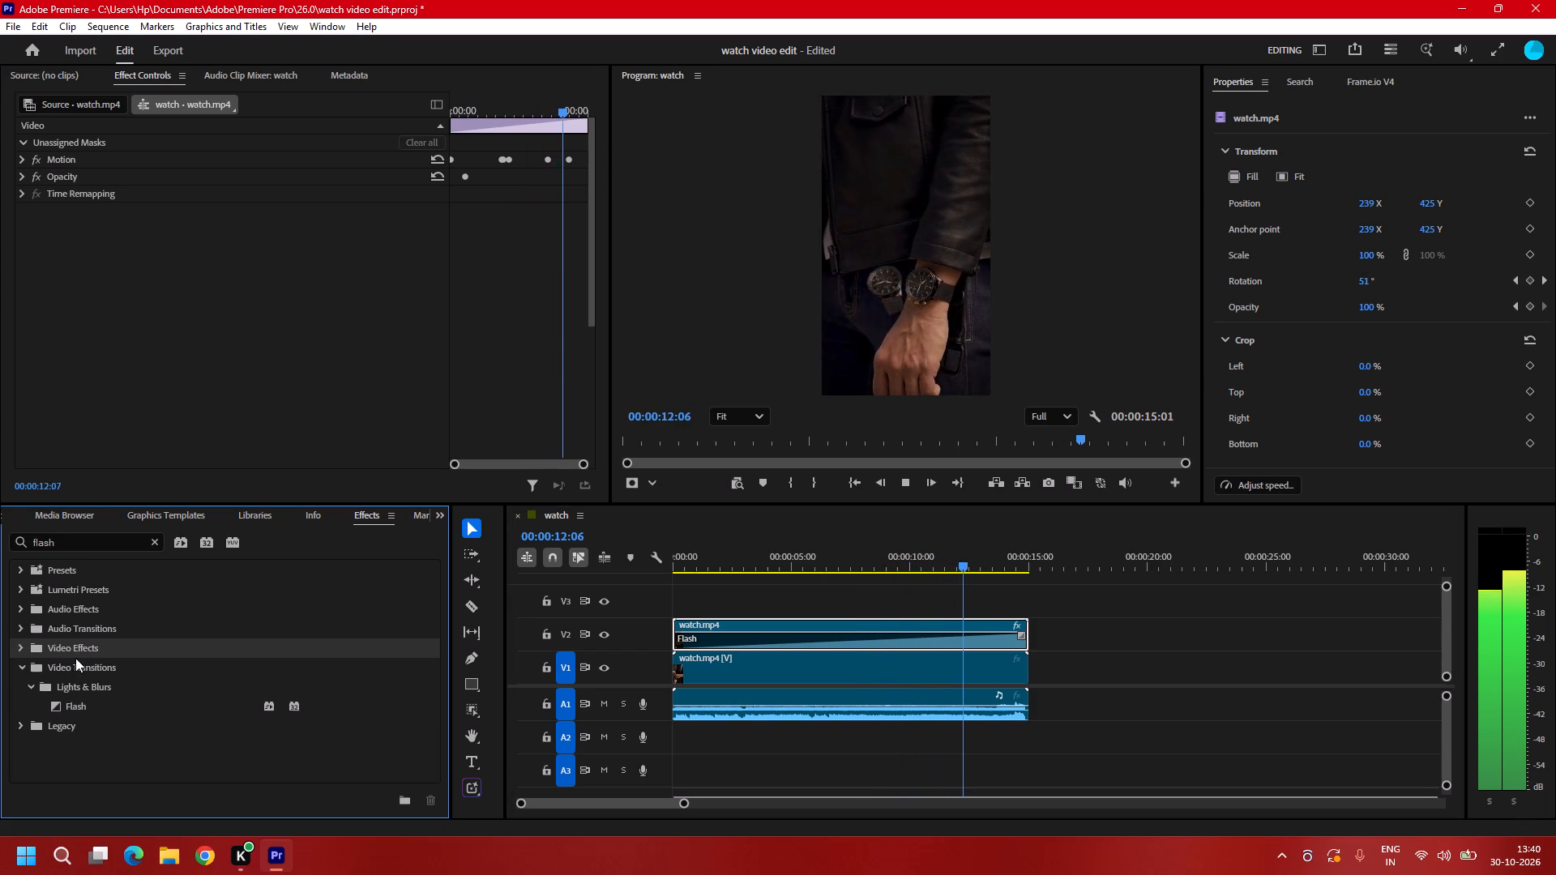
left_click(153, 542)
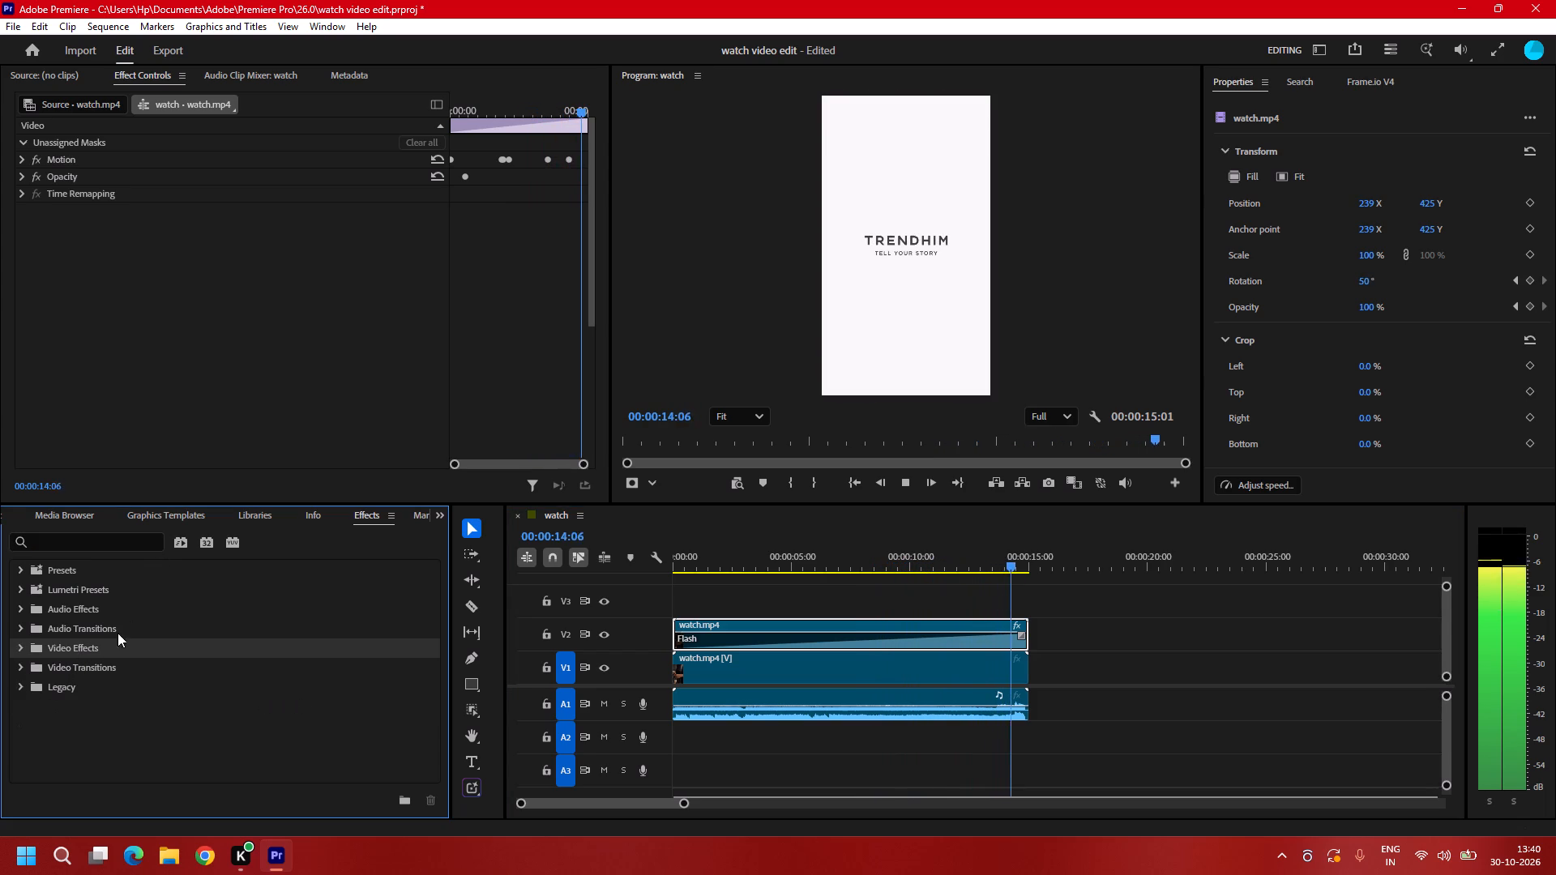
left_click(108, 647)
double_click(108, 647)
scroll(106, 646, "down", 5)
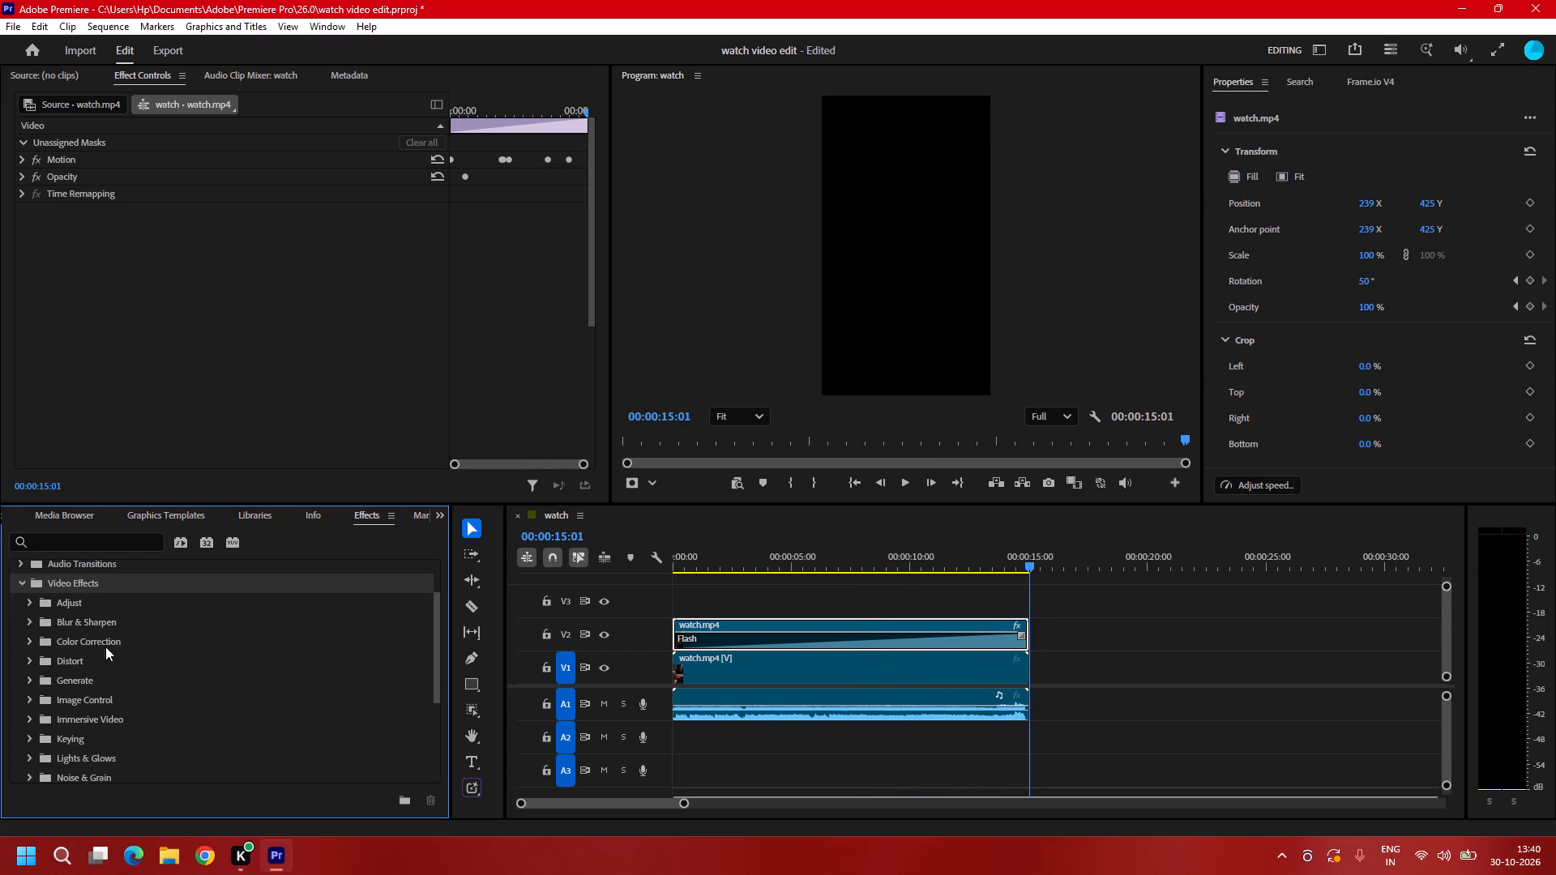
scroll(105, 641, "down", 7)
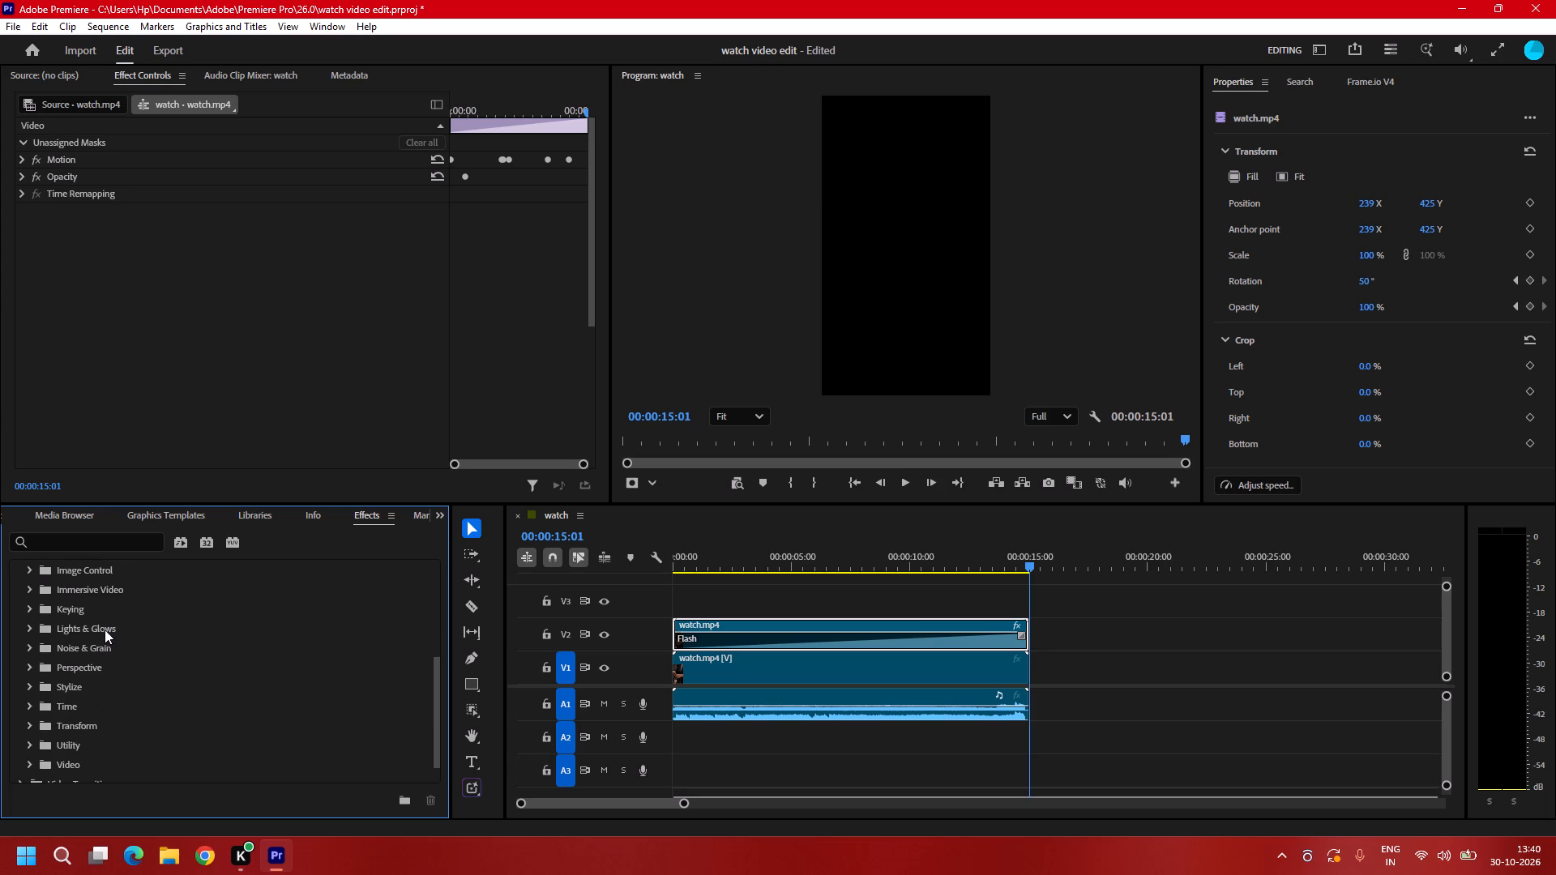
left_click(105, 629)
left_click(105, 629)
left_click_drag(105, 643, 105, 642)
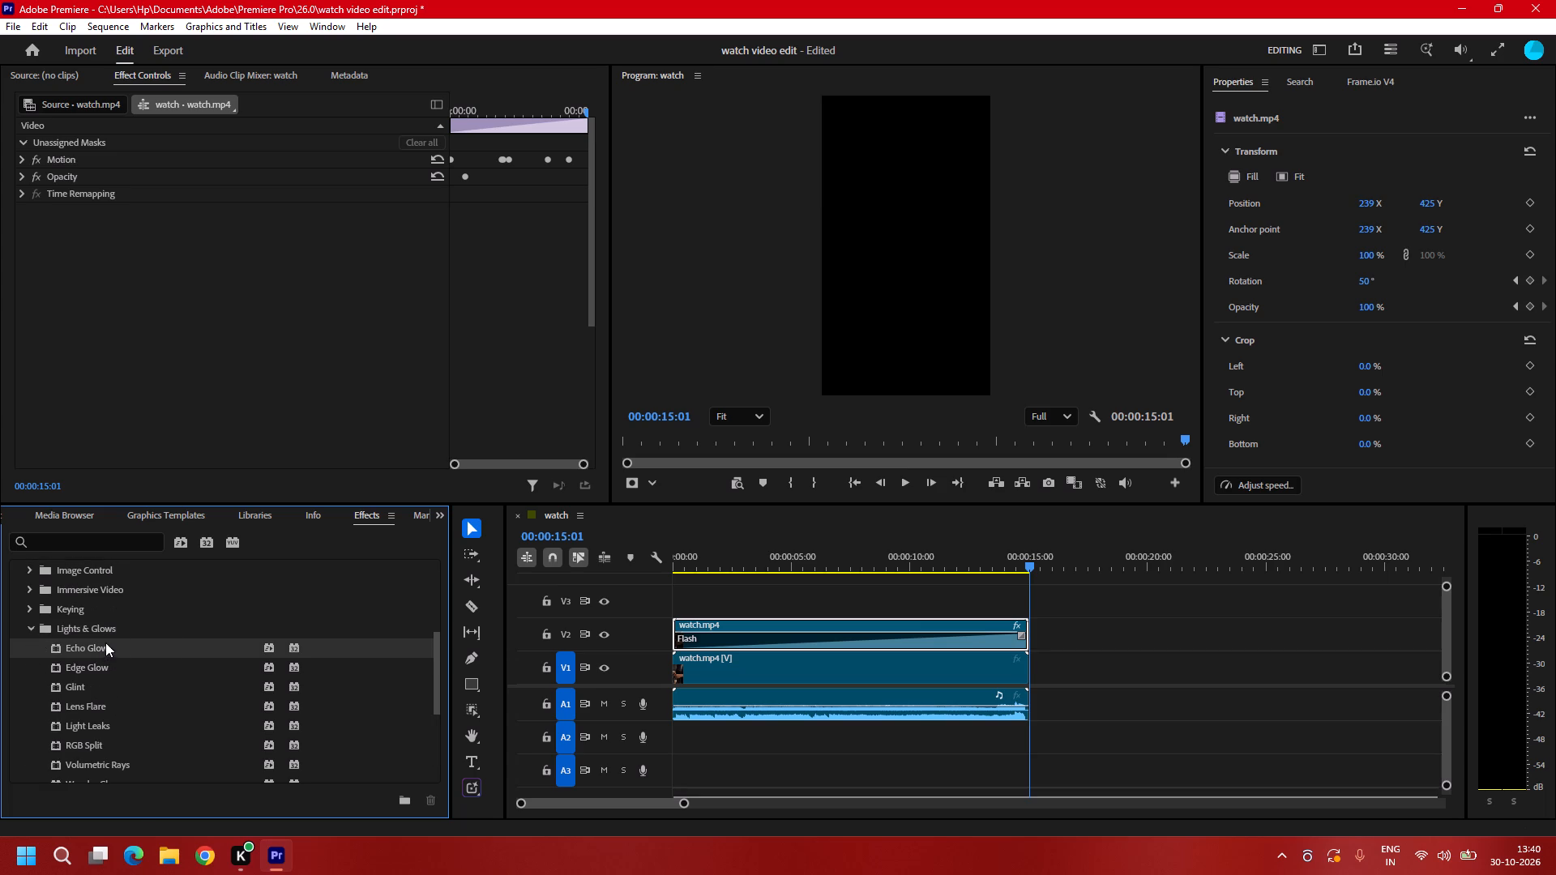
left_click_drag(105, 642, 692, 627)
Play the sequence with Echo Glow applied and show the V2 clip's effect settings.
left_click(692, 627)
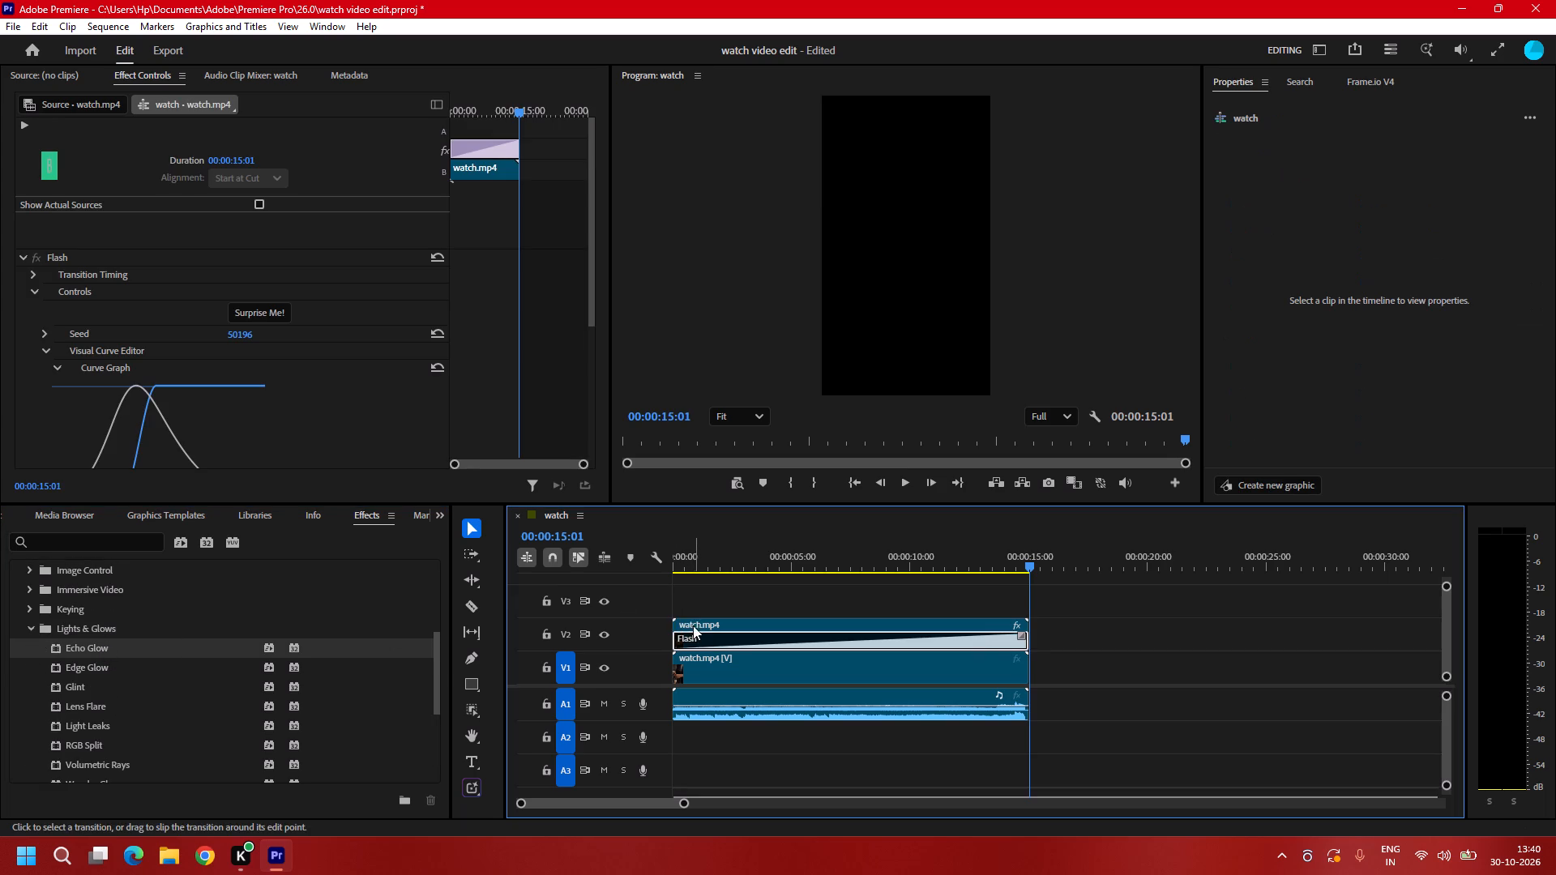
key("space")
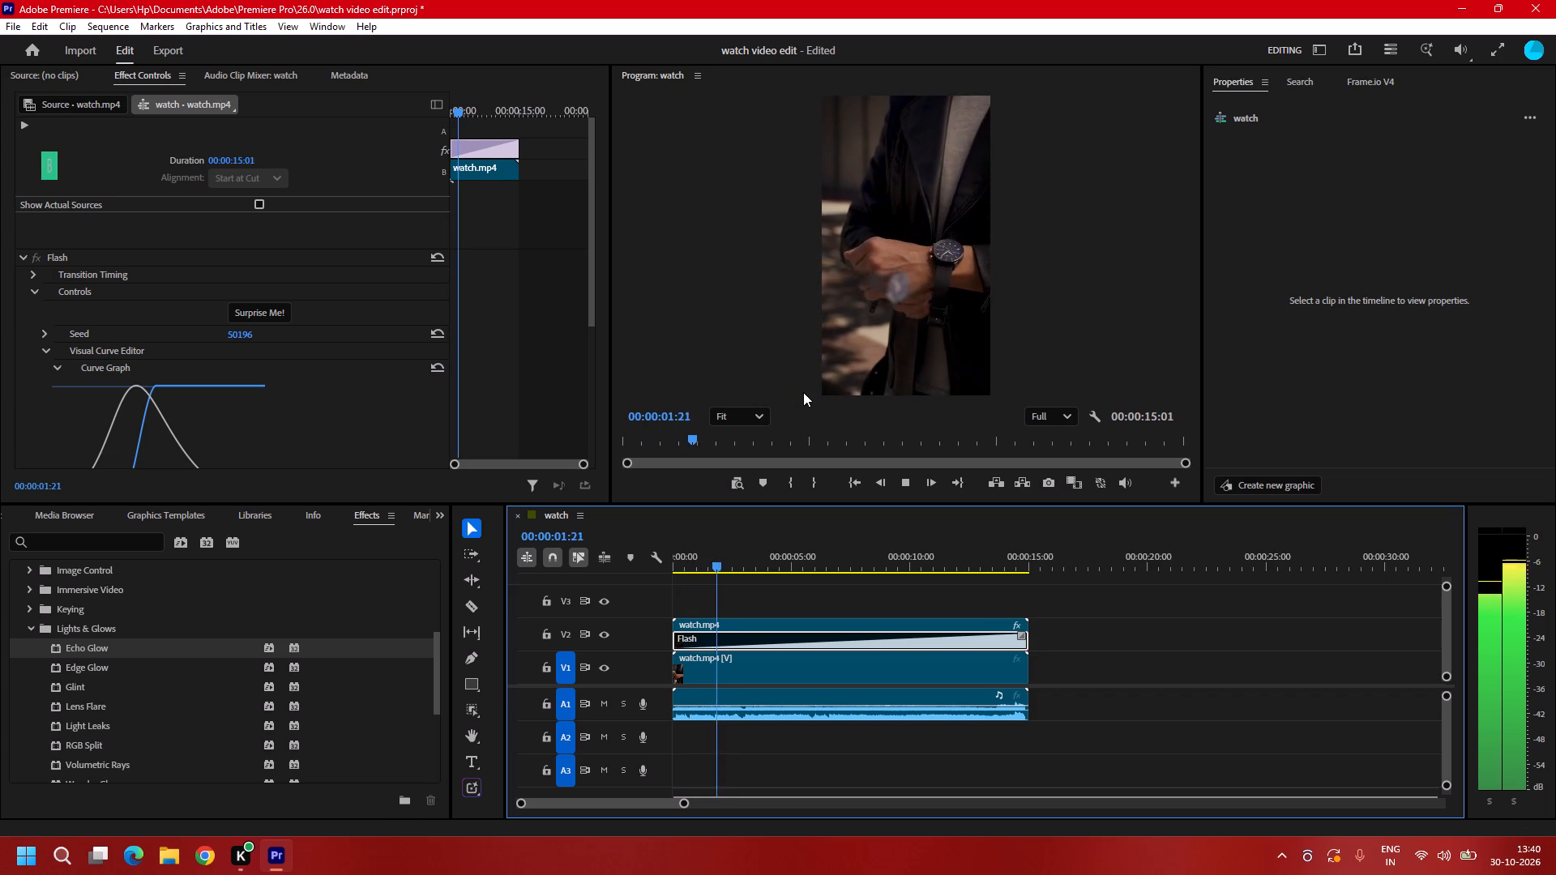
left_click(723, 622)
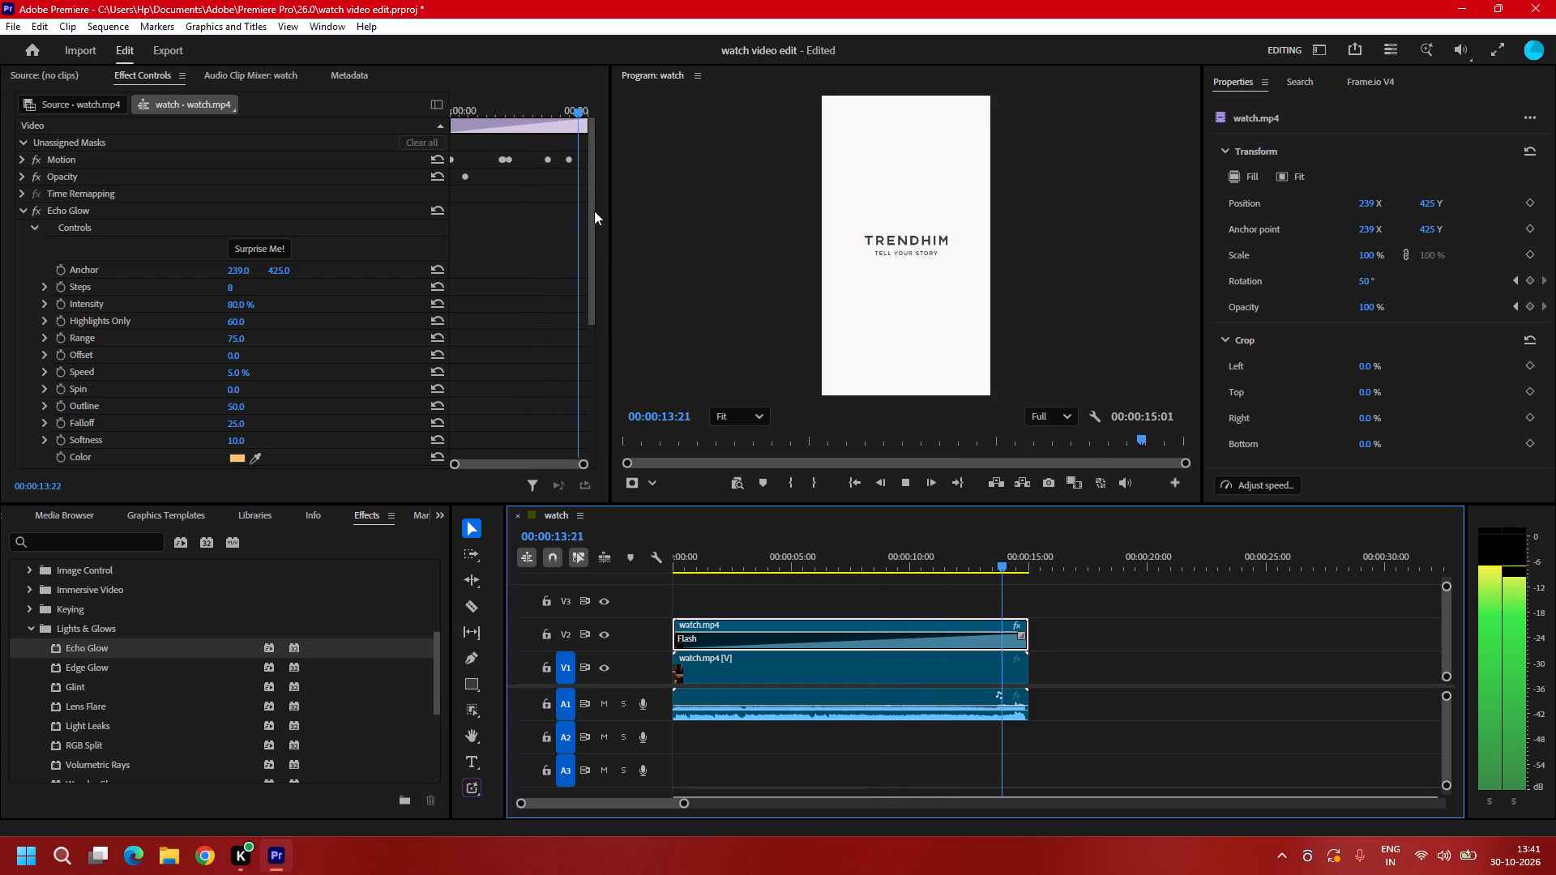
left_click(503, 155)
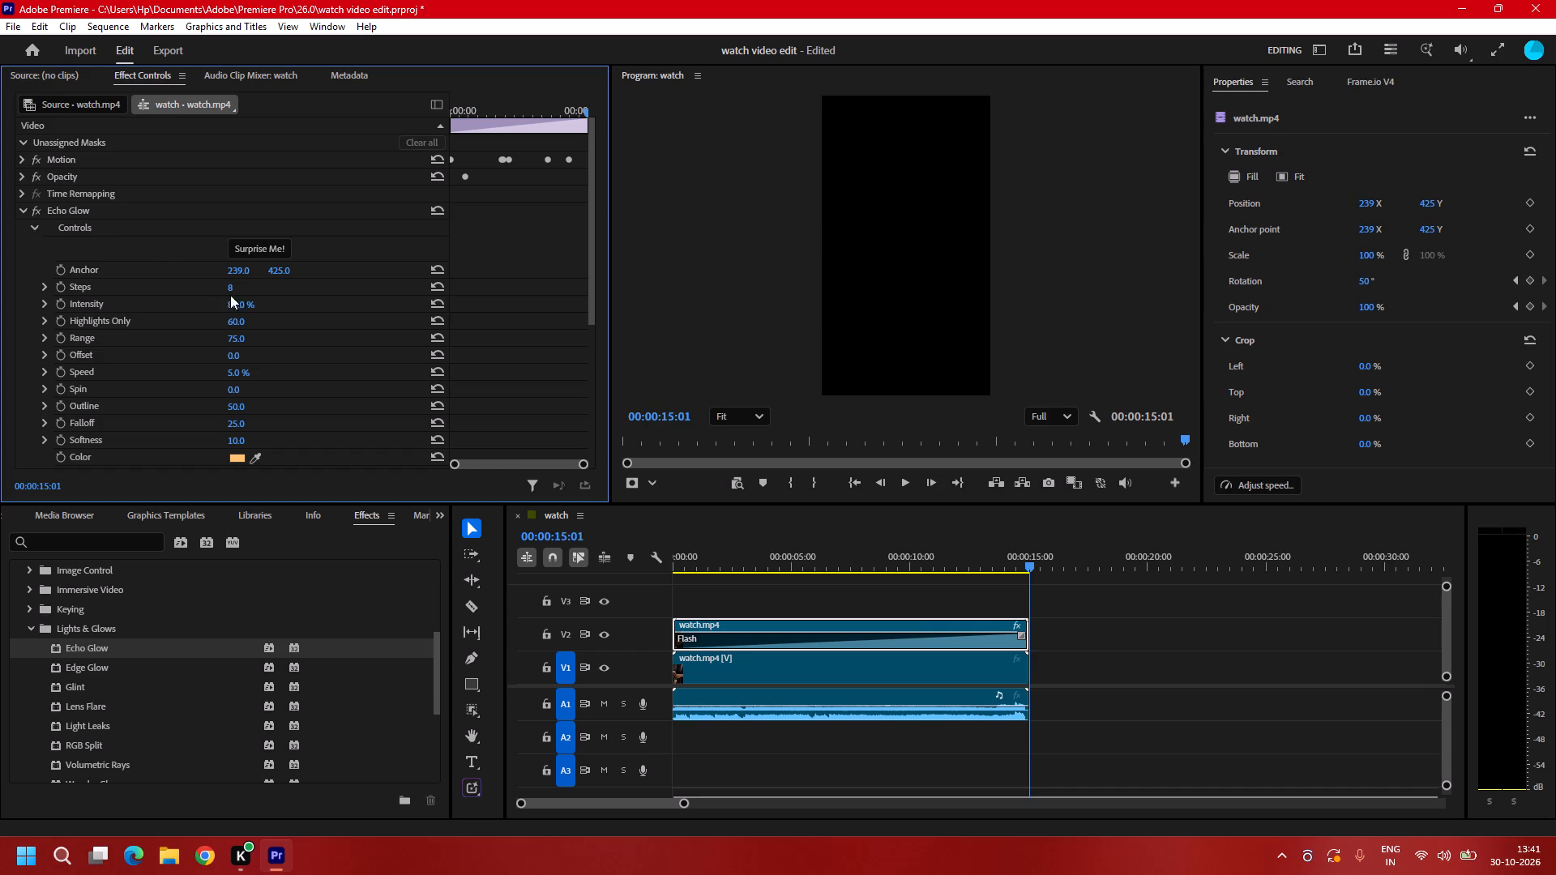
Change the Echo Glow color on the V2 clip to a muted reddish brown, around hex 7C4637.
left_click(236, 454)
left_click(236, 456)
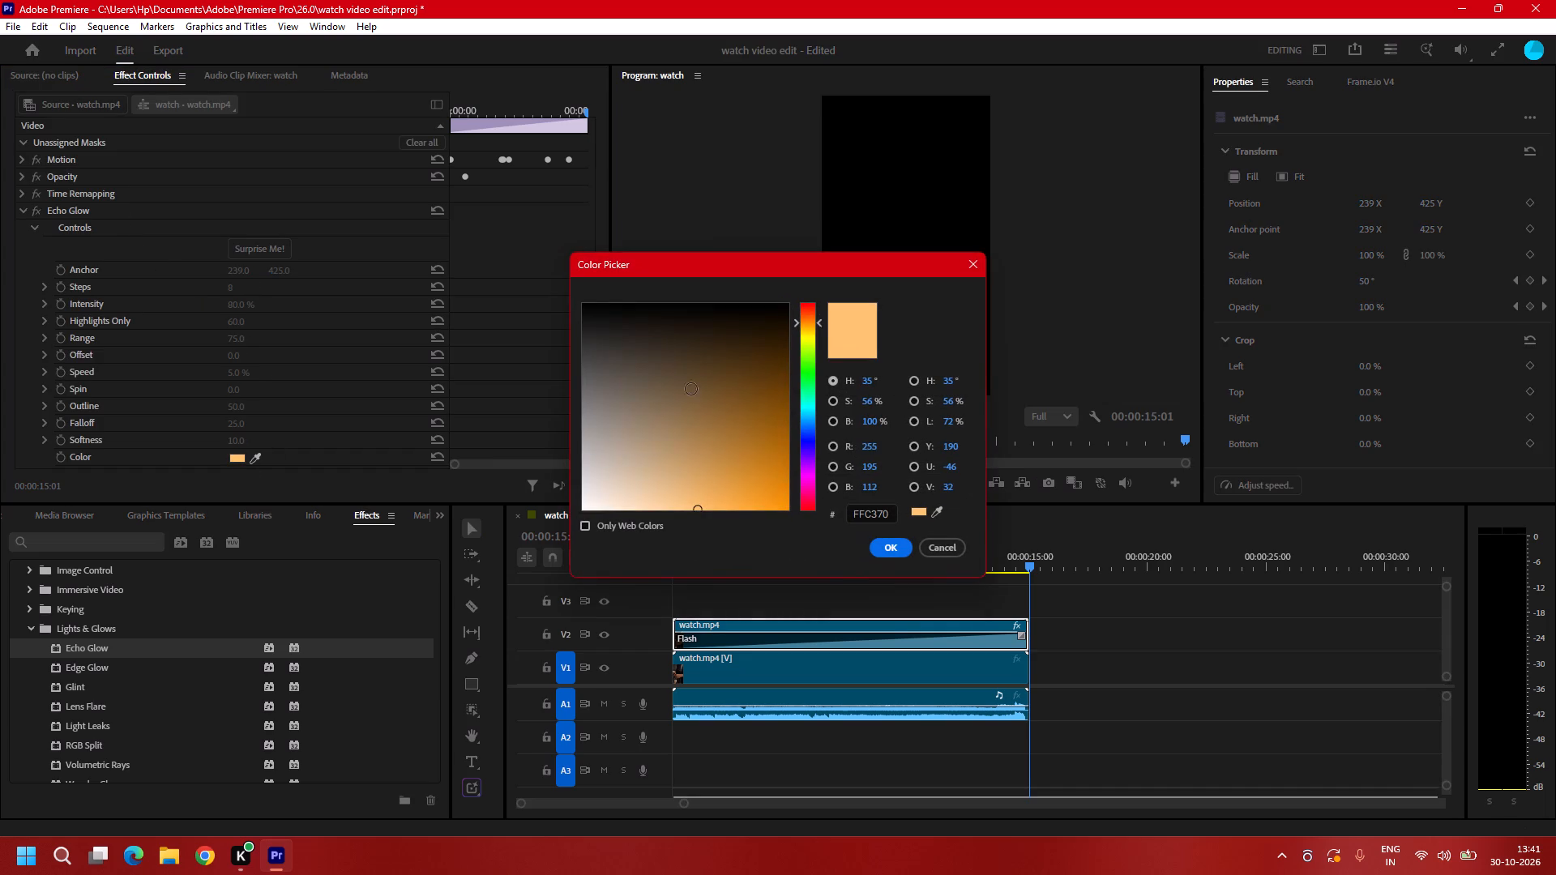
left_click_drag(814, 333, 811, 369)
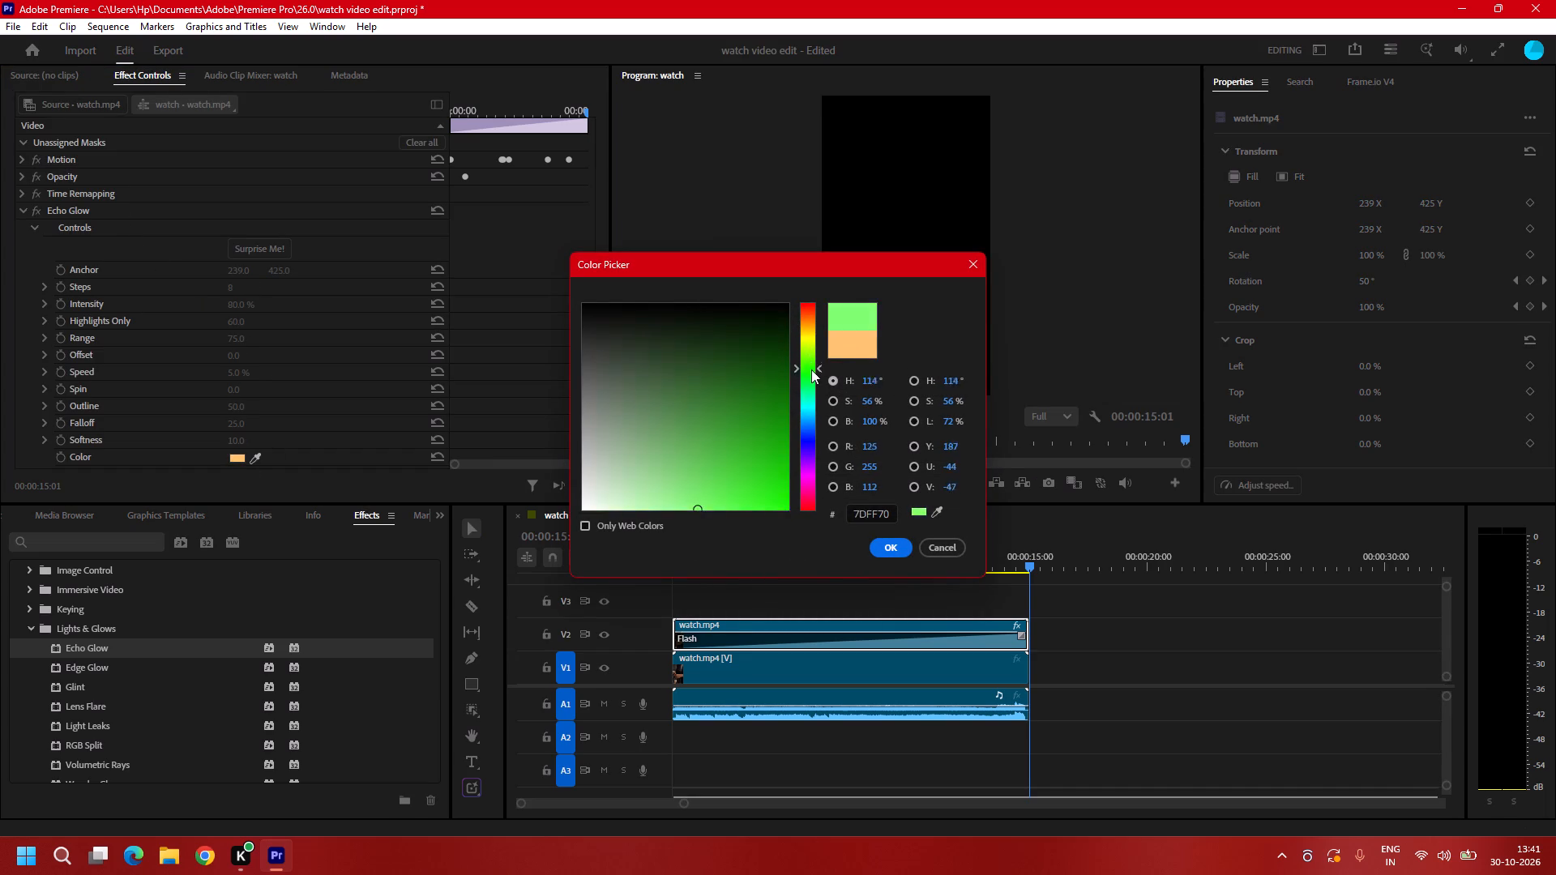
left_click_drag(811, 369, 801, 466)
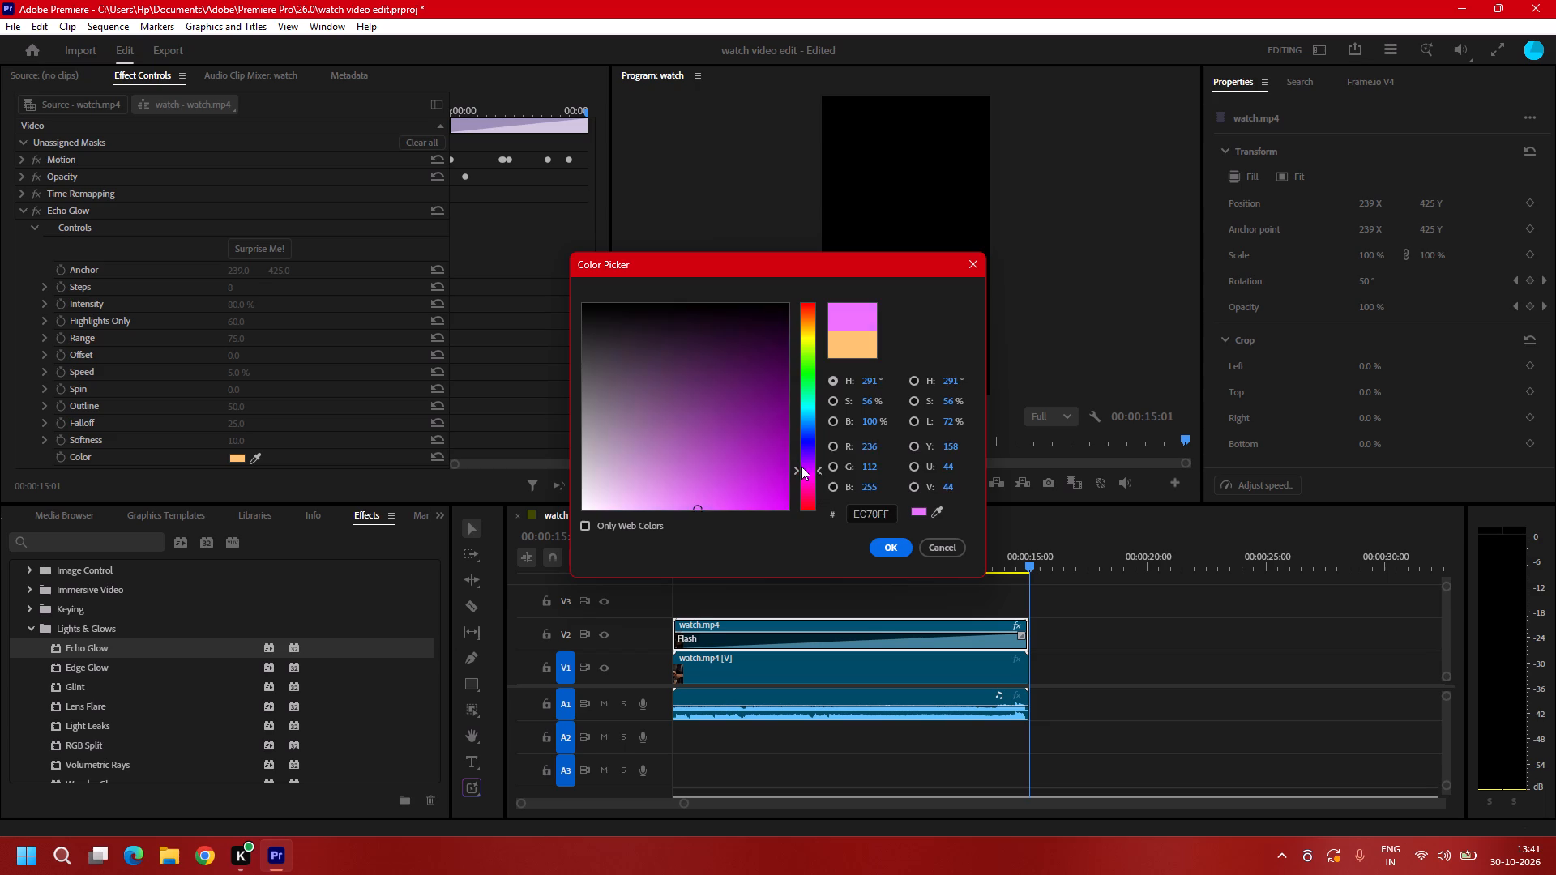
left_click_drag(801, 466, 794, 309)
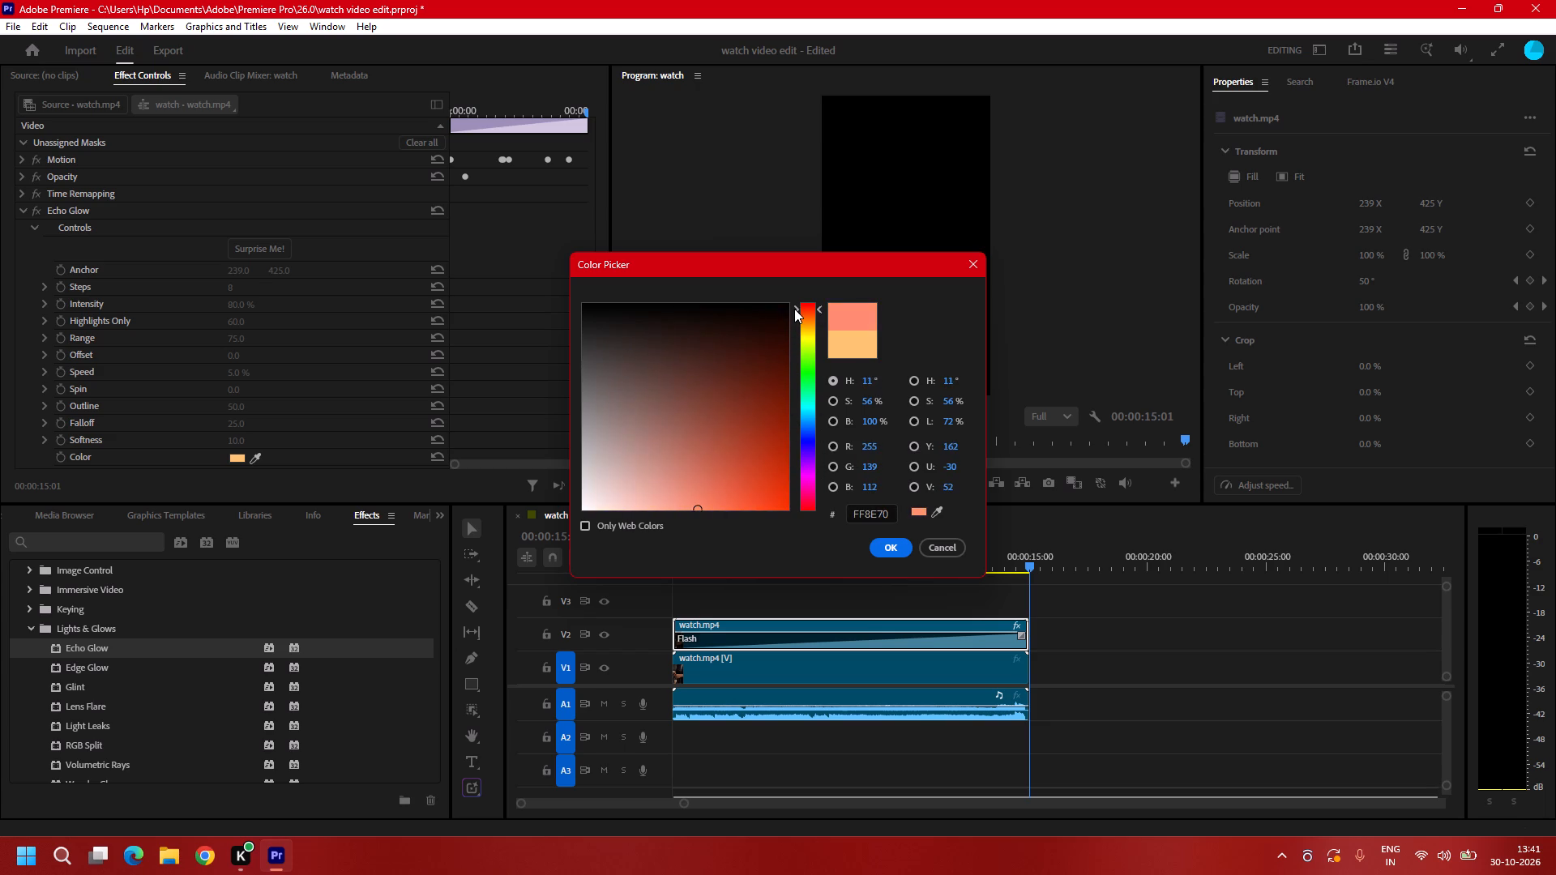
left_click_drag(794, 309, 643, 314)
left_click_drag(643, 314, 534, 310)
left_click(588, 313)
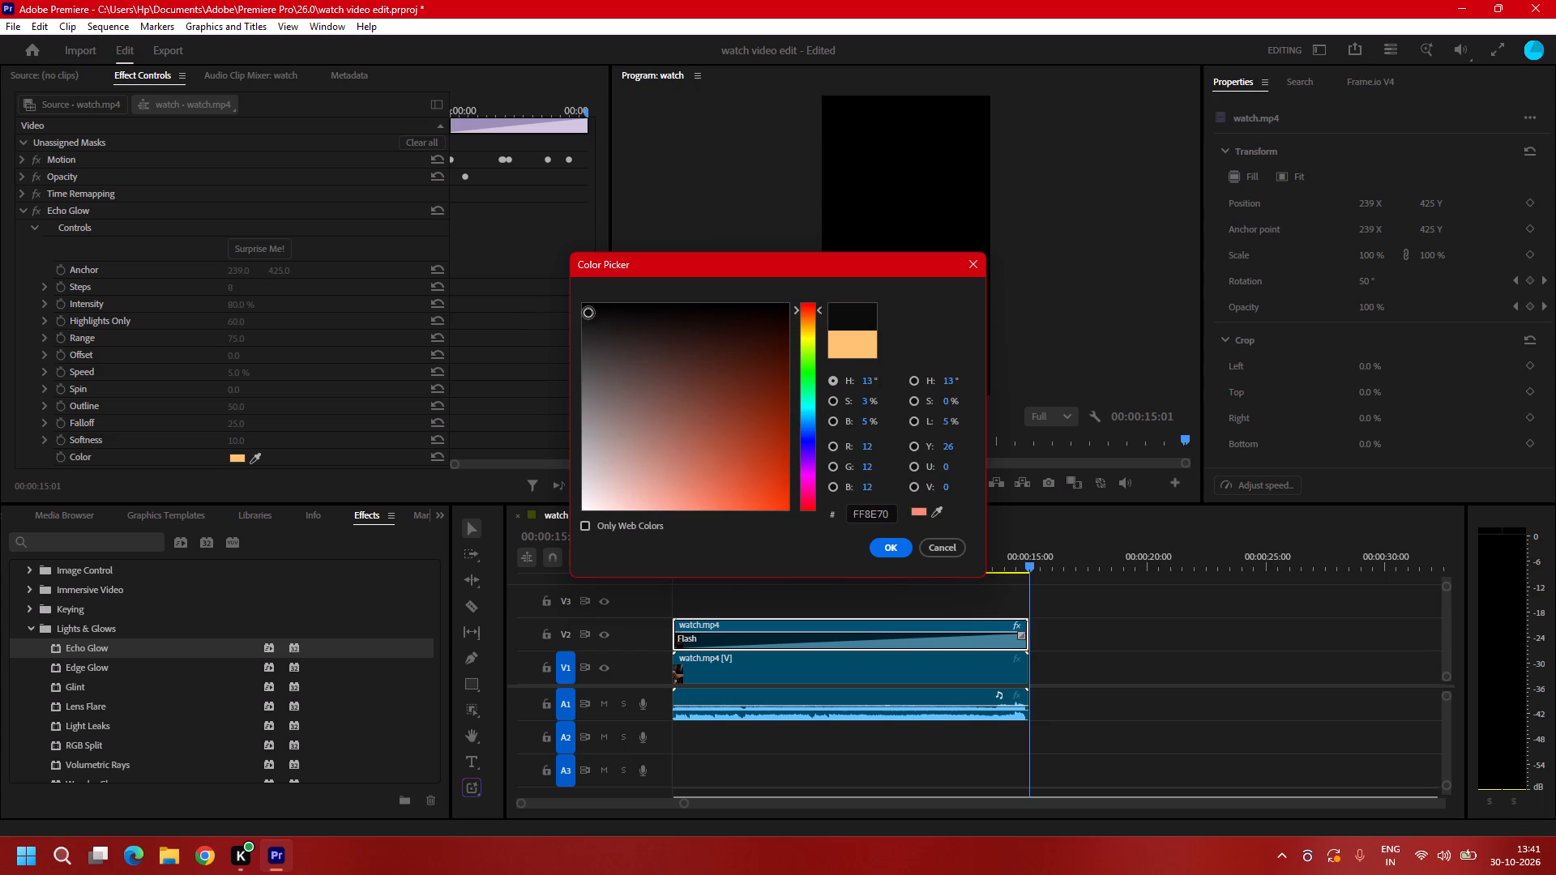
left_click_drag(588, 313, 697, 405)
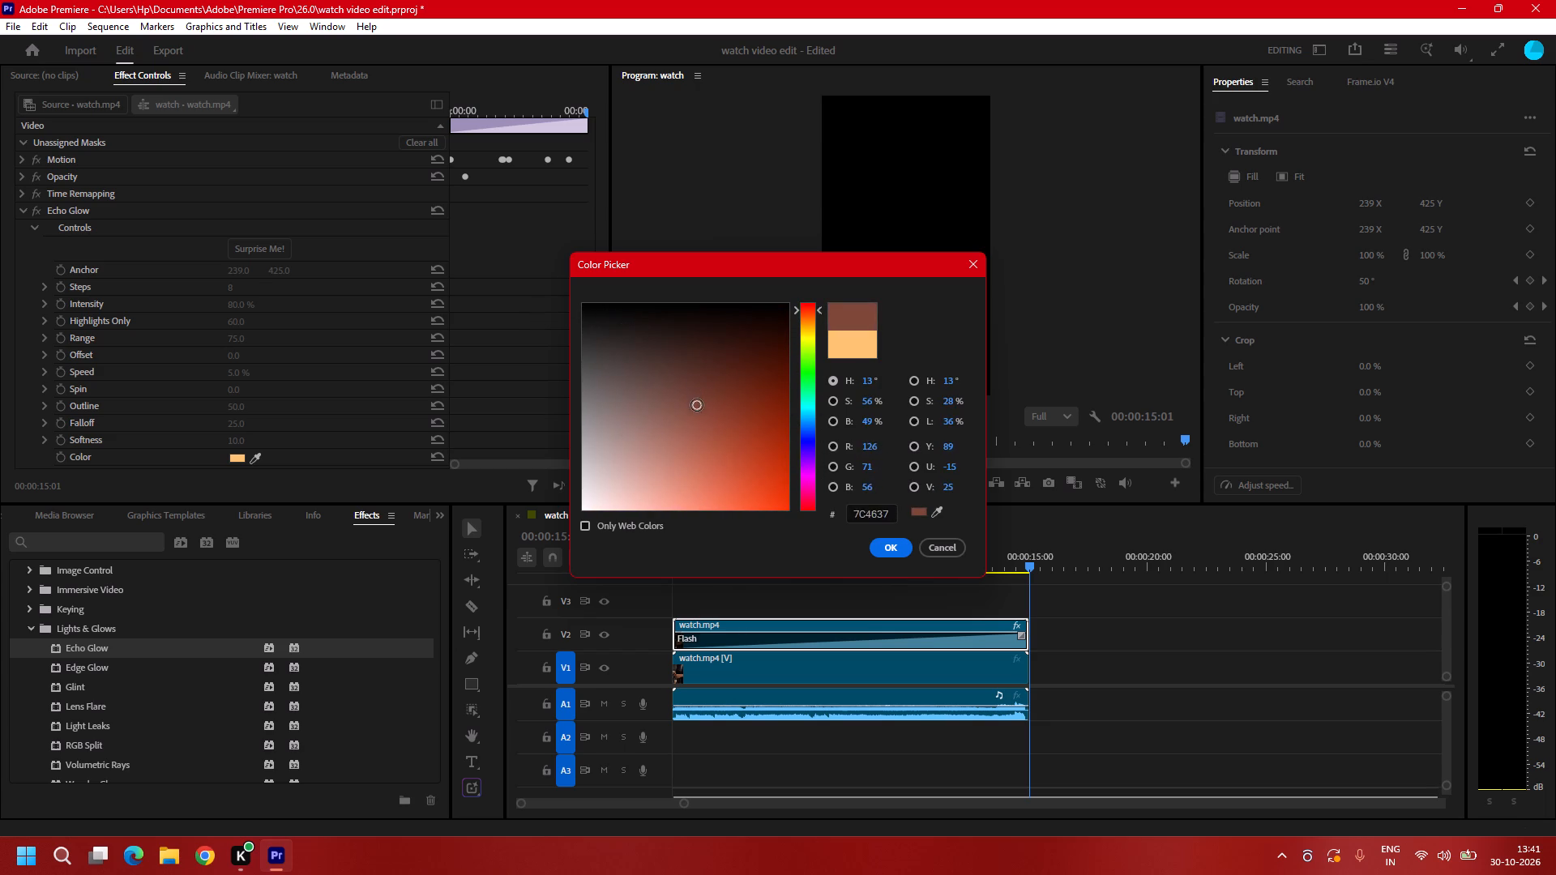
left_click_drag(697, 405, 699, 419)
left_click(875, 544)
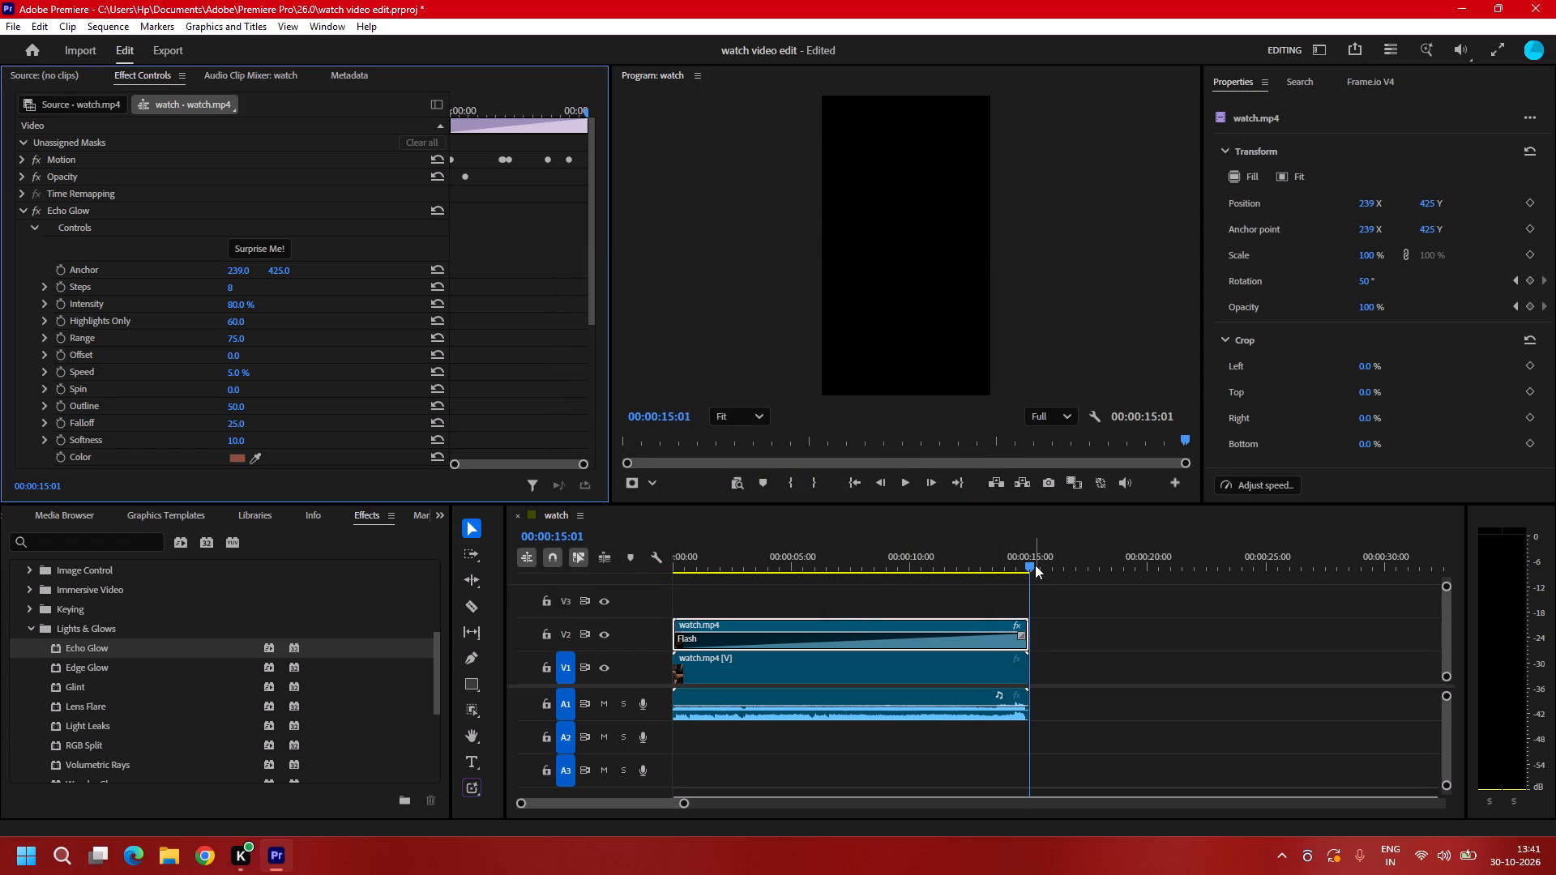
Replay the sequence from the start to review the new Echo Glow color.
left_click_drag(1035, 565, 620, 735)
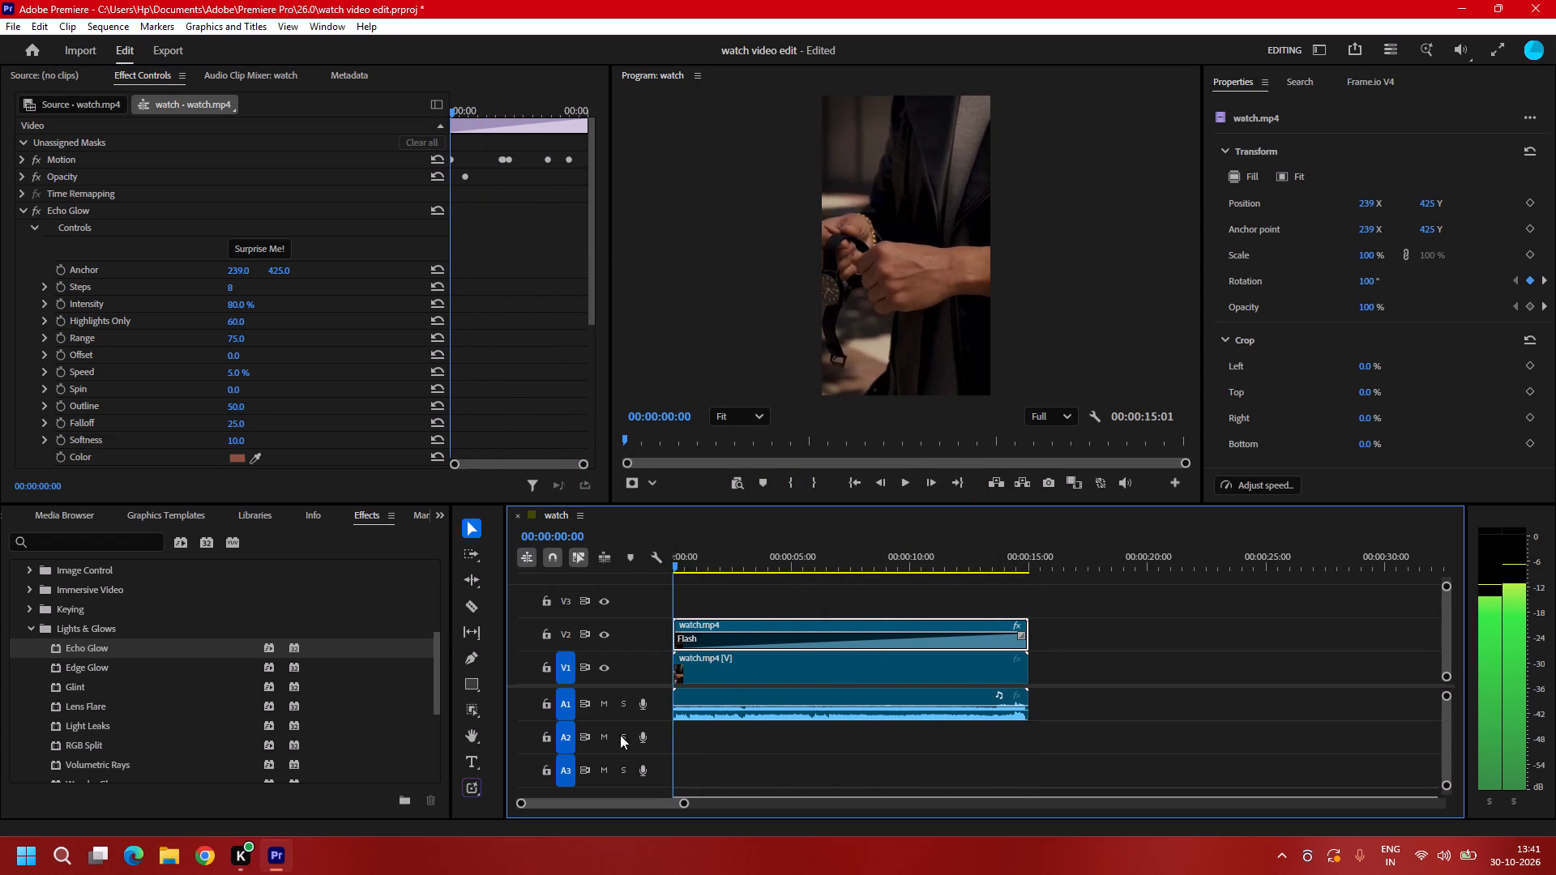
left_click_drag(620, 735, 622, 735)
key("space")
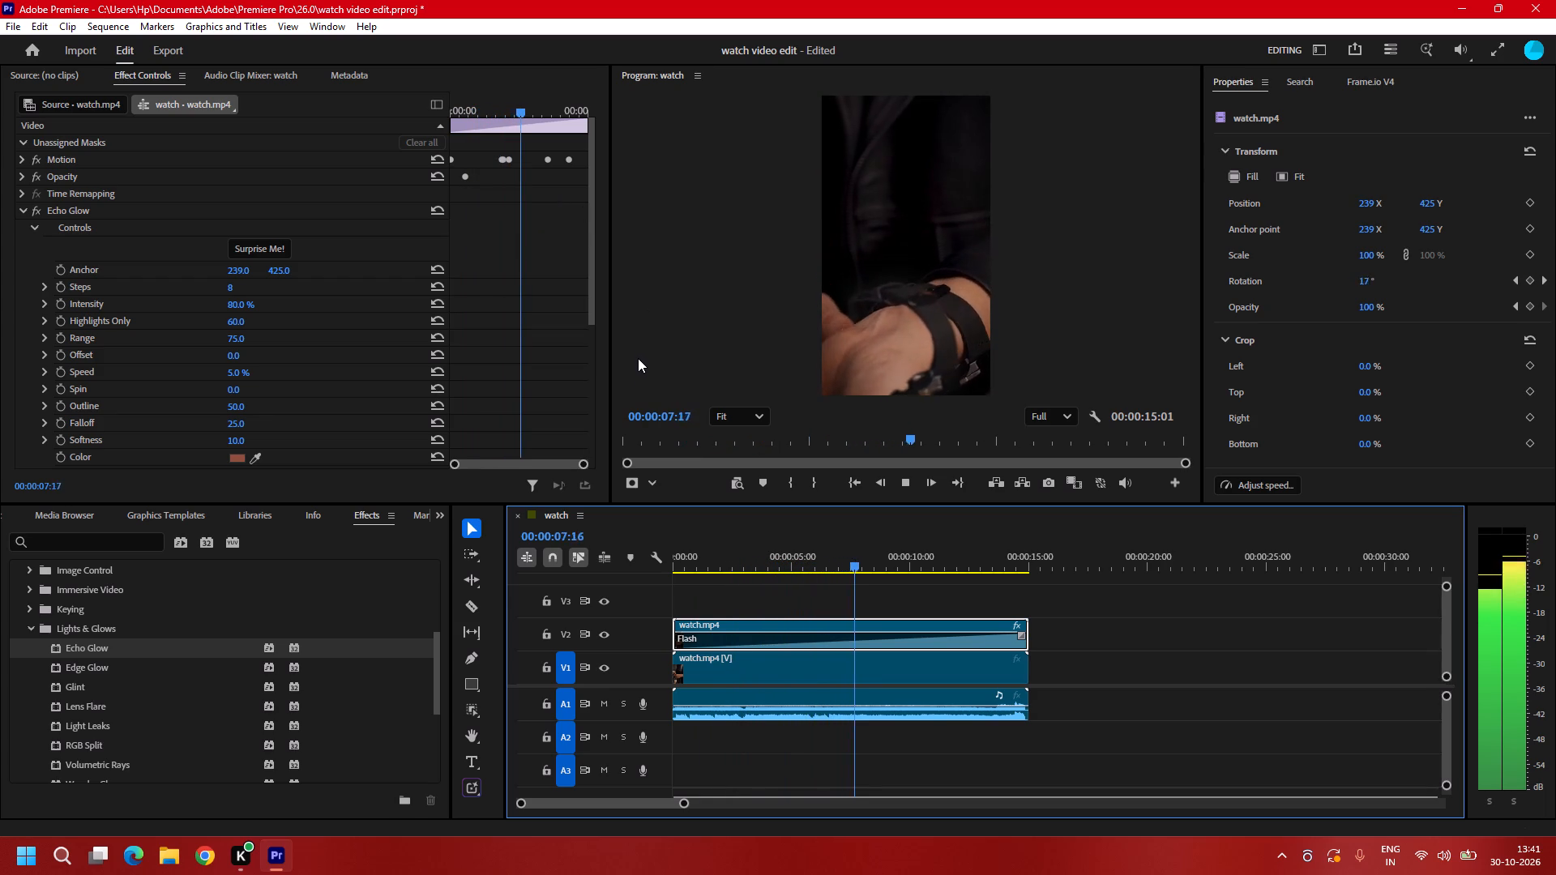
key("space")
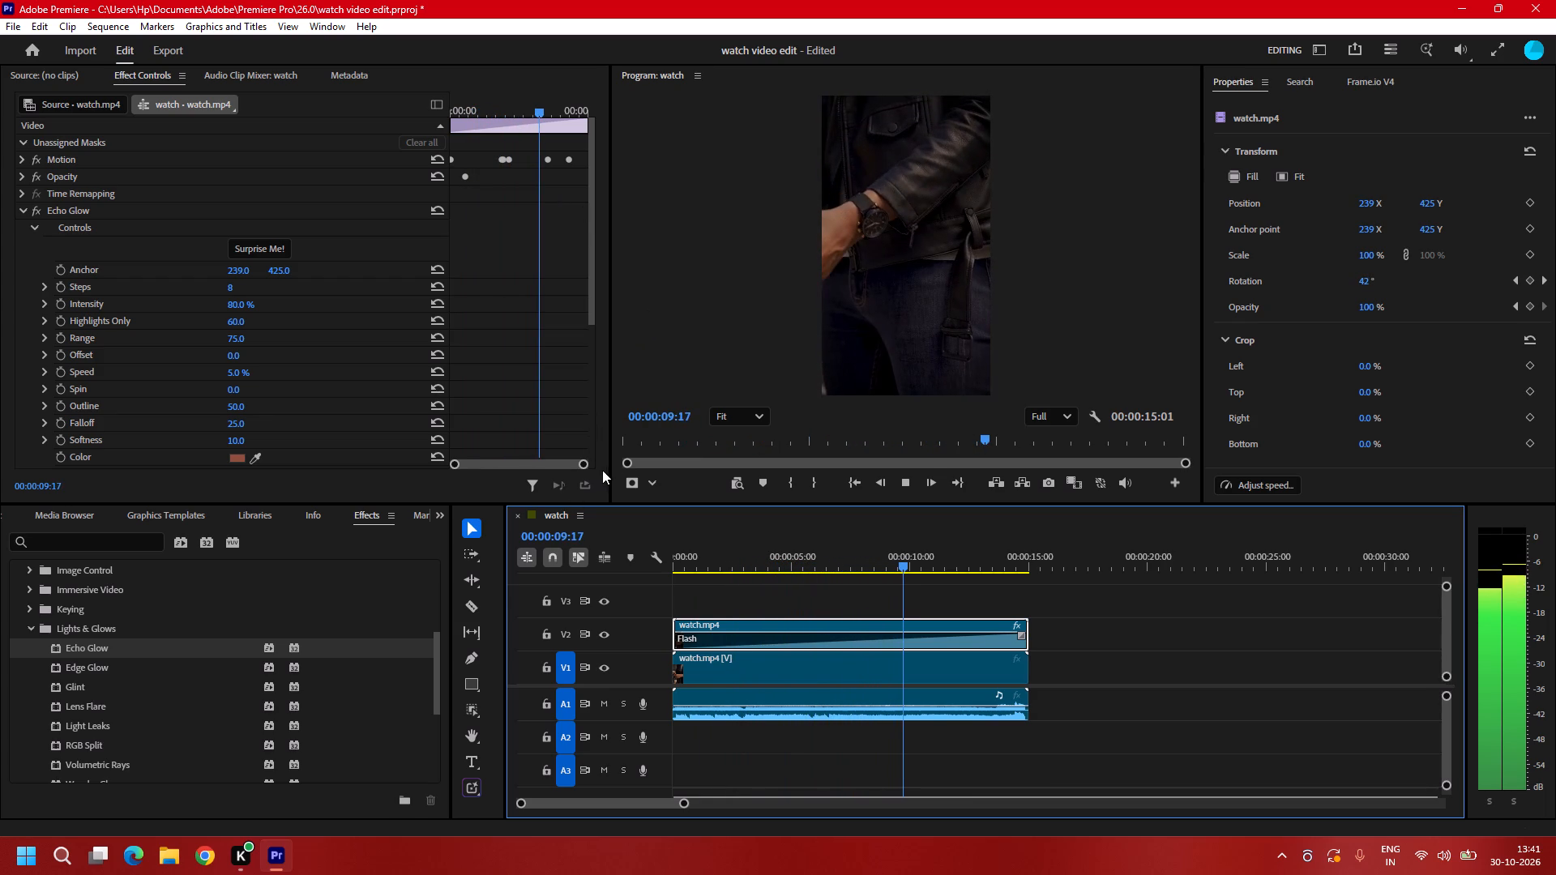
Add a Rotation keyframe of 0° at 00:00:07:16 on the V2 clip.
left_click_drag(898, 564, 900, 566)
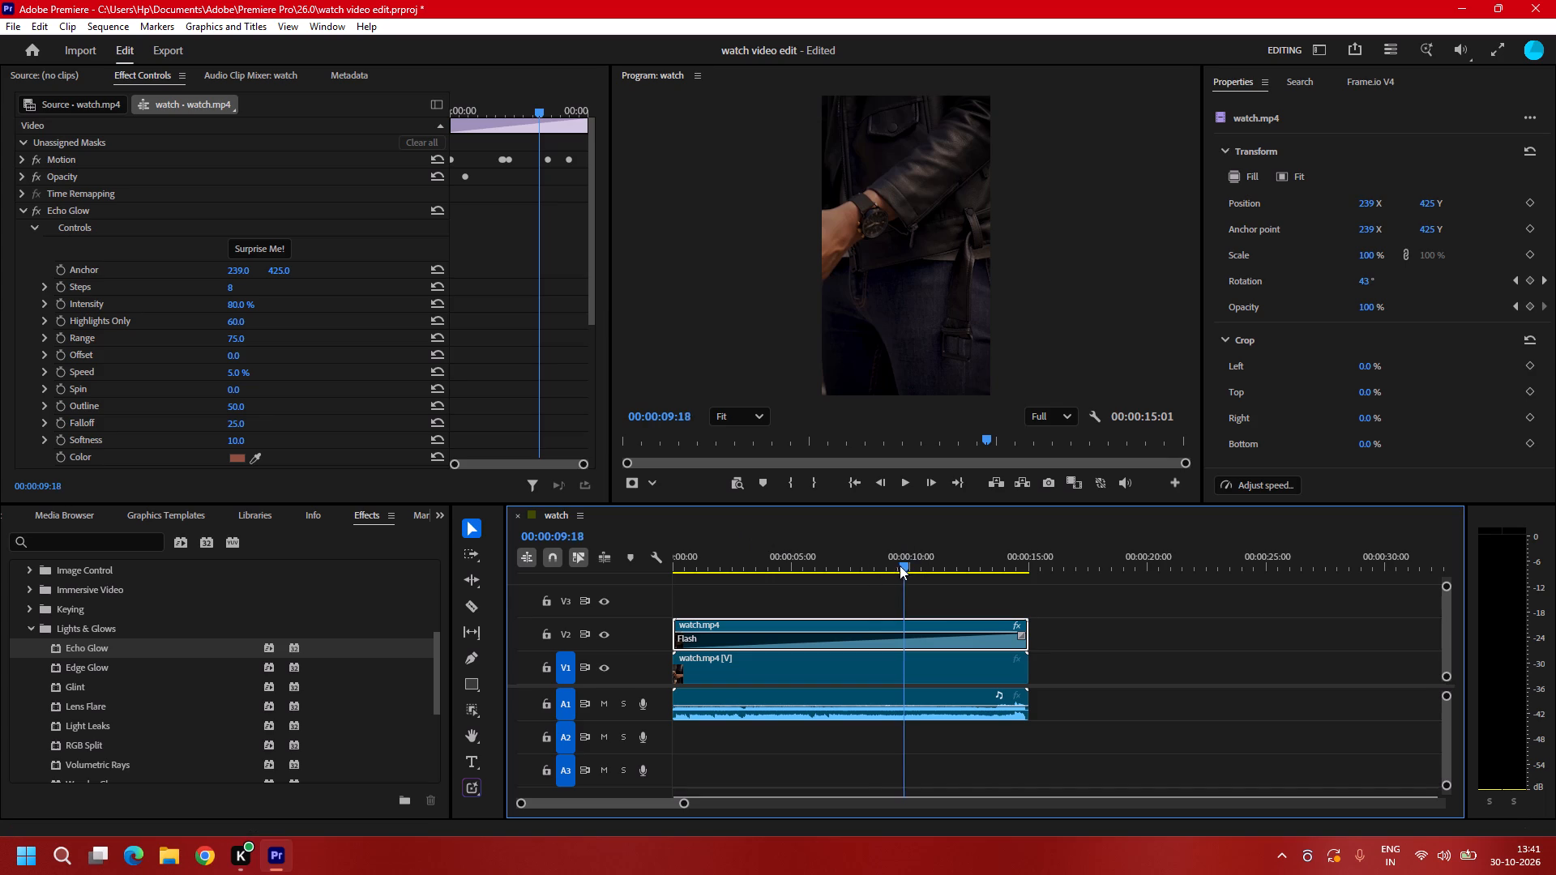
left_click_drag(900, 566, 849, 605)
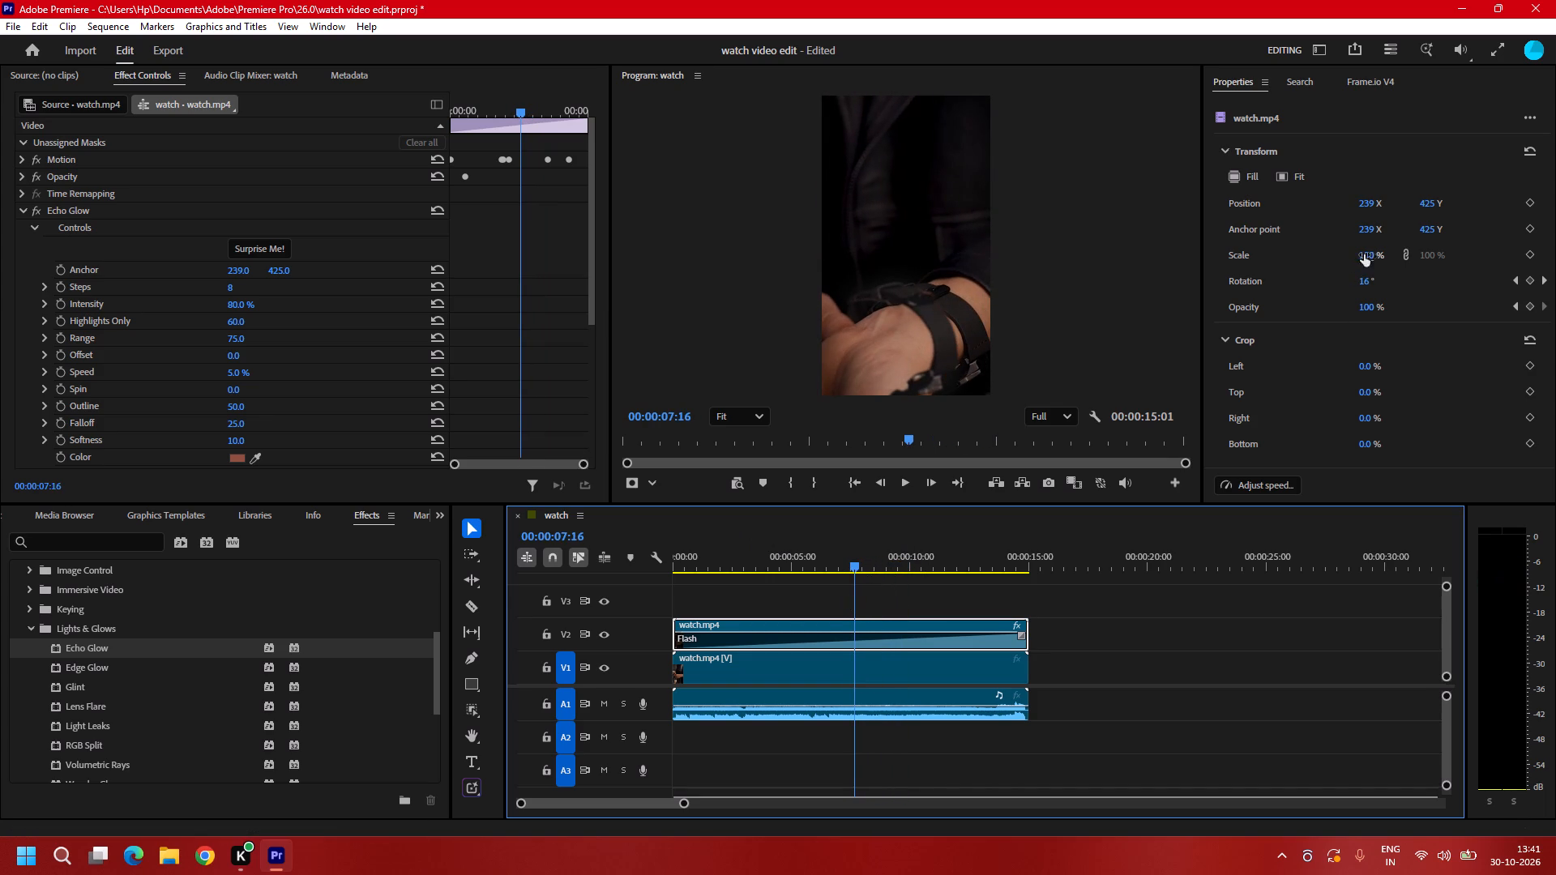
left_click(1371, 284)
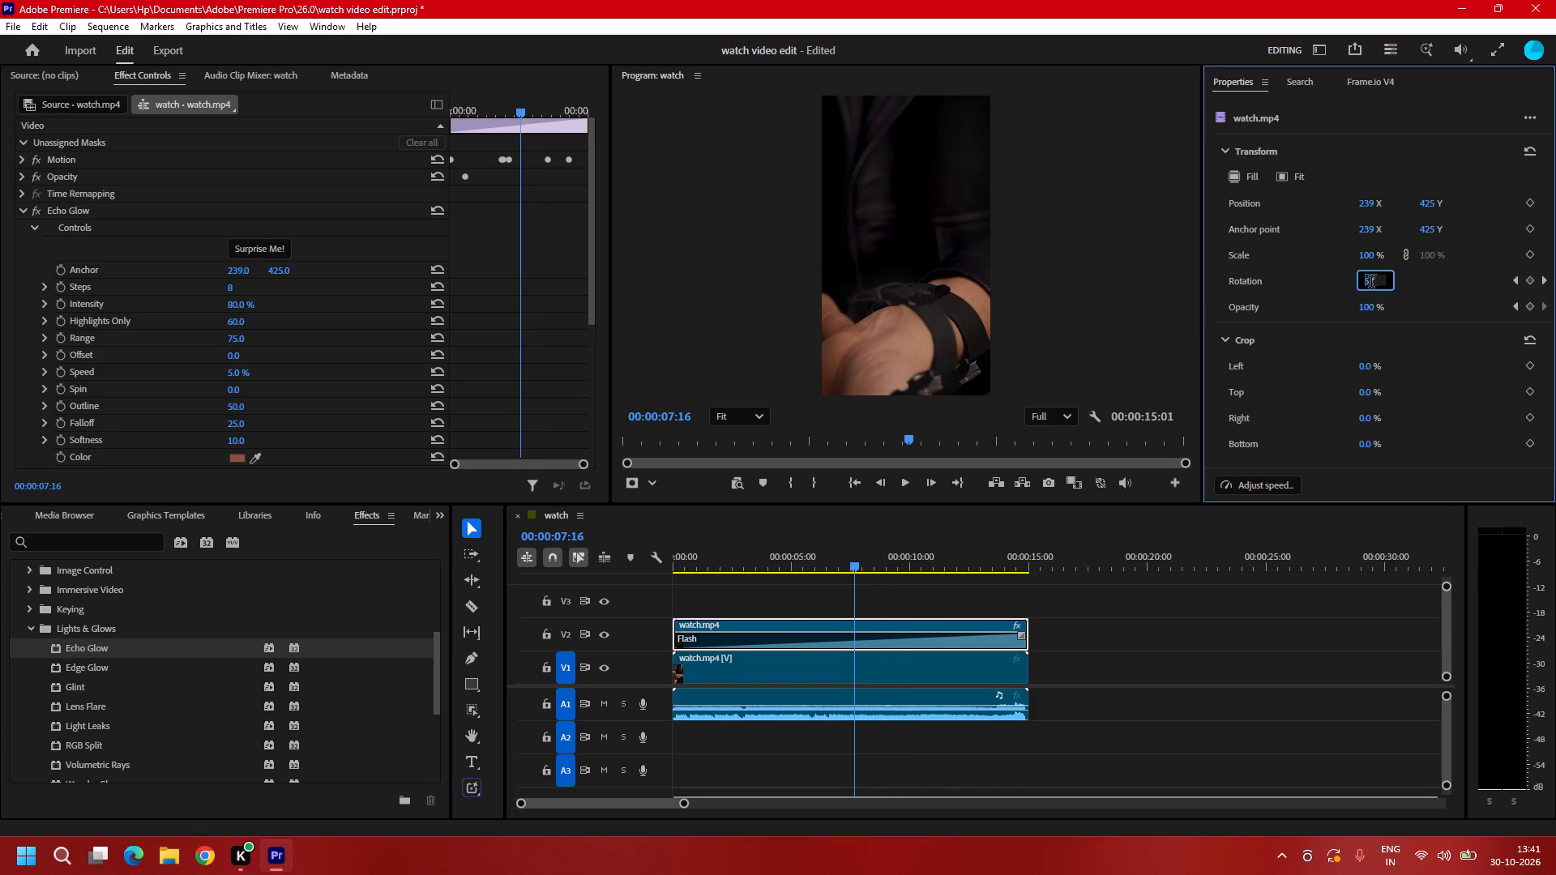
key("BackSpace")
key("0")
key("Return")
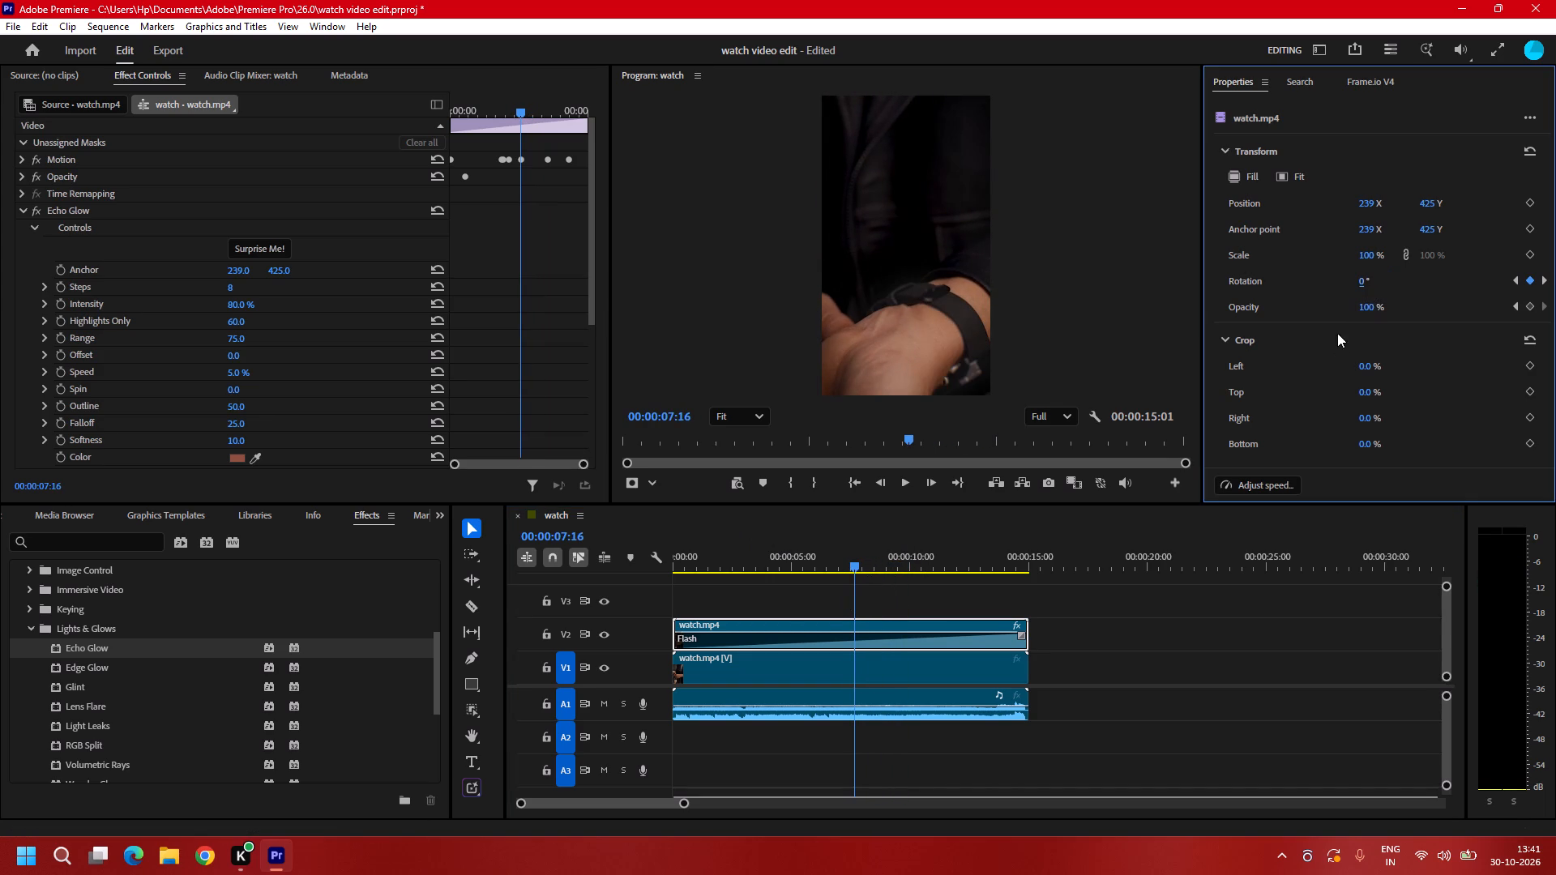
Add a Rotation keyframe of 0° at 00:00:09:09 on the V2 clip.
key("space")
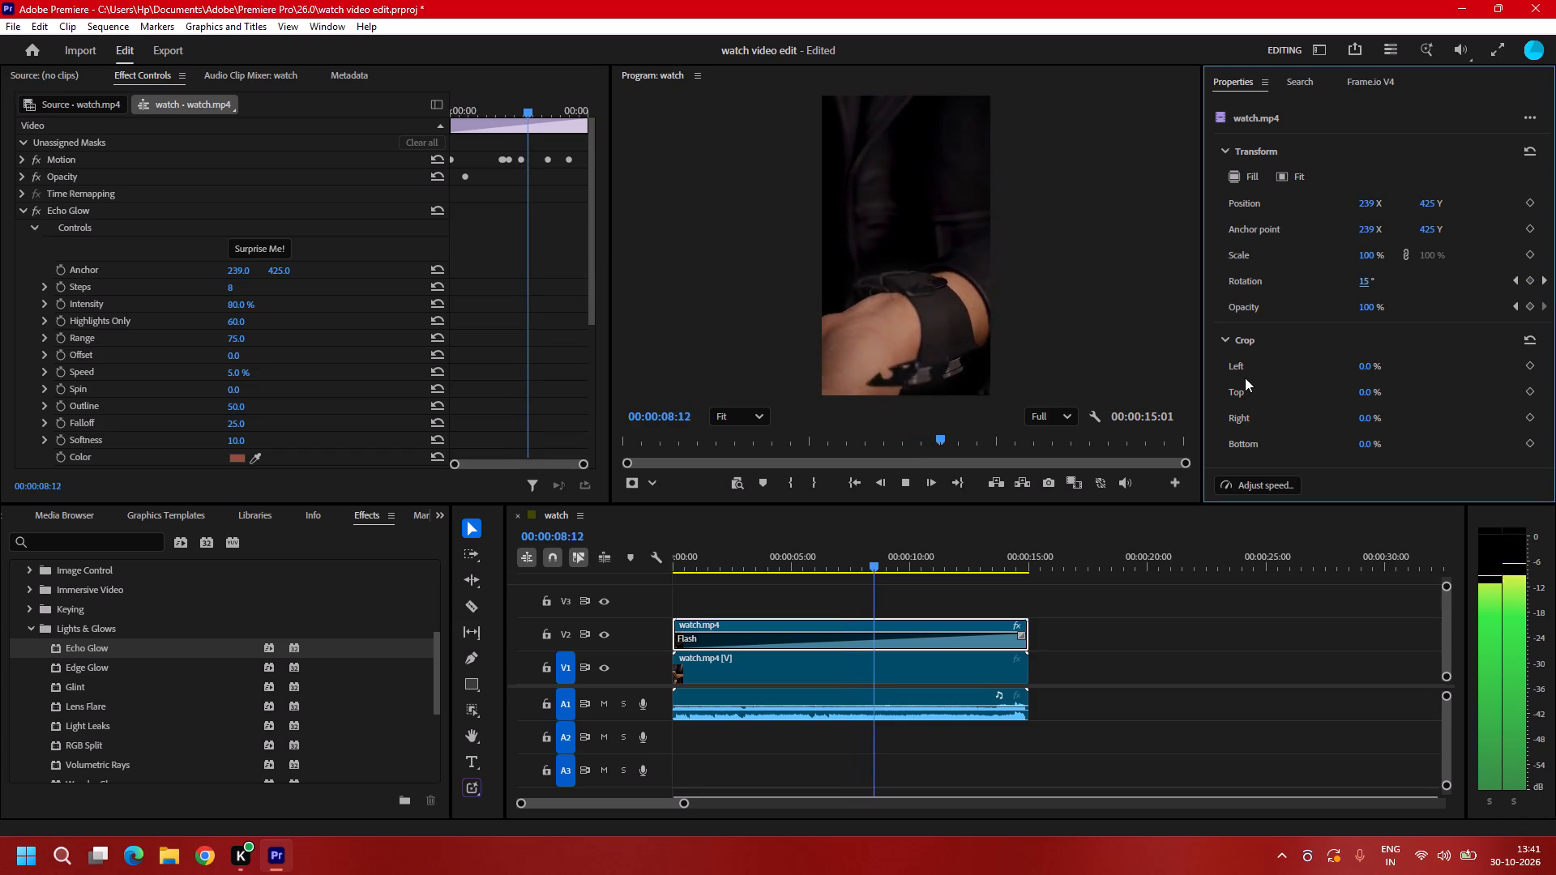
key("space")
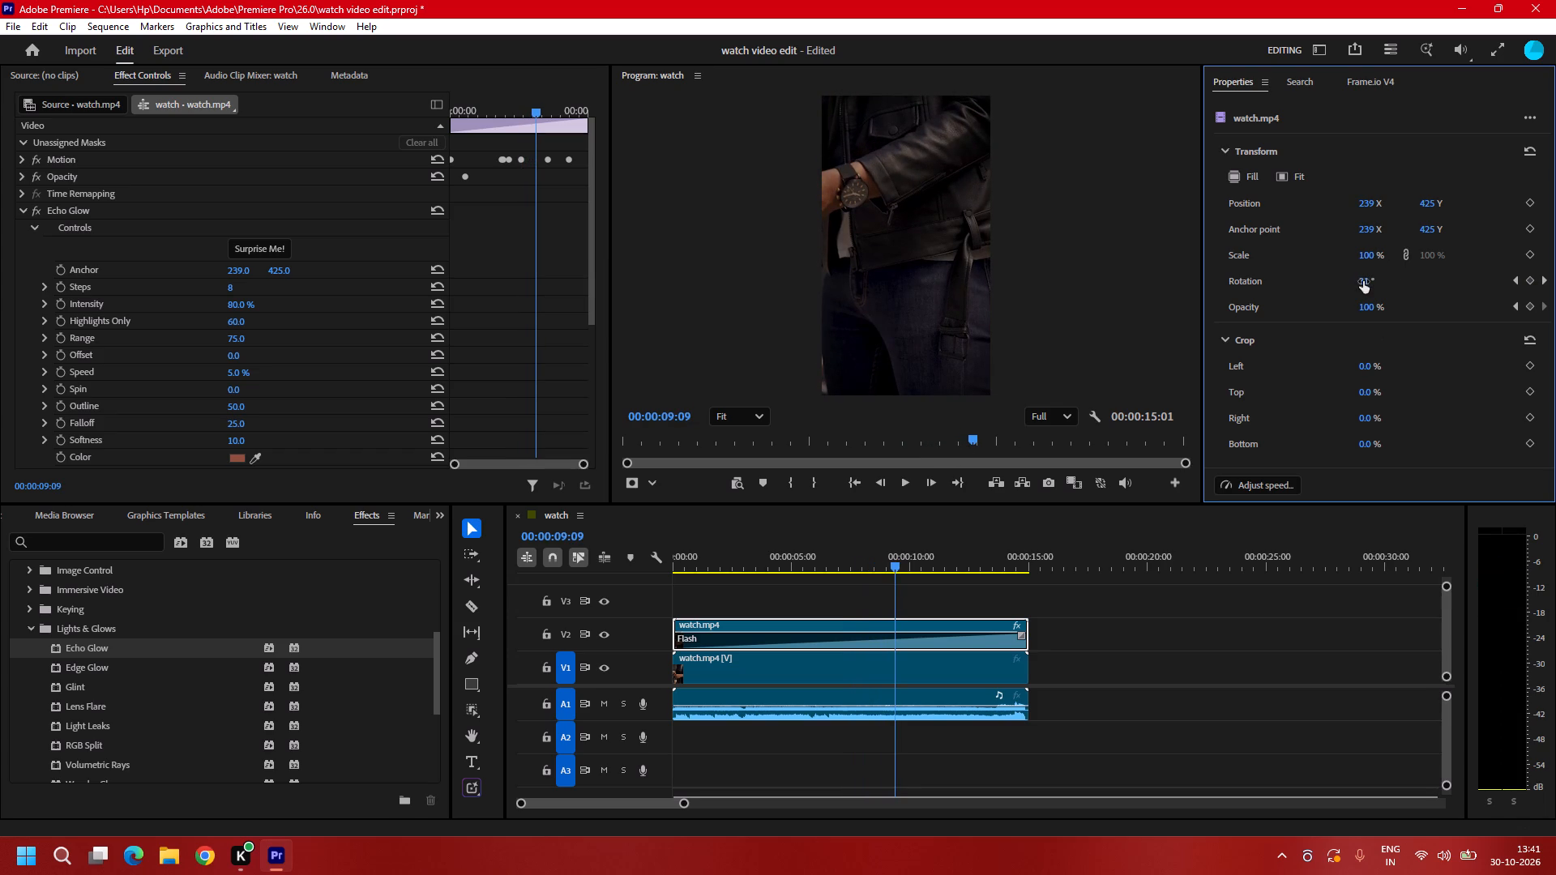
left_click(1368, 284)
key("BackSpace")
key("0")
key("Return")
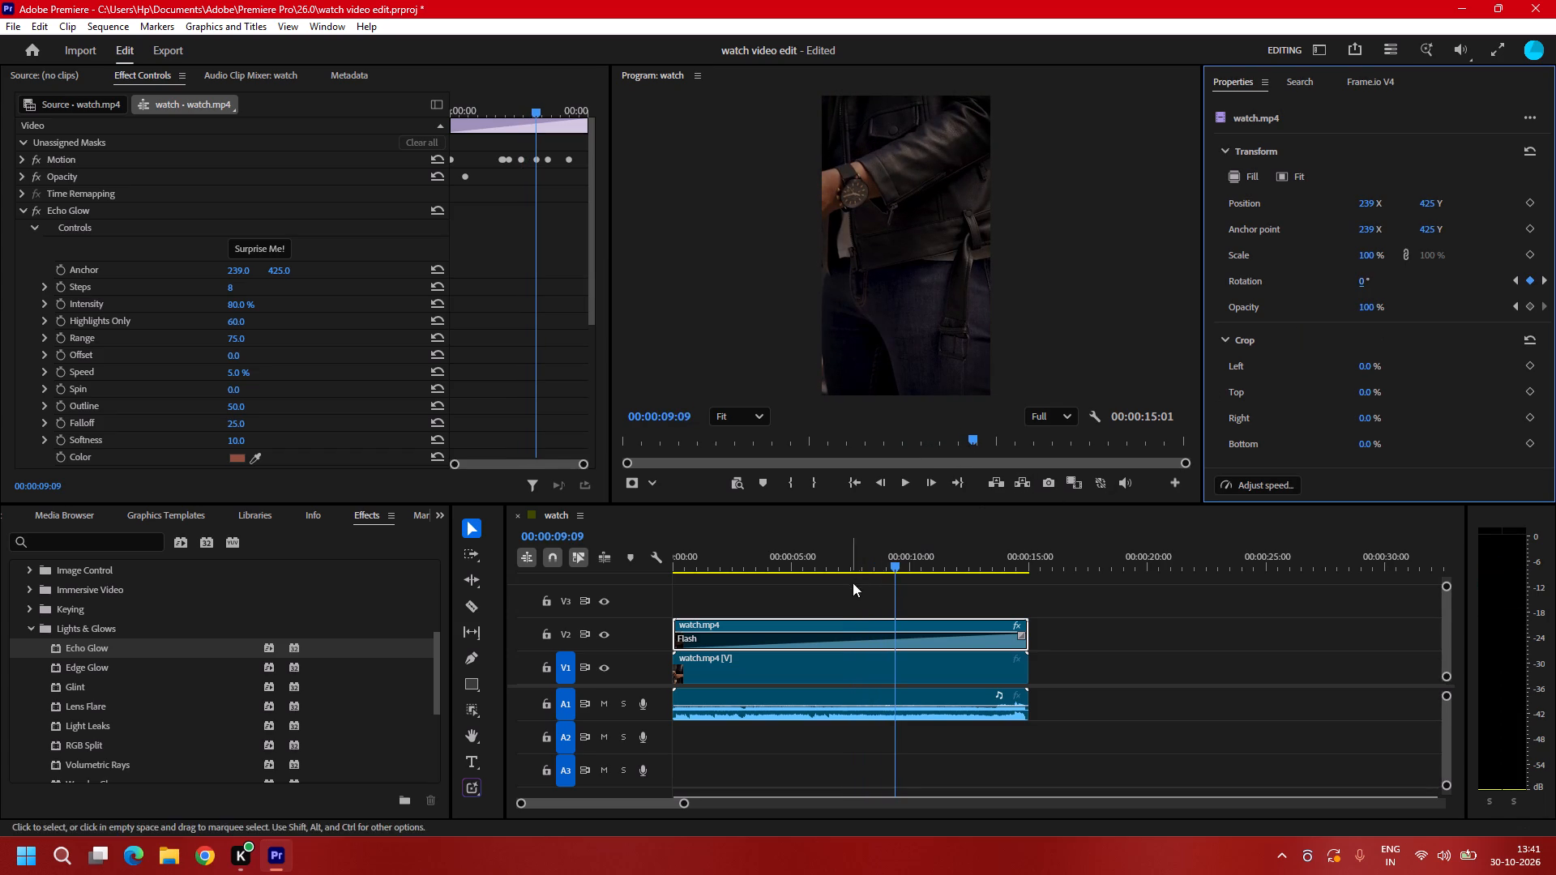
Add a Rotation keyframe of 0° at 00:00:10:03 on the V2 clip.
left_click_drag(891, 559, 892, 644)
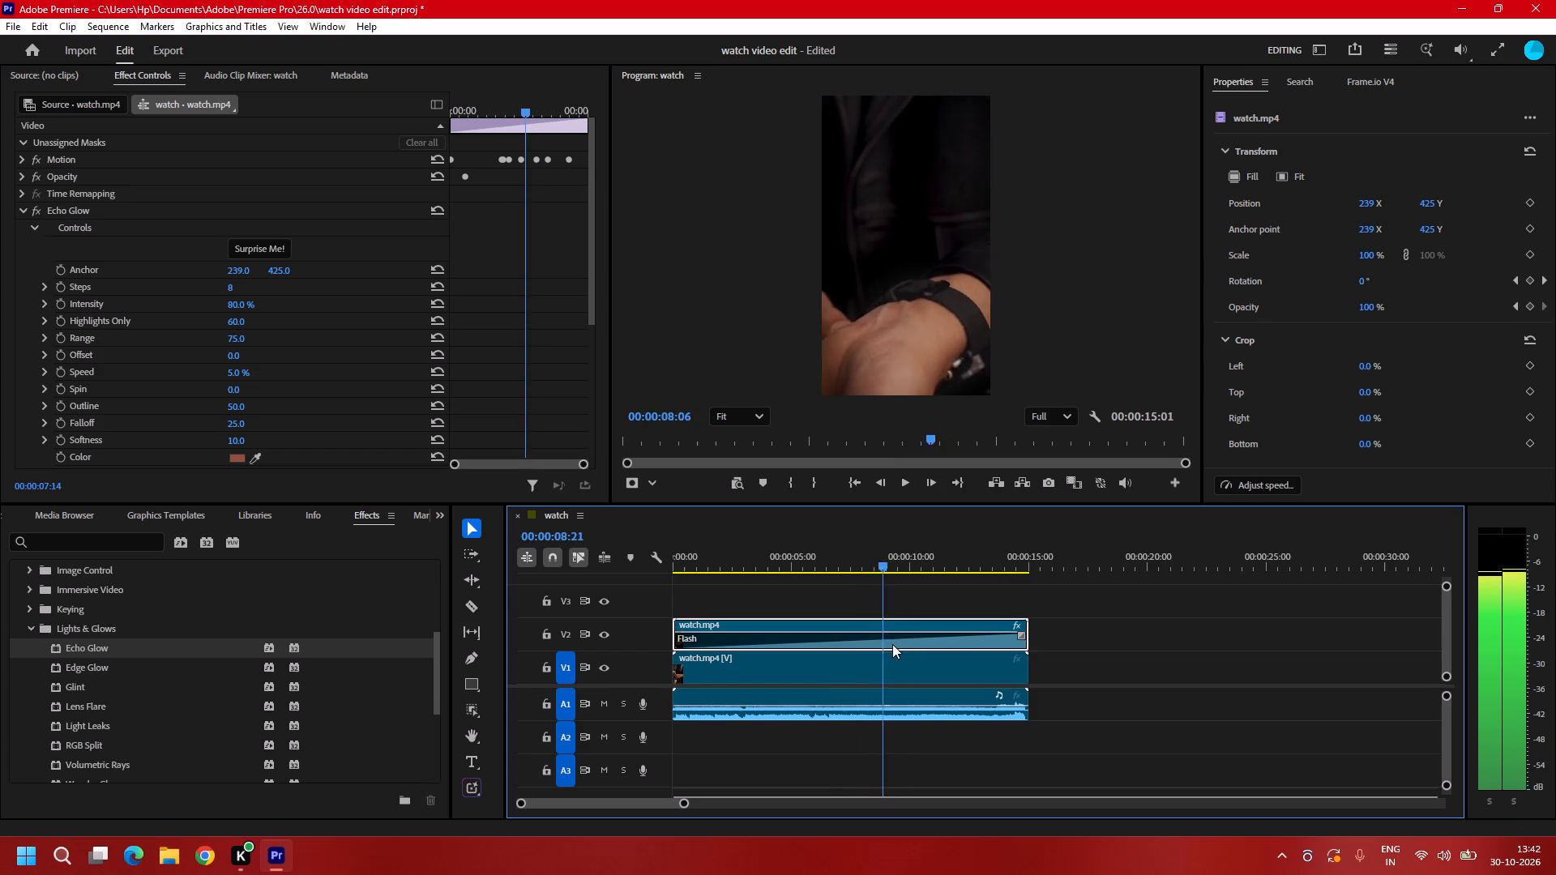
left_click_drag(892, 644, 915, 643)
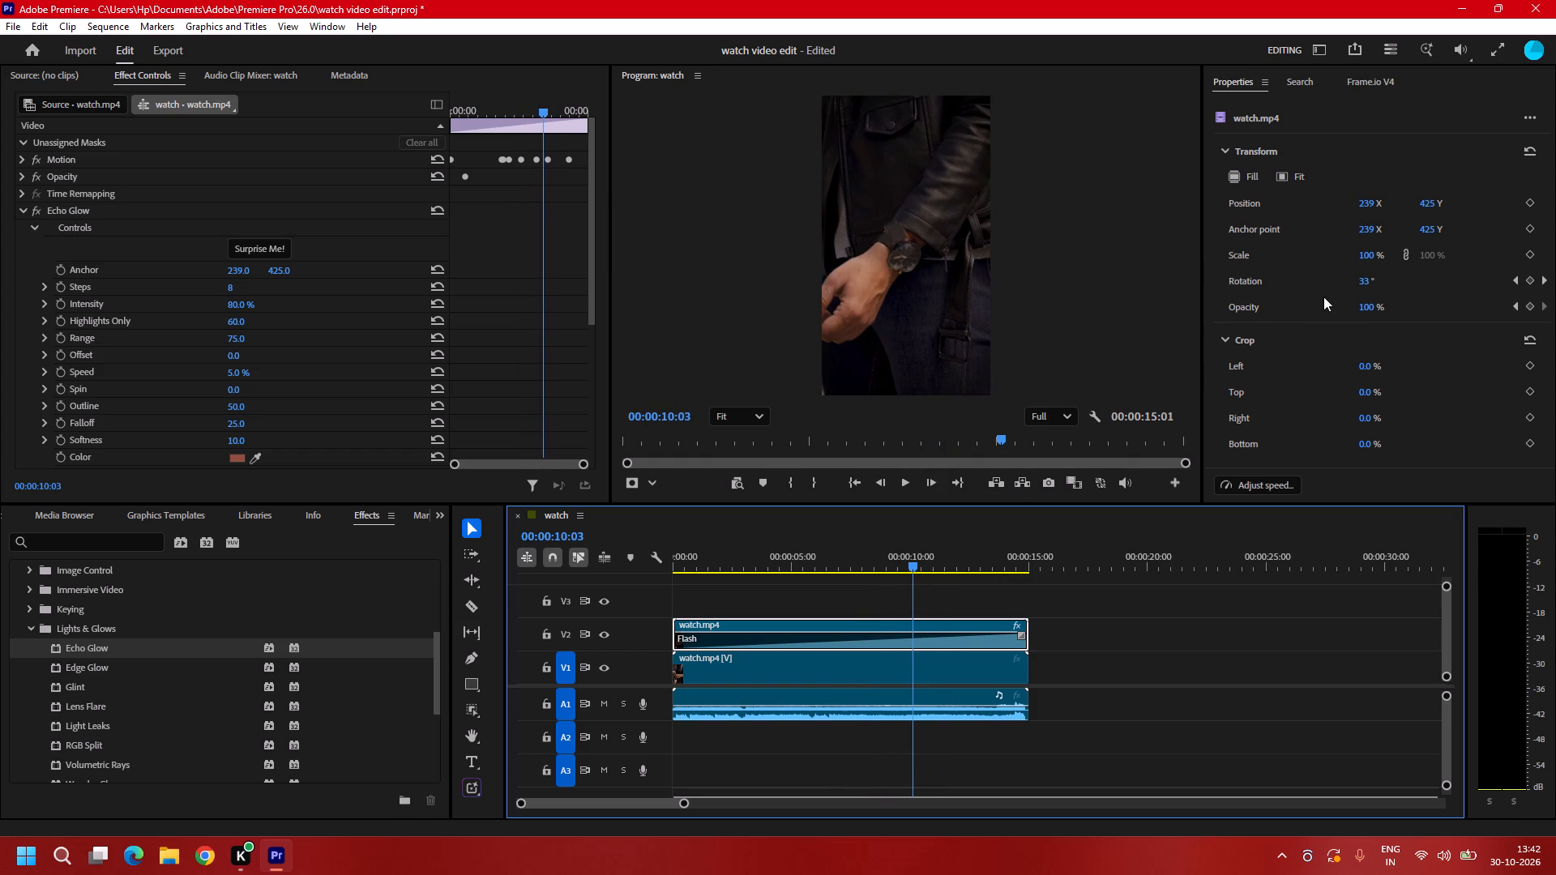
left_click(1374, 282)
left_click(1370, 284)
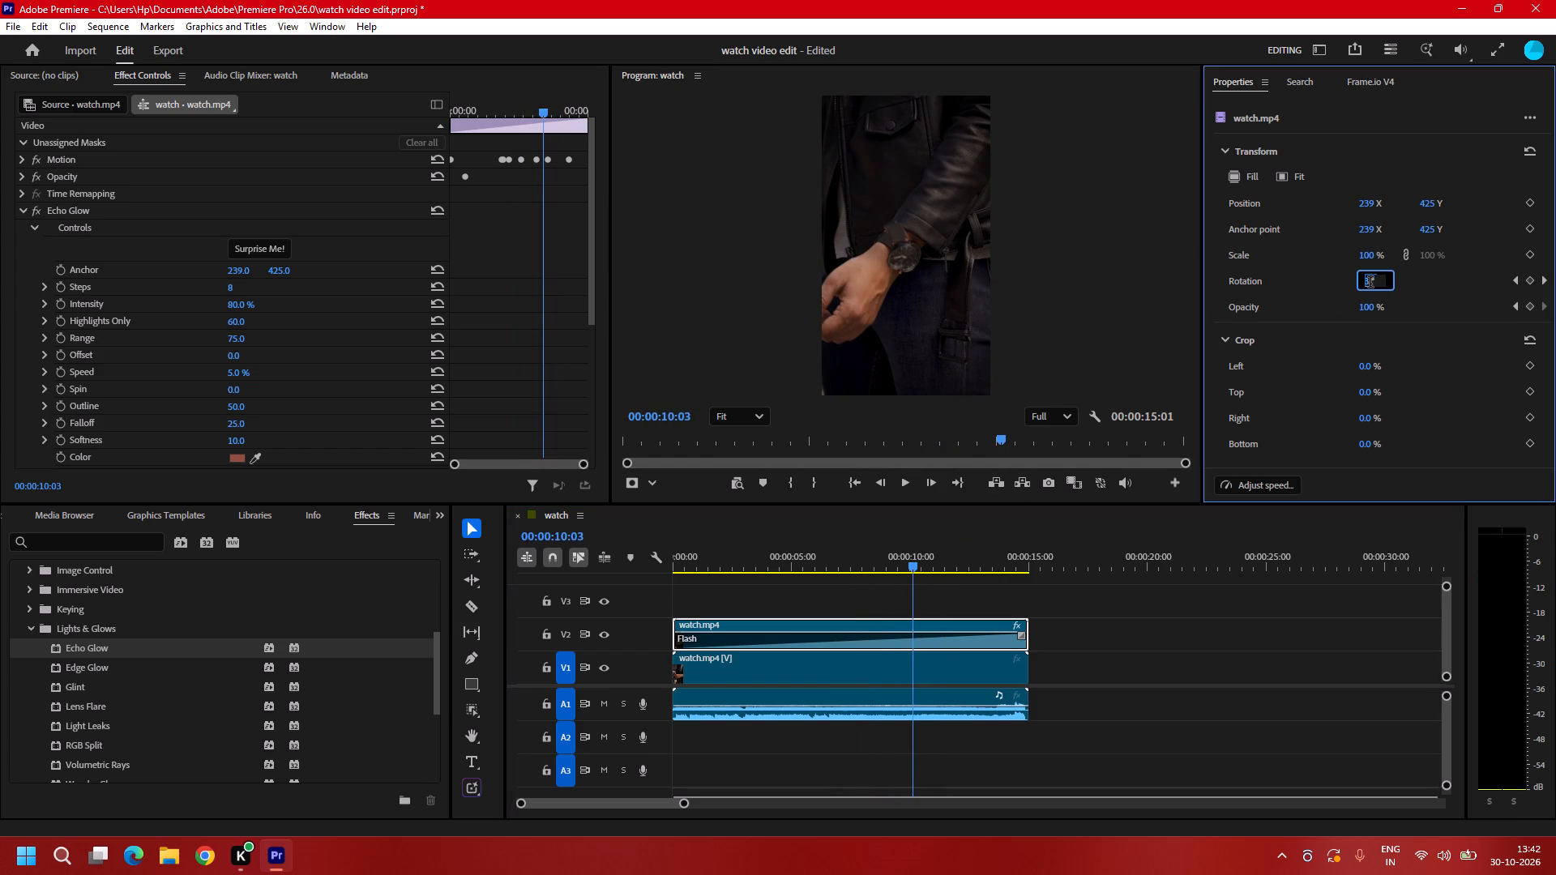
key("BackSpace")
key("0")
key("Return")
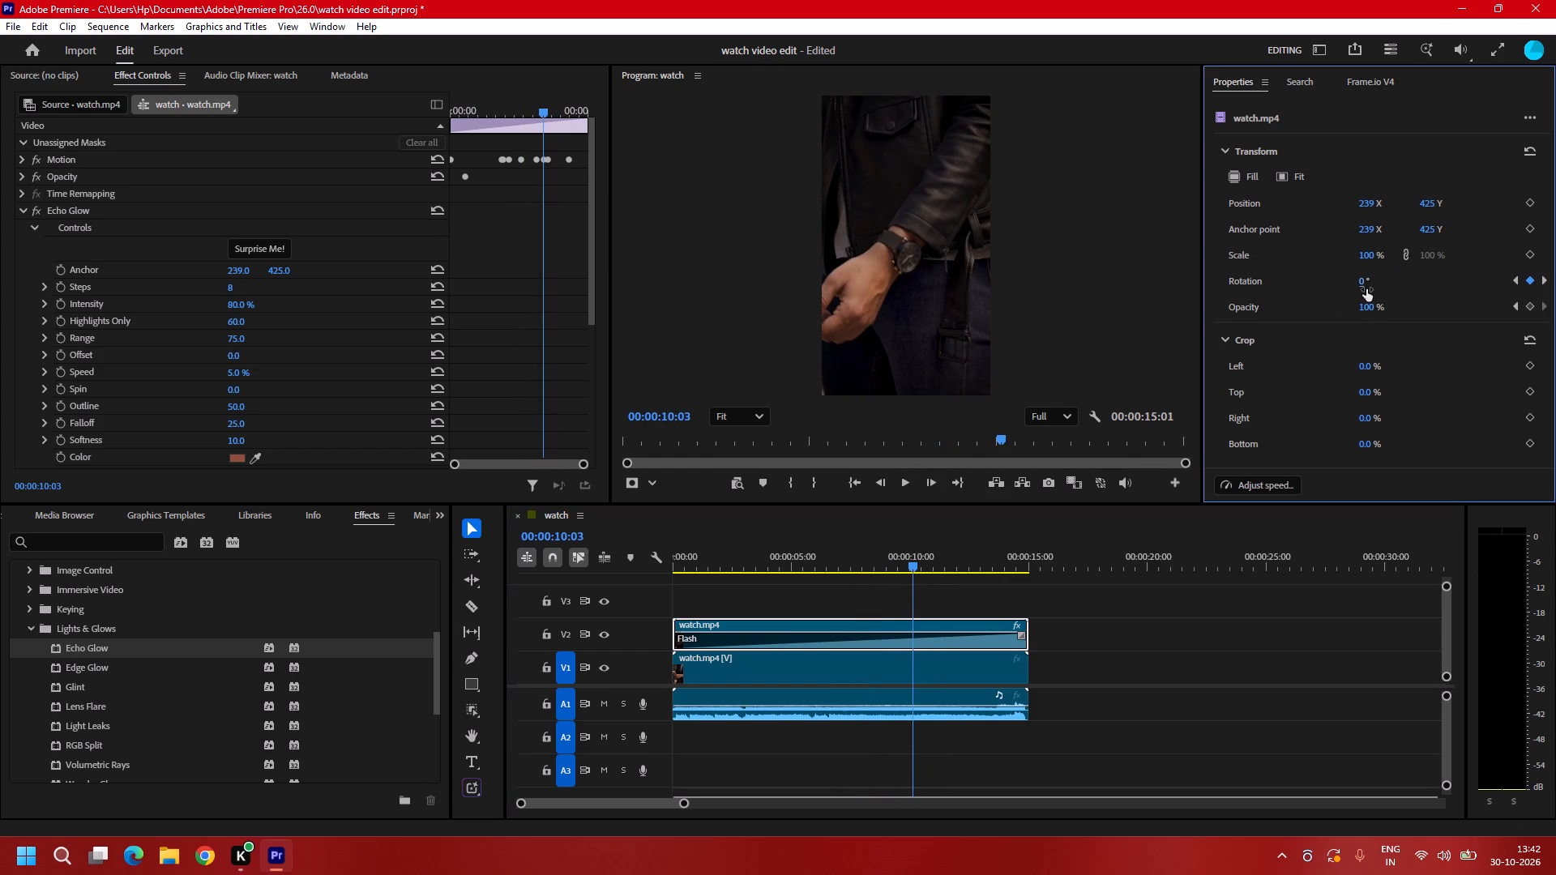
Reset the V2 clip's Rotation to 0° at 00:00:10:22 by emptying its value.
key("space")
key("space")
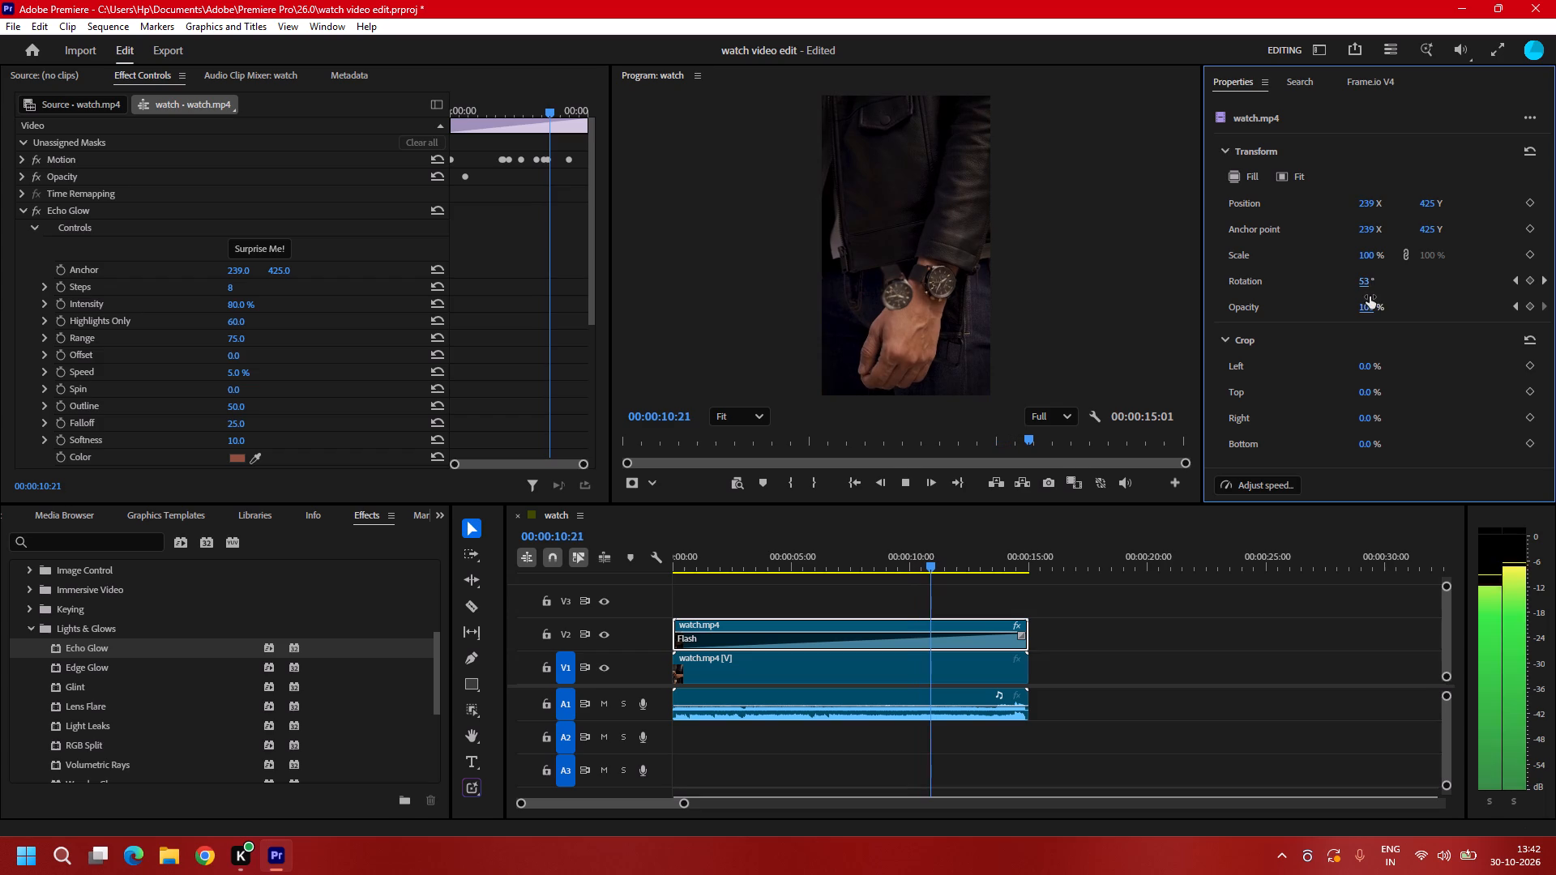
left_click(1362, 288)
key("BackSpace")
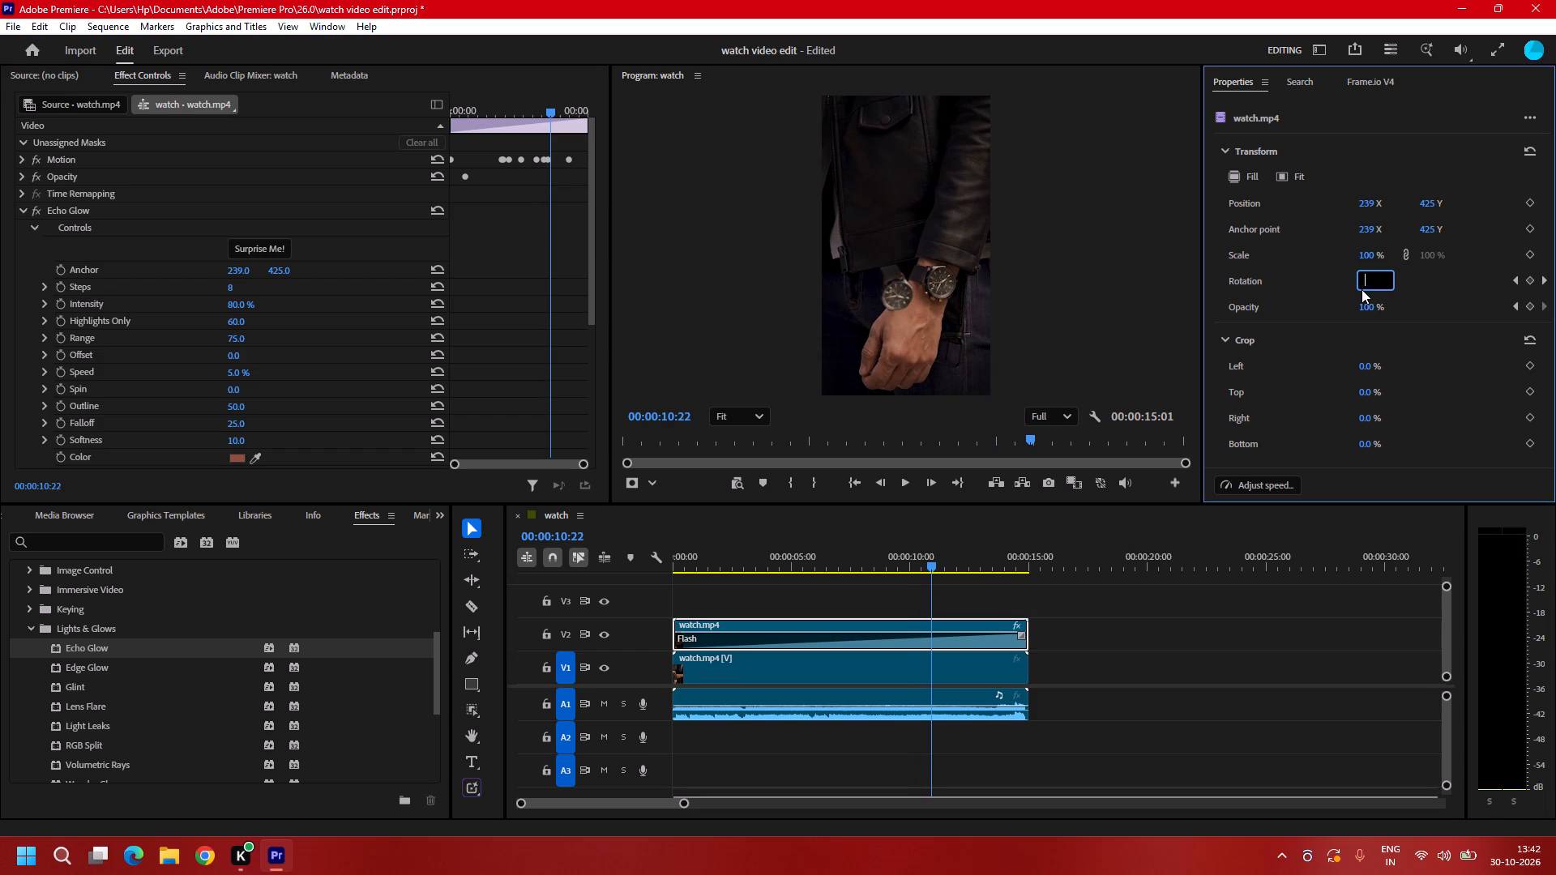
key("BackSpace")
key("BackSpace")
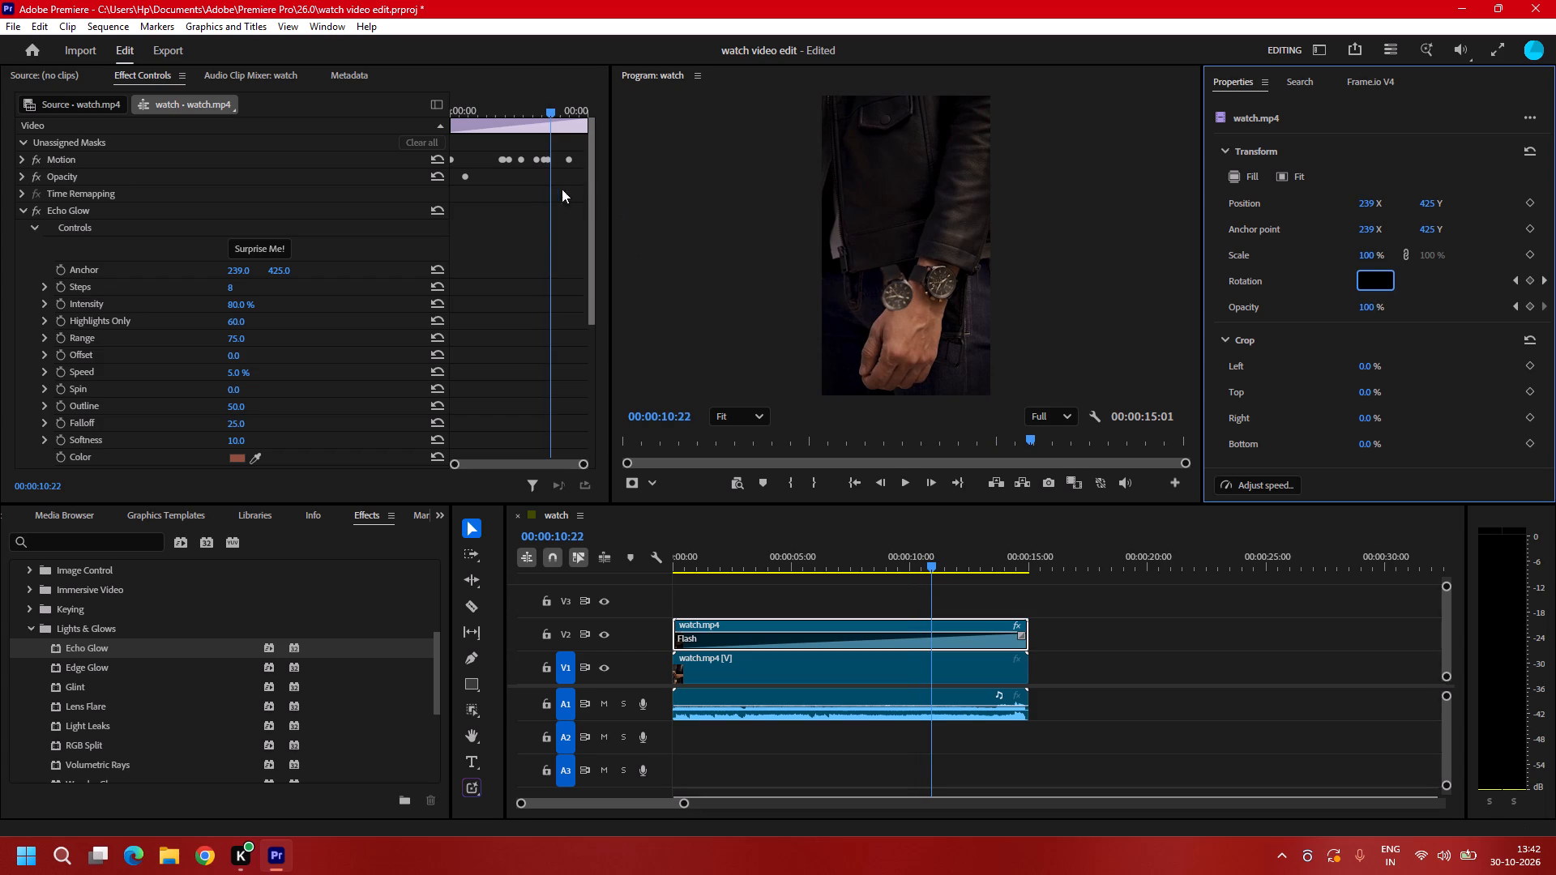
Clear all Motion and Opacity keyframes from the V2 clip.
right_click(564, 161)
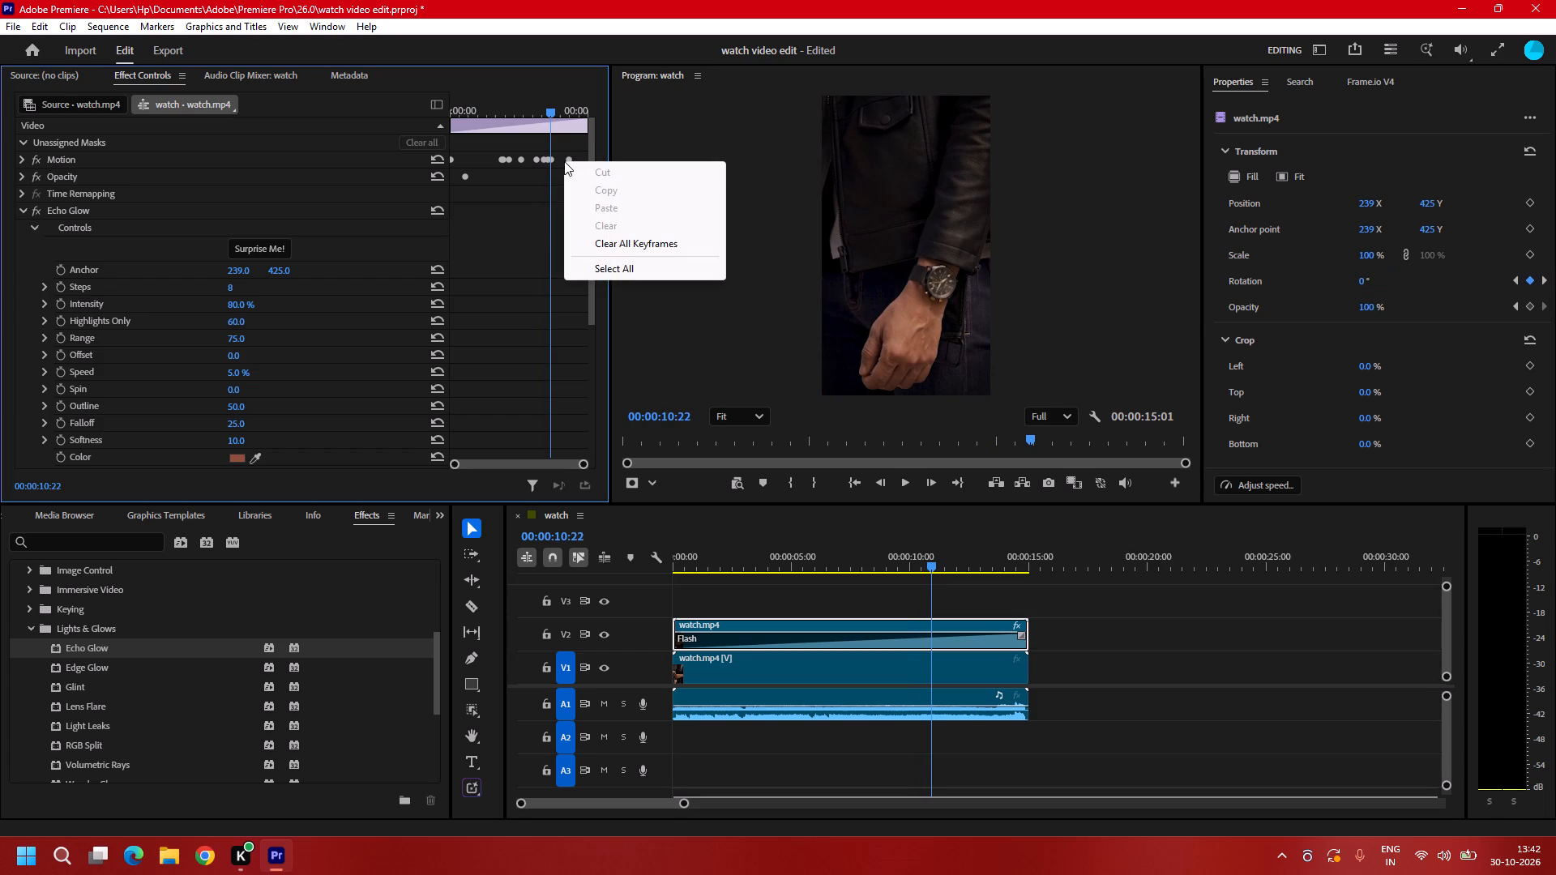
left_click(628, 248)
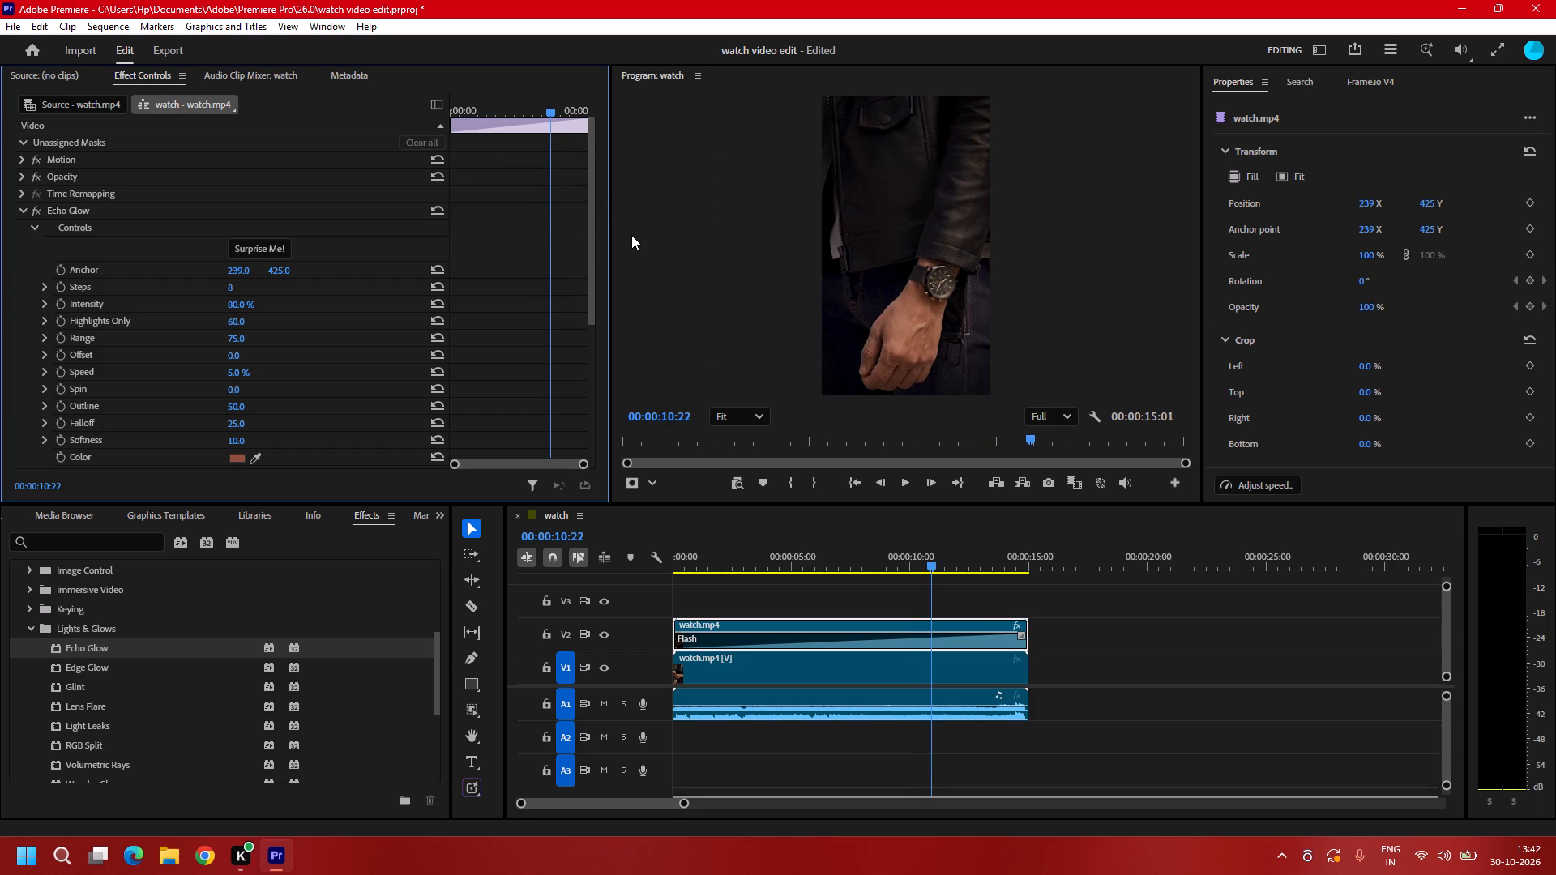
Replay the sequence from the start to review it without the keyframes.
key("space")
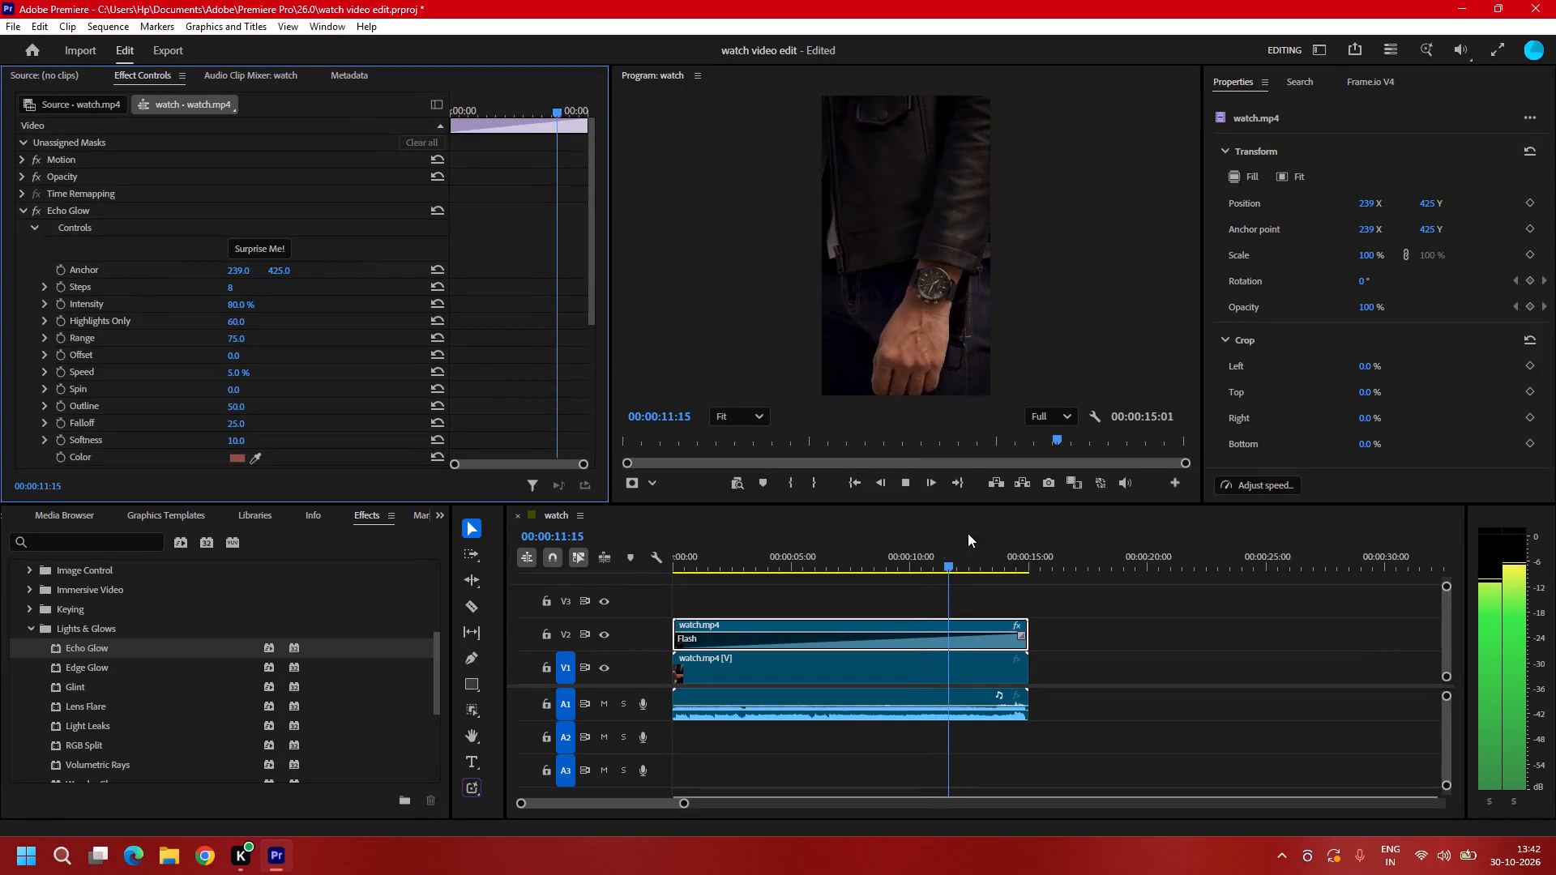
left_click_drag(993, 557, 895, 567)
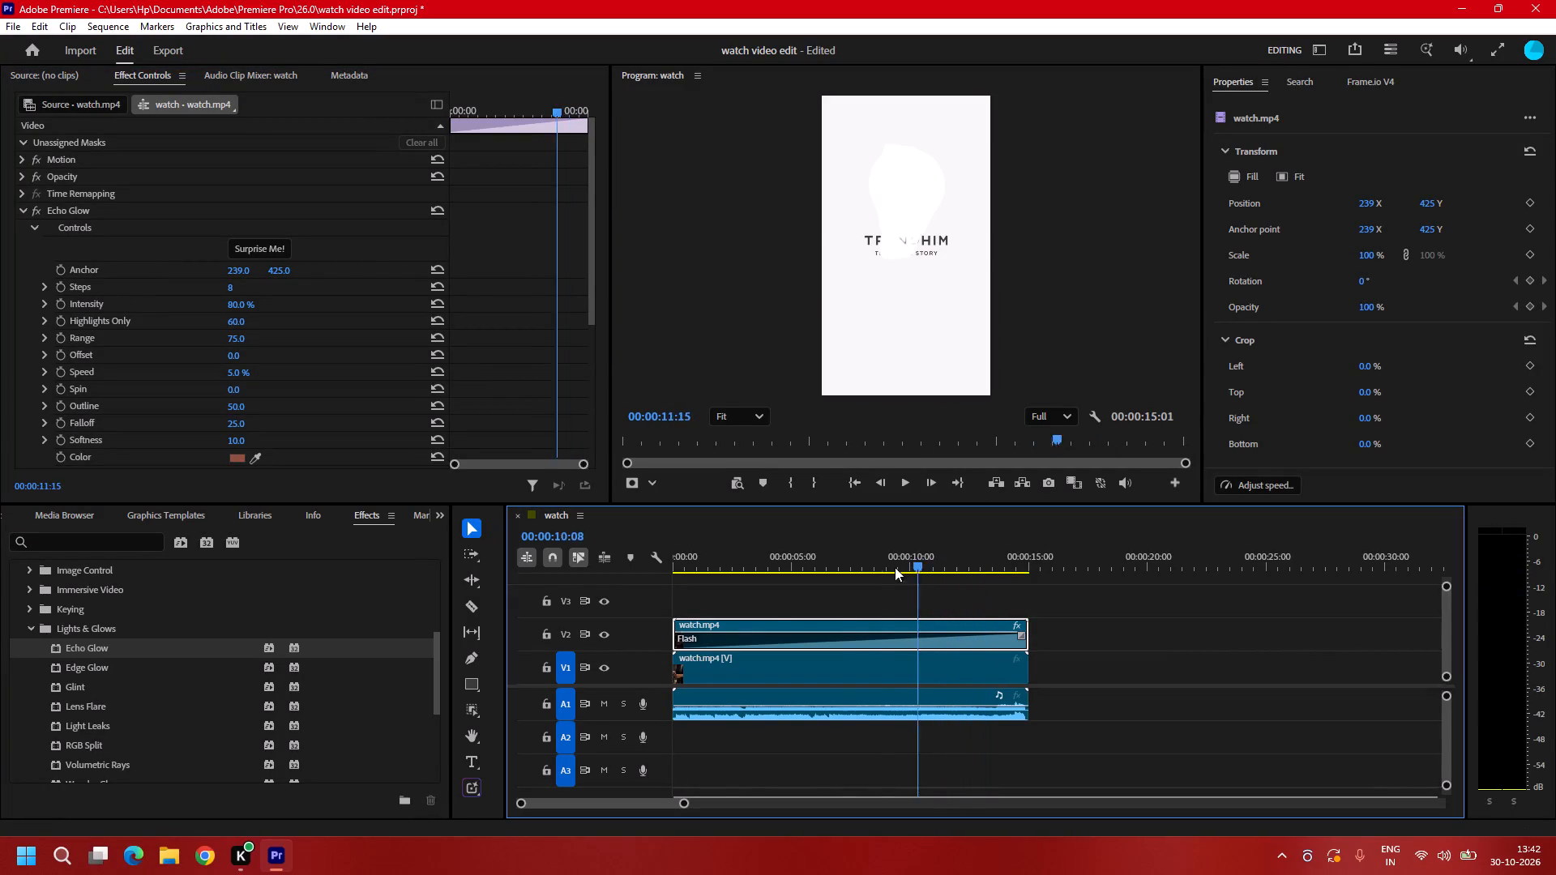
left_click_drag(895, 567, 626, 655)
key("space")
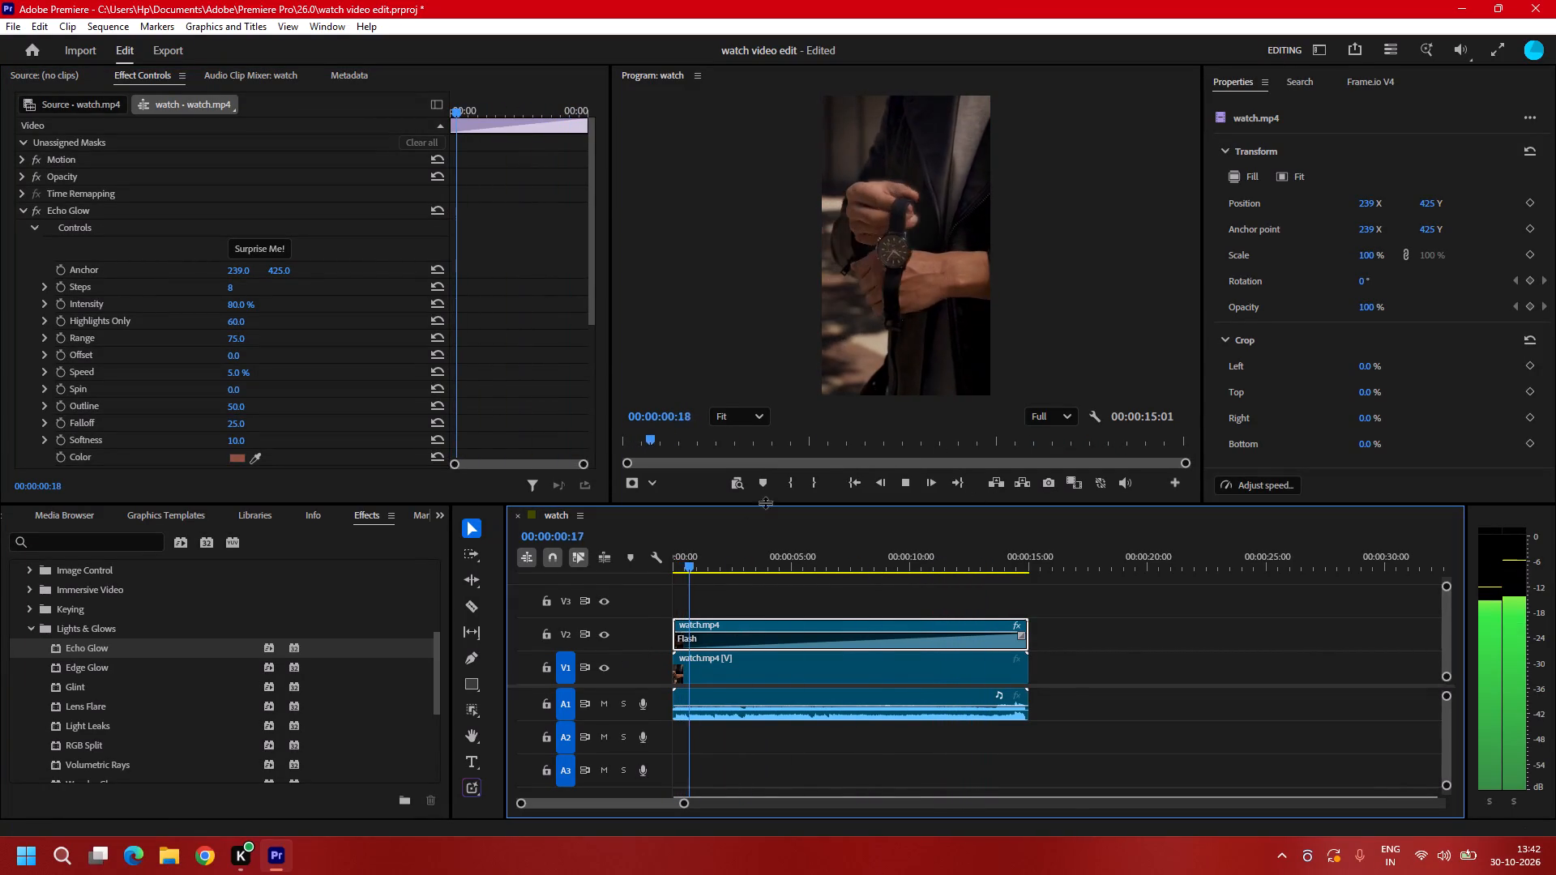
key("space")
key("space")
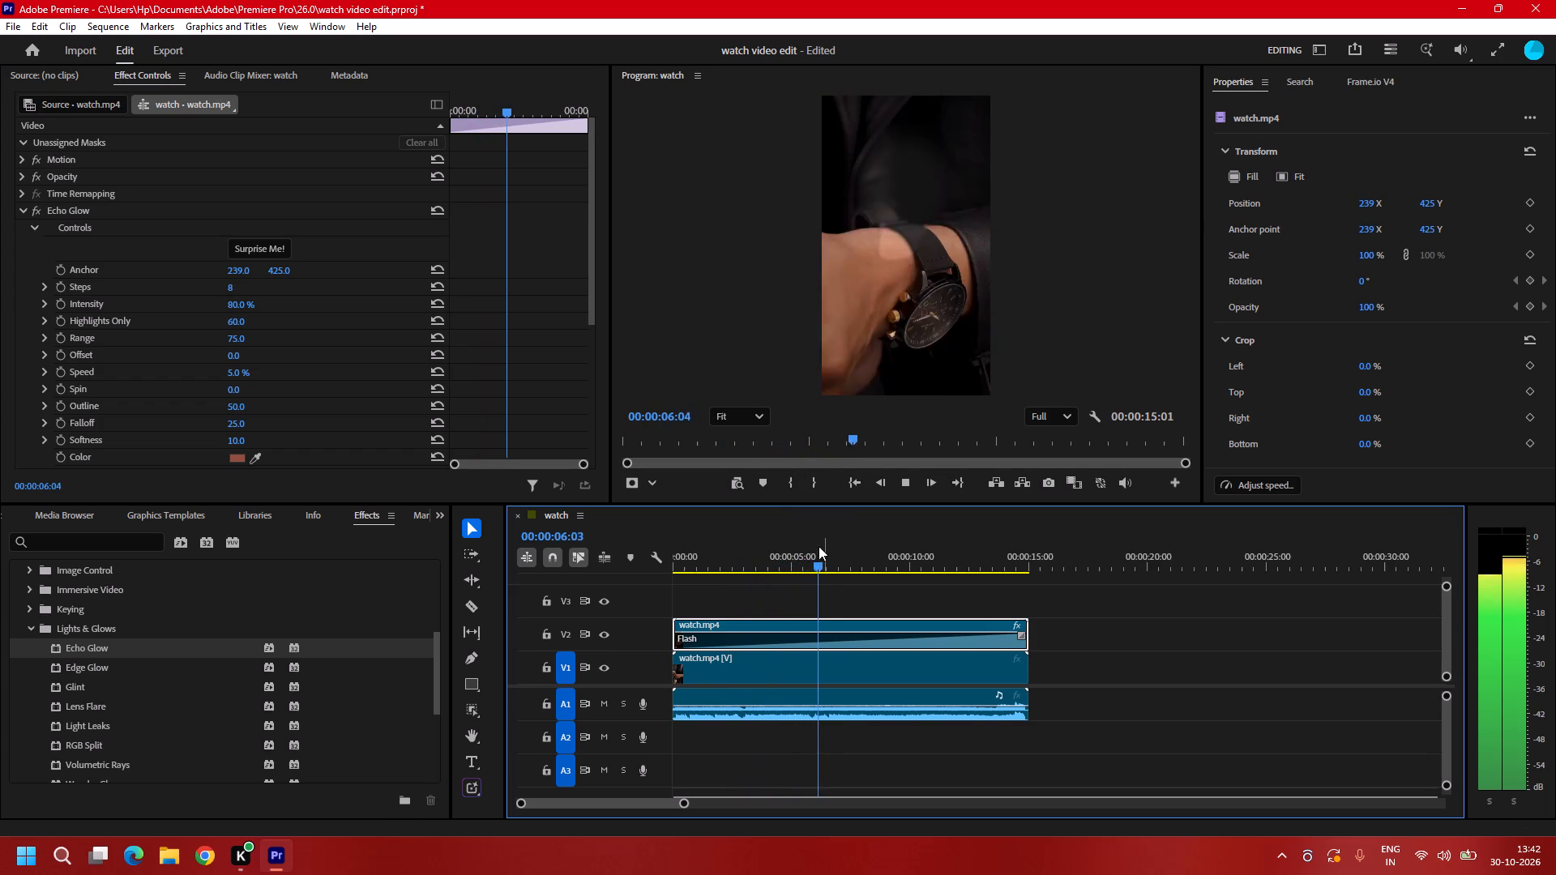
Open the duration setting of the Flash transition on V2 and accept it at 00:00:15:01.
double_click(773, 636)
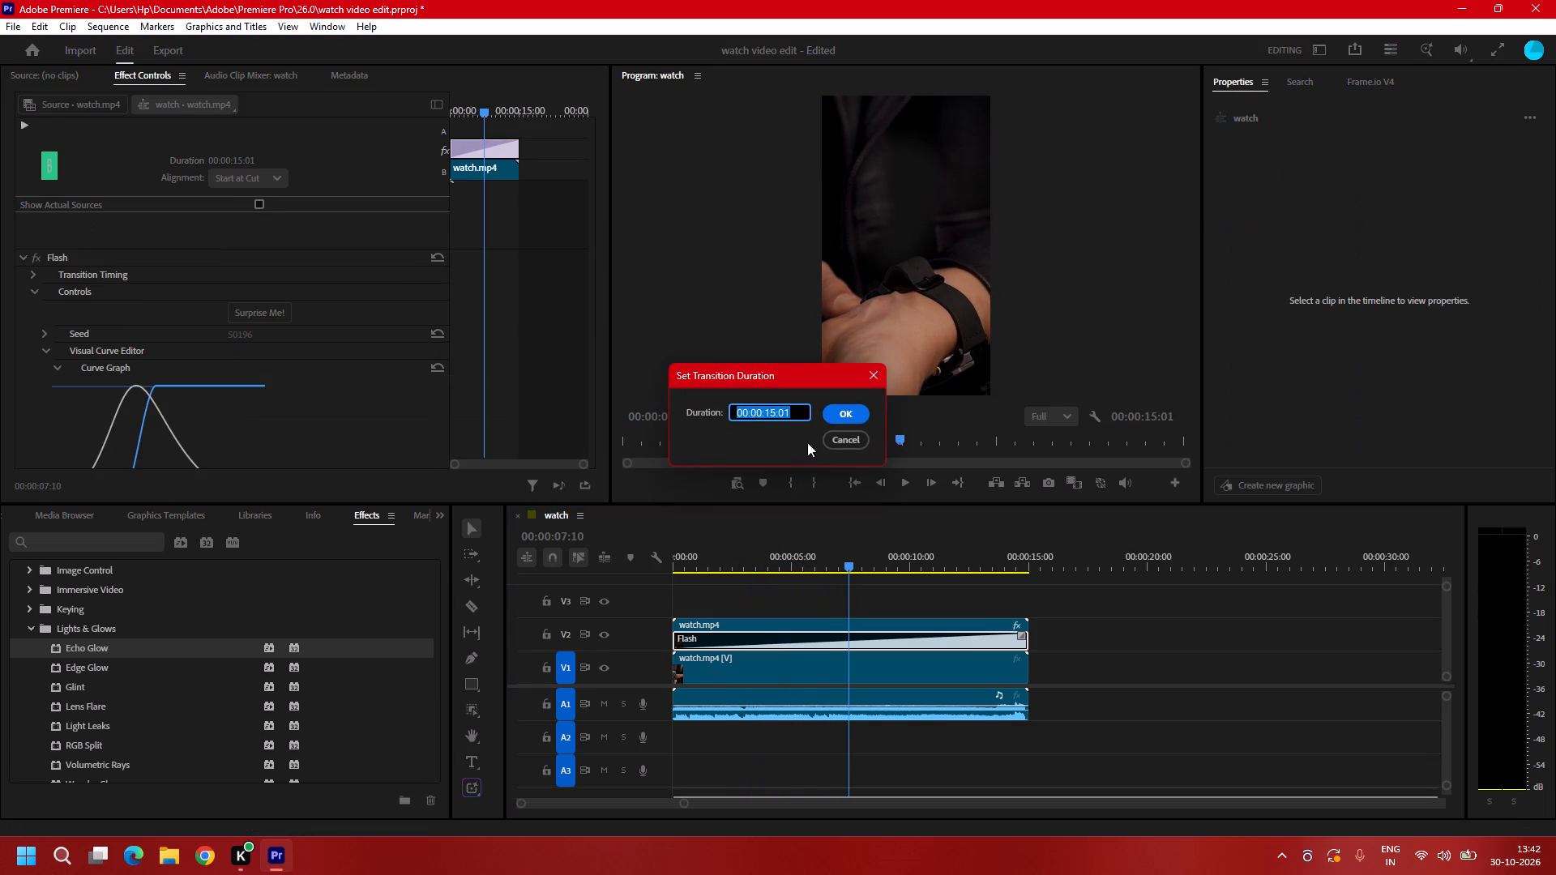
left_click(840, 412)
Select the V2 watch.mp4 clip and replay the sequence from the start for review.
key("space")
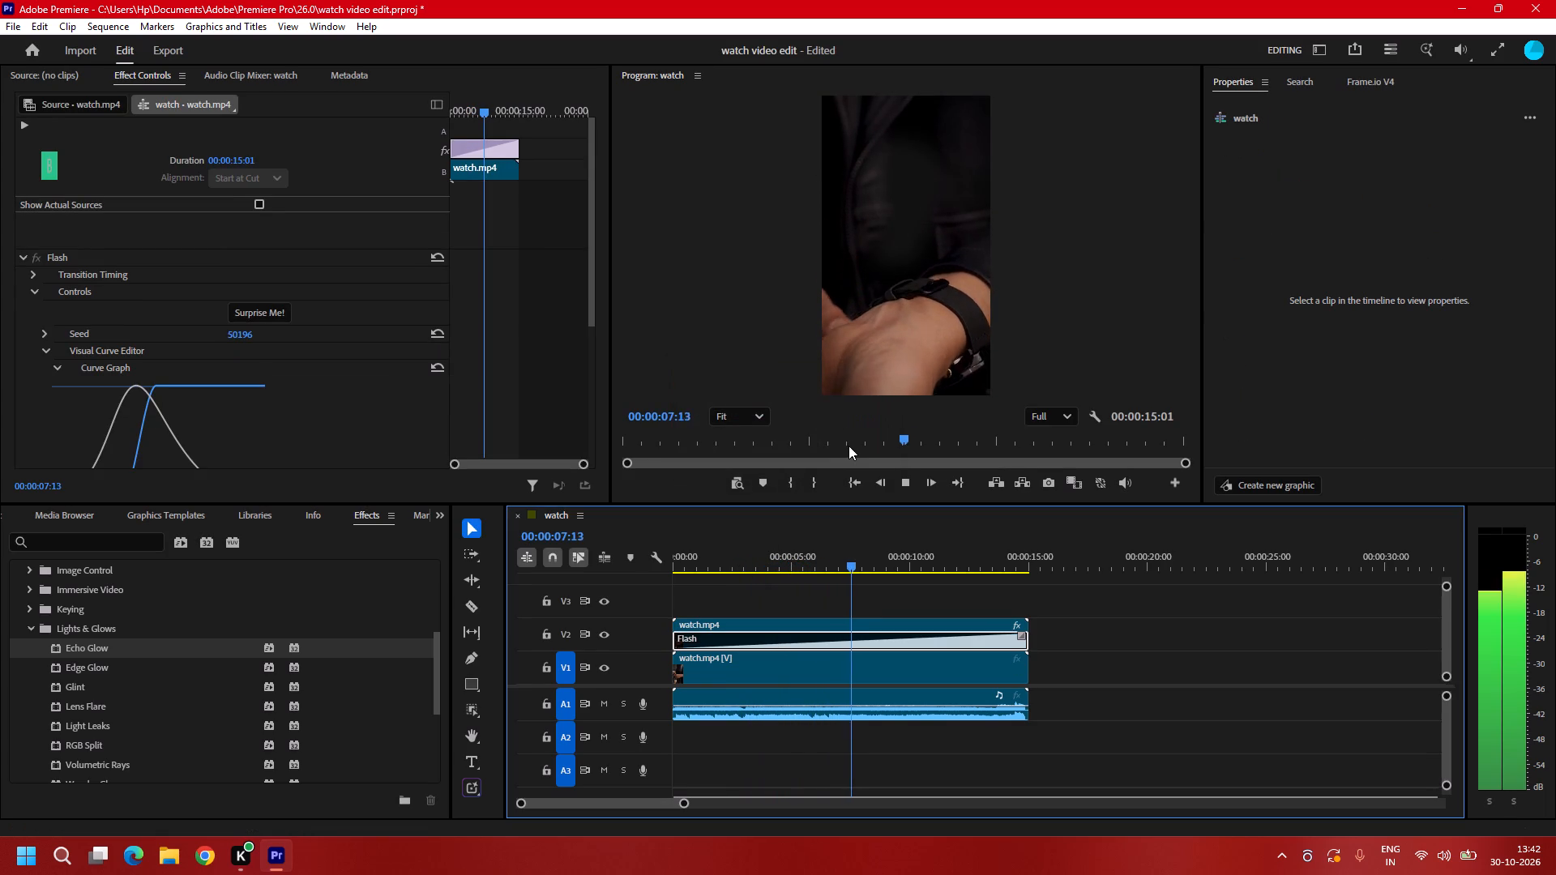
left_click_drag(881, 582, 832, 619)
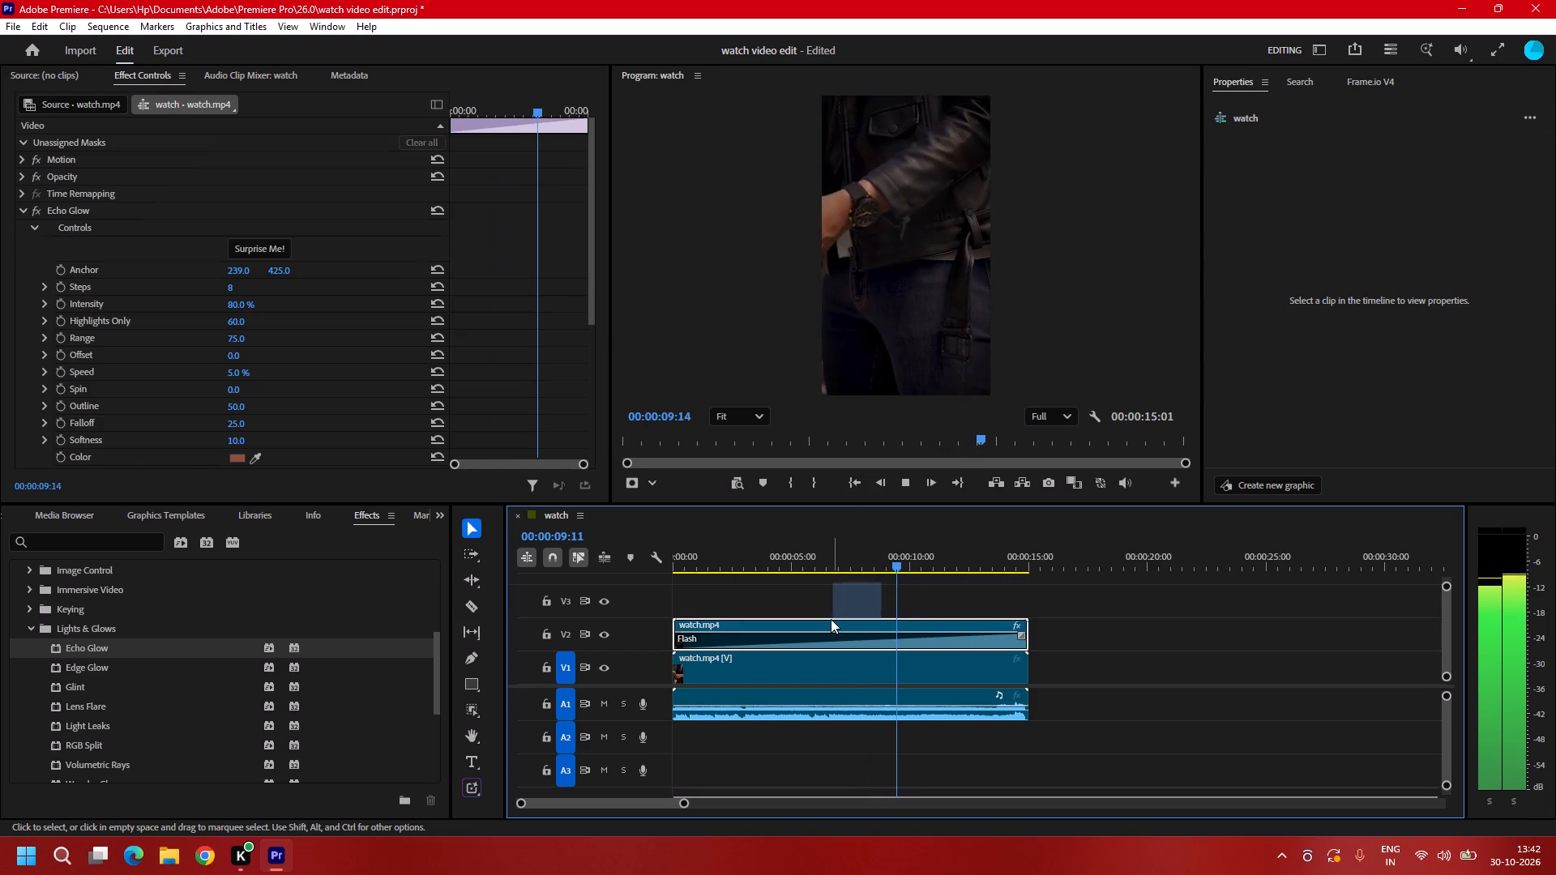
left_click_drag(923, 558, 536, 678)
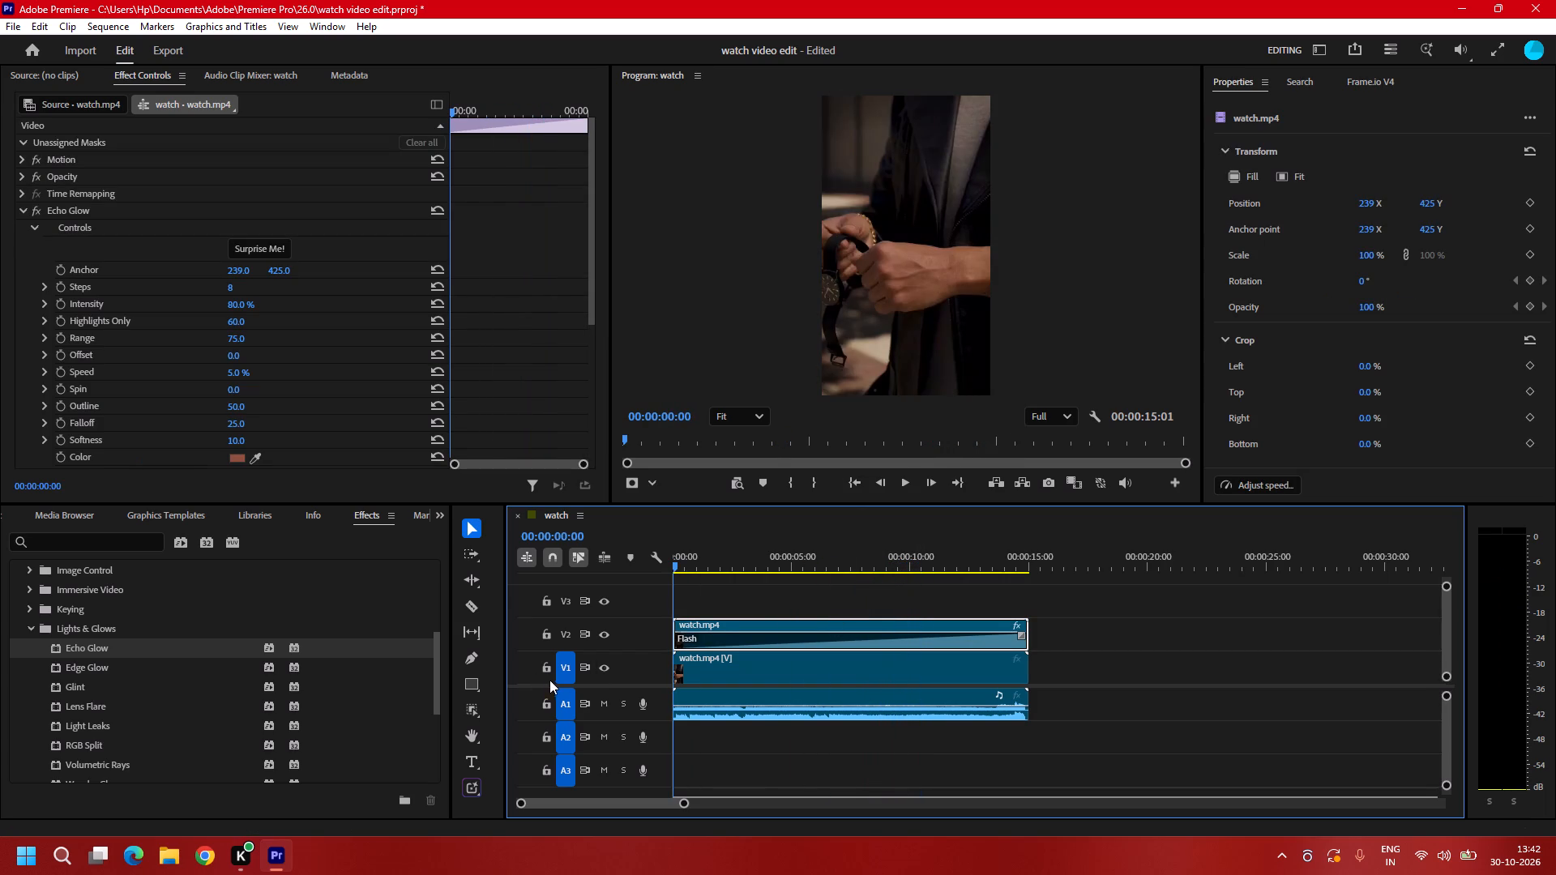
key("space")
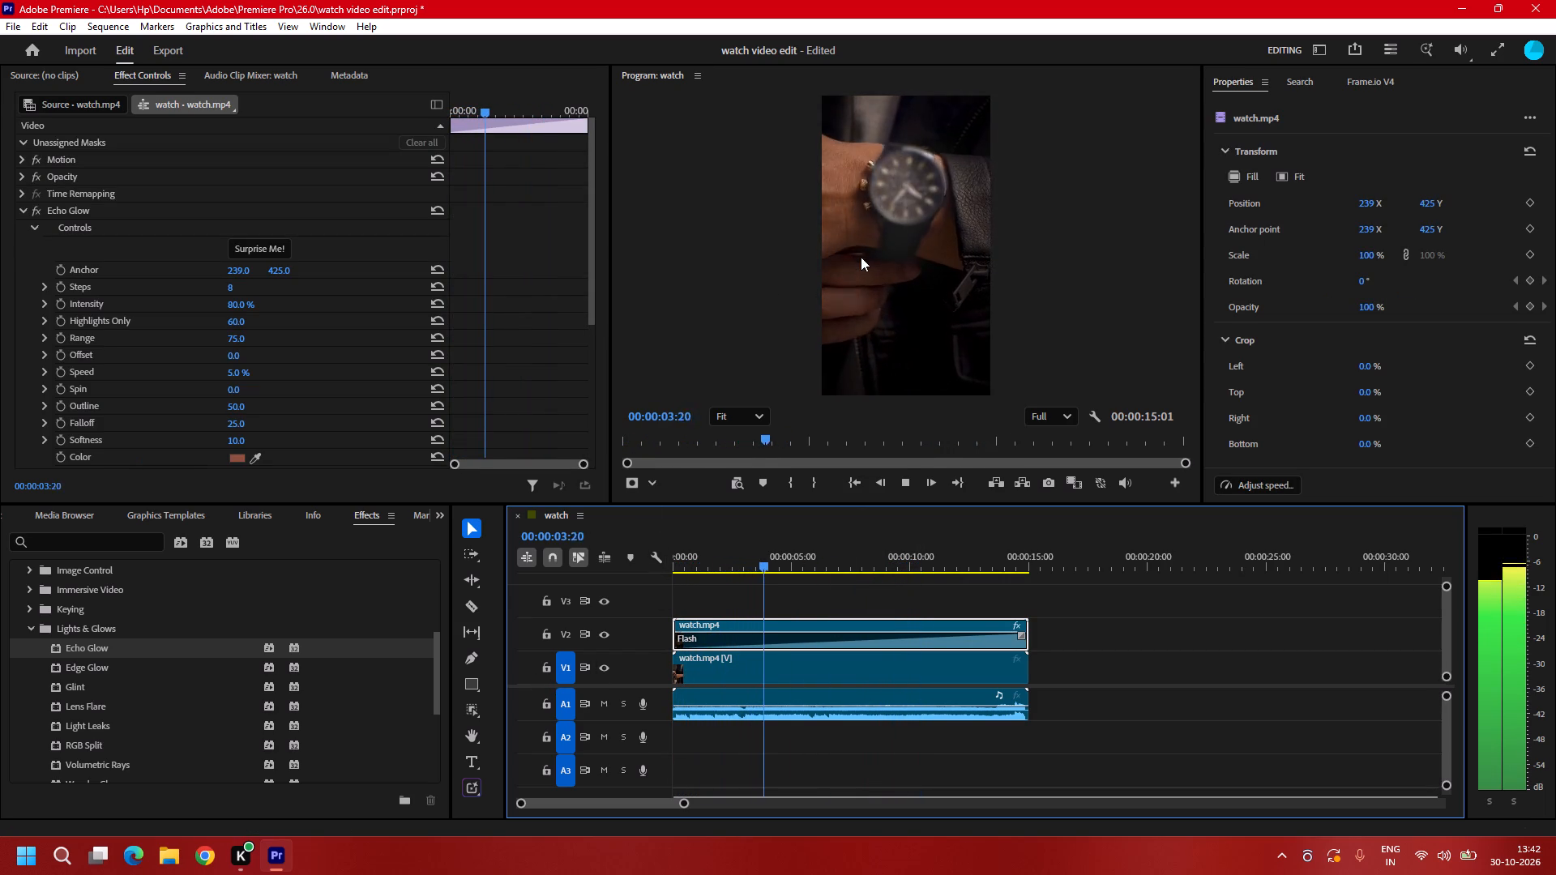
left_click_drag(801, 567, 762, 599)
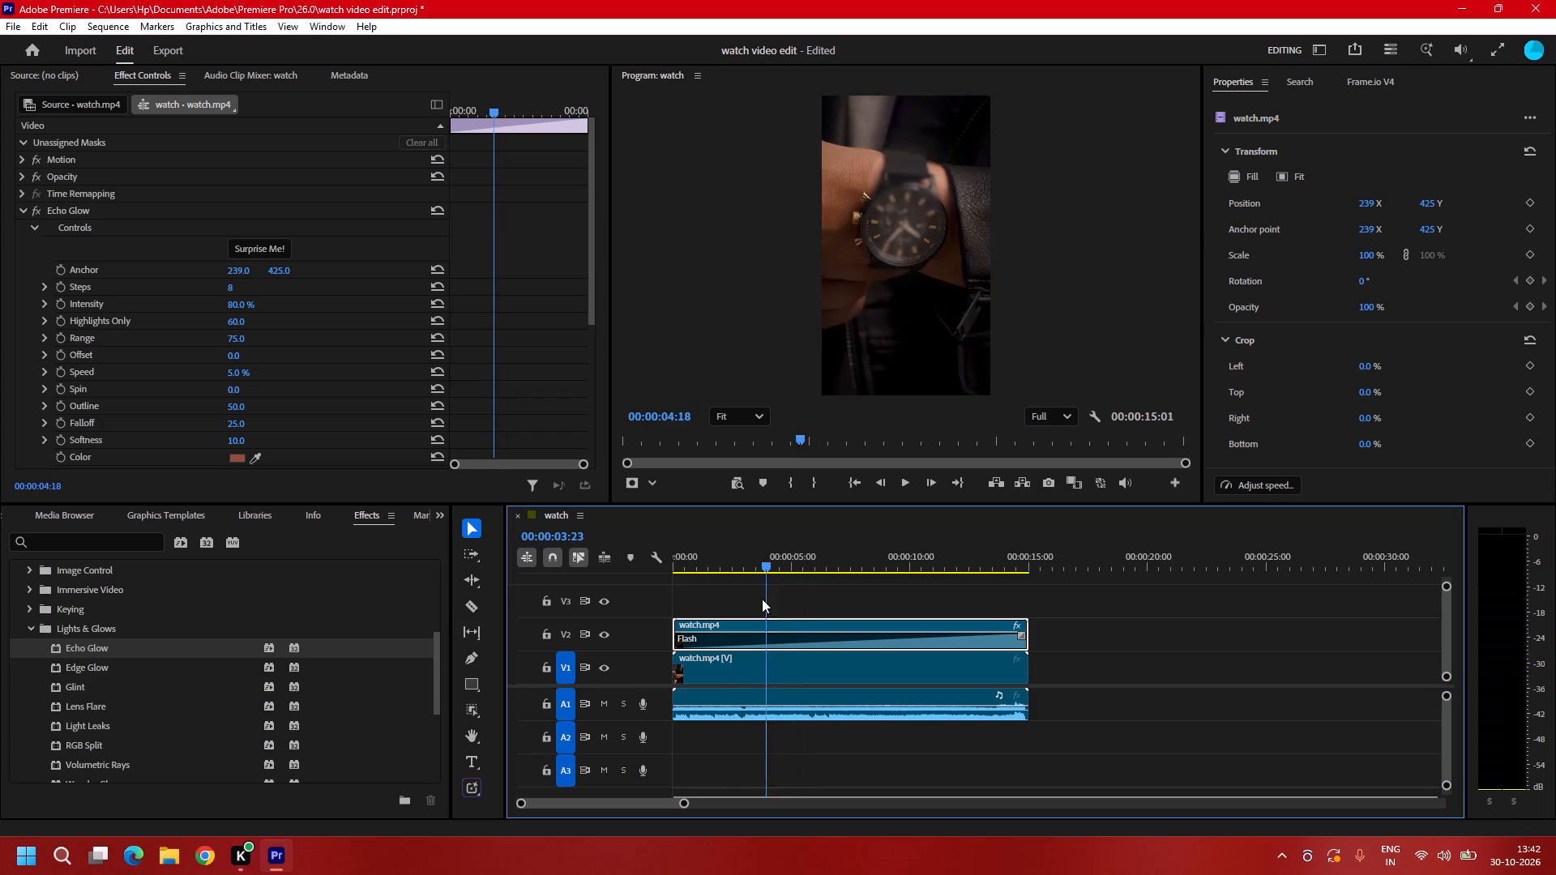
Add an Opacity keyframe of 50% to the V2 watch.mp4 clip at 00:00:00:00.
left_click_drag(762, 599, 581, 691)
scroll(1531, 299, "right", 1)
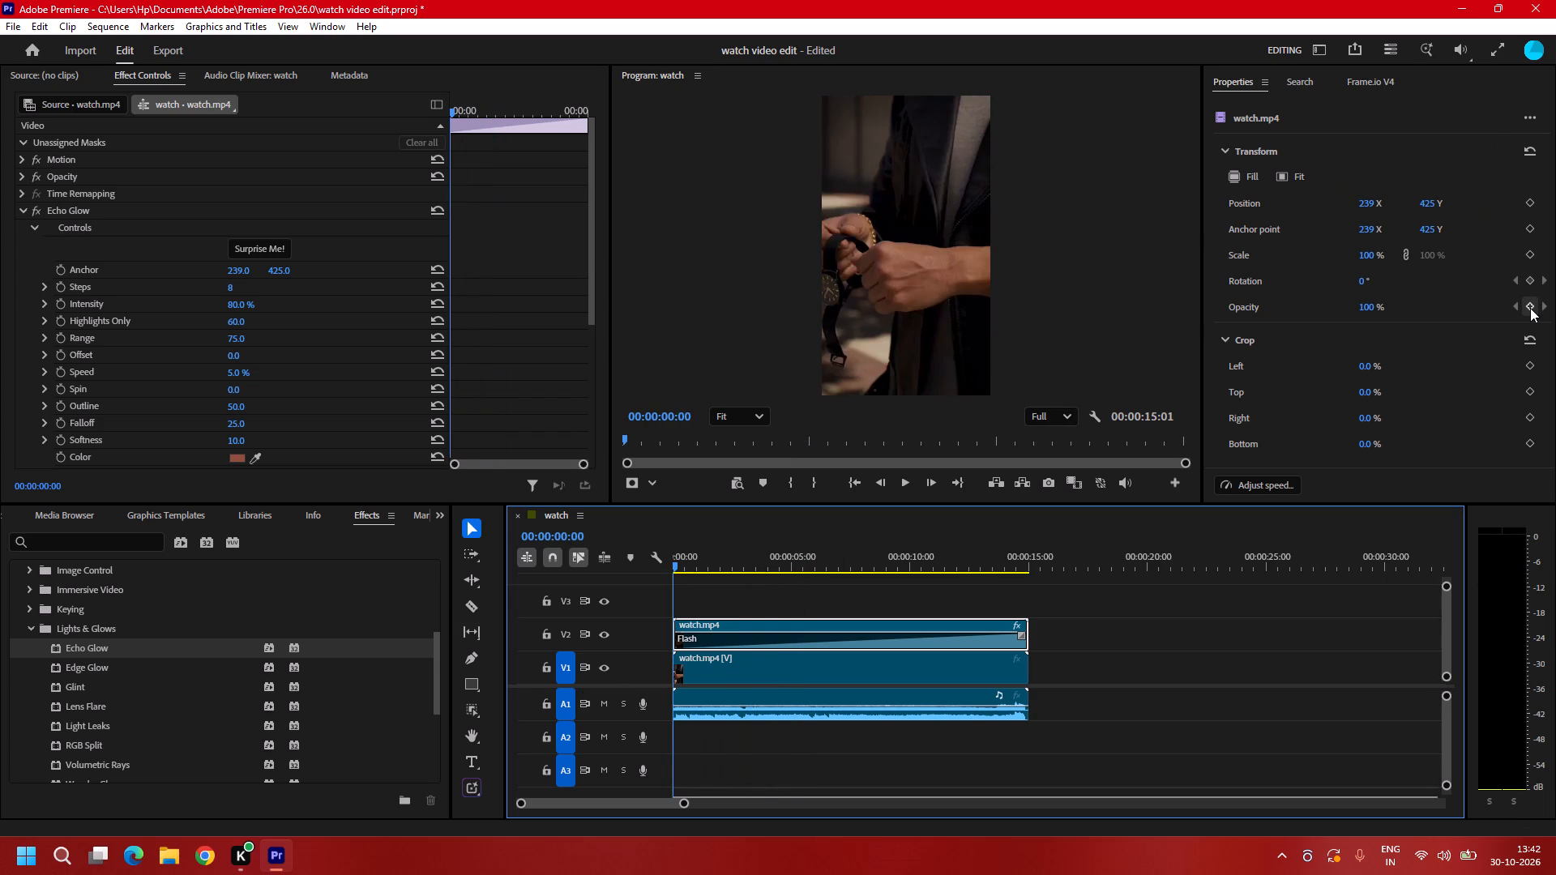
left_click(1530, 308)
left_click(1528, 307)
left_click(1378, 306)
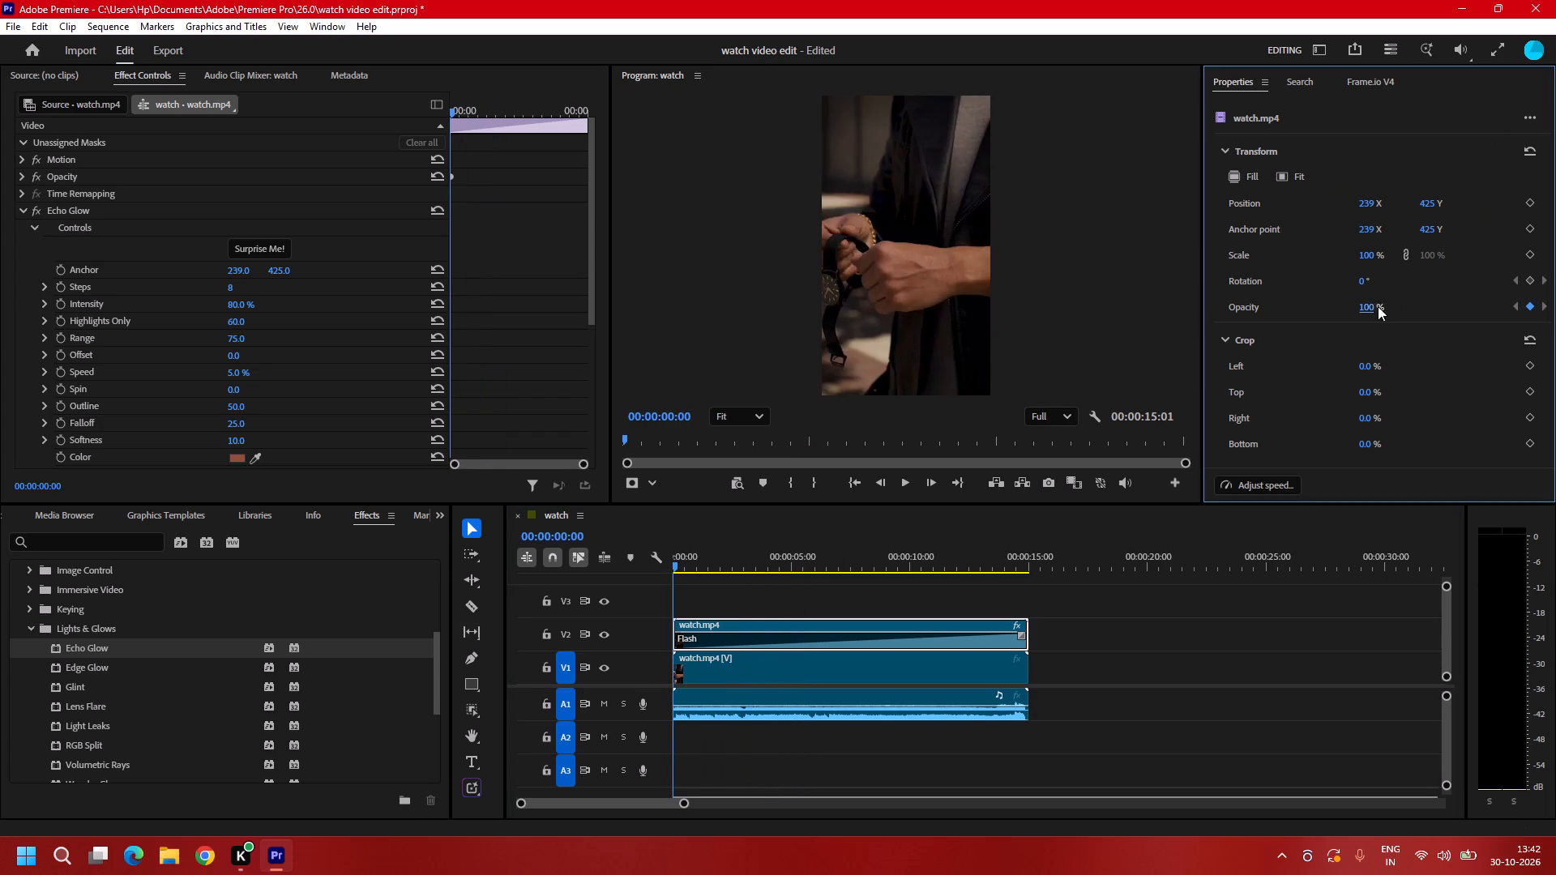
key("BackSpace")
key("5")
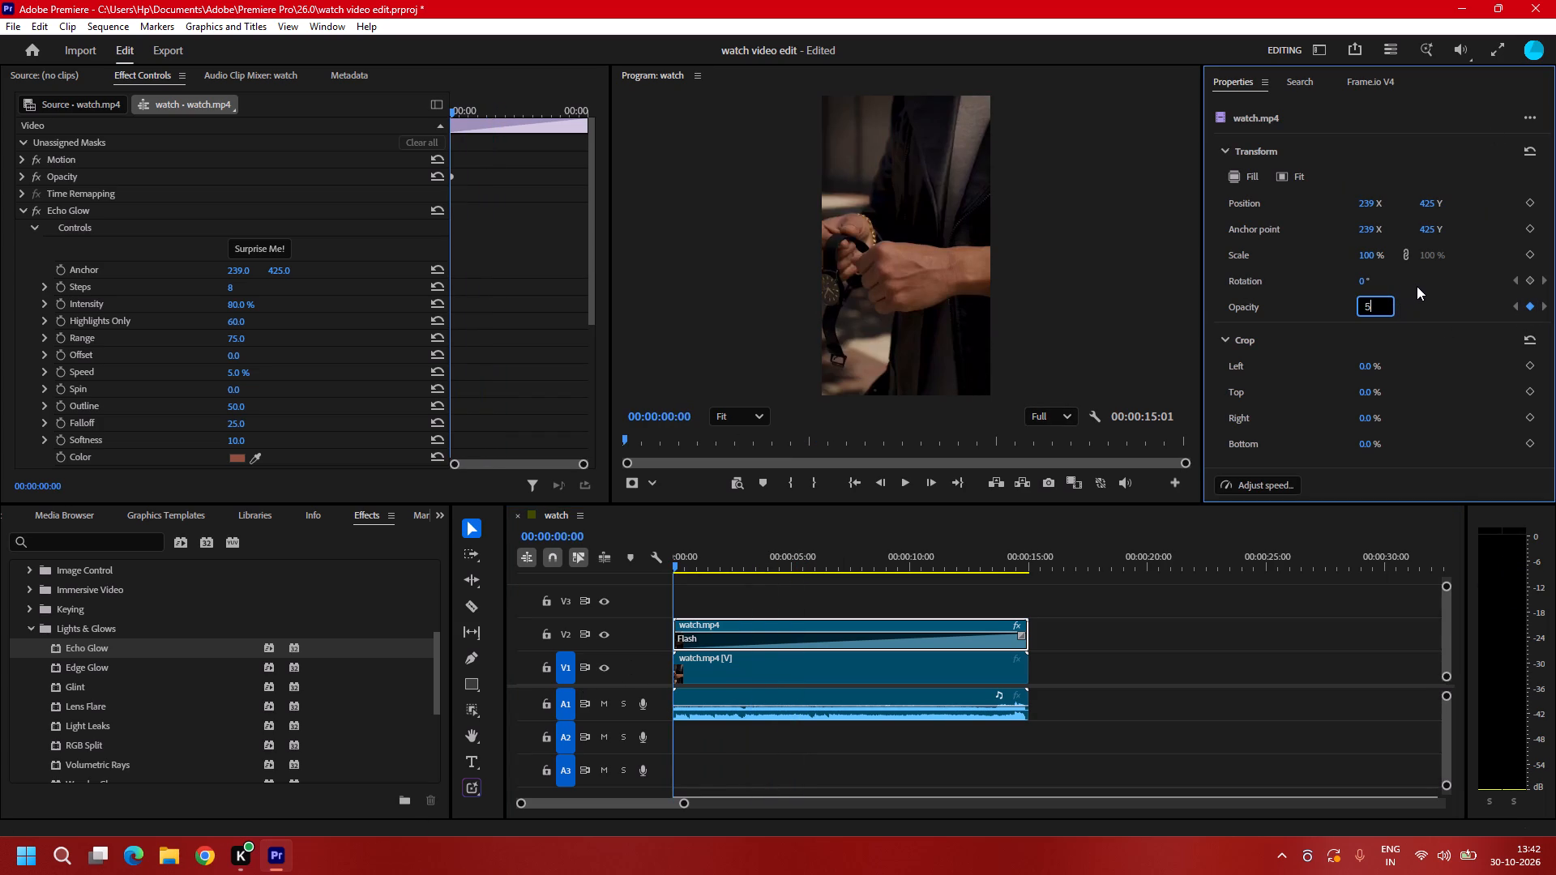
key("0")
key("Return")
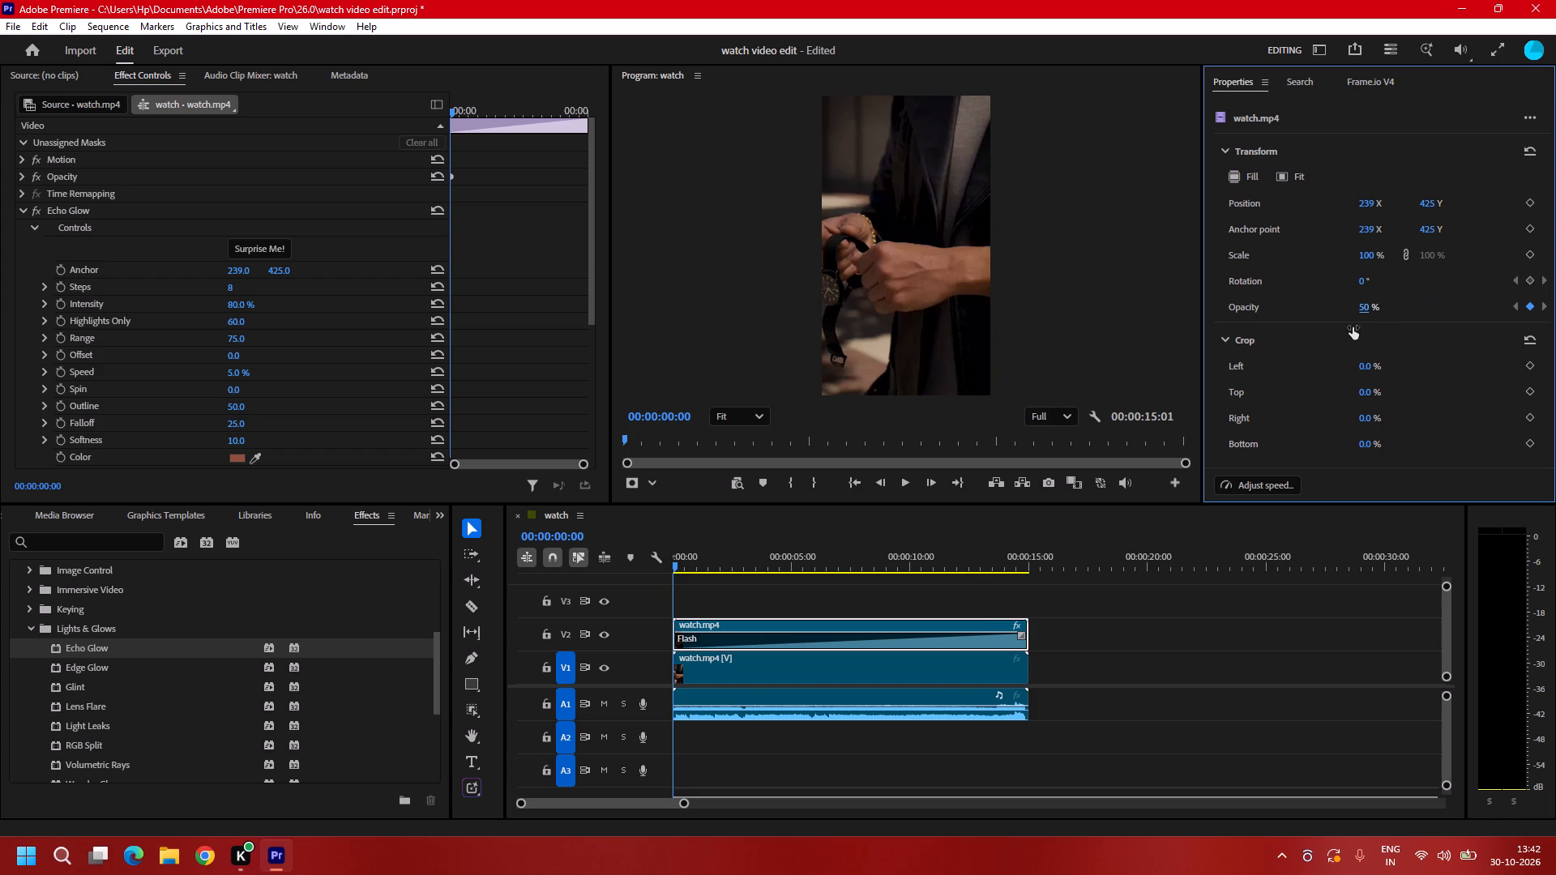
Play the sequence with the new opacity, and open the Flash transition's duration setting, accepting it at 00:00:15:01.
key("space")
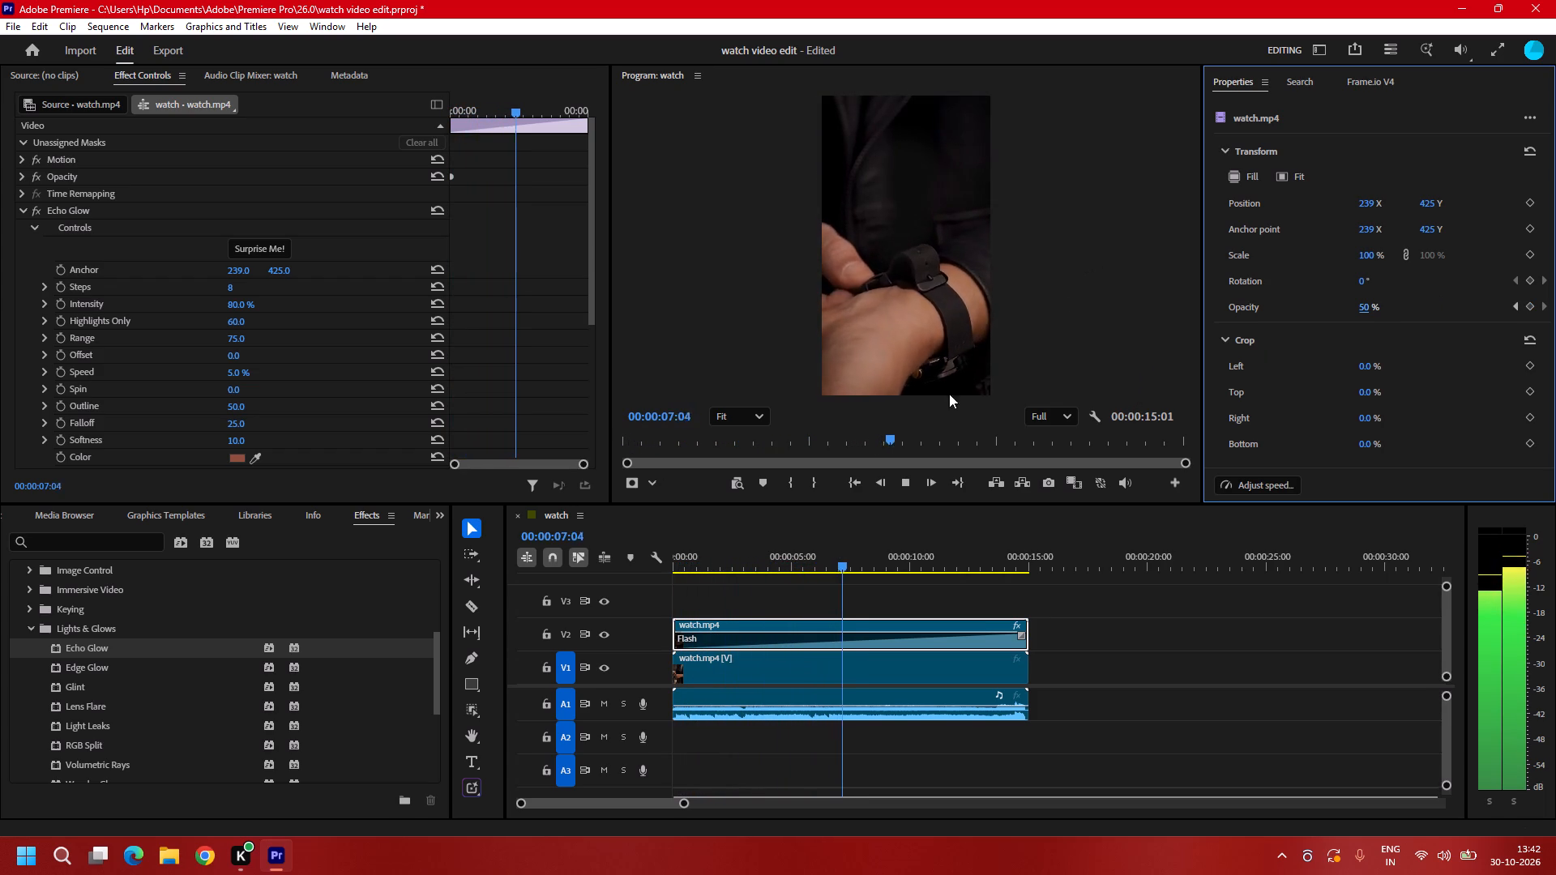
left_click(785, 634)
left_click(785, 634)
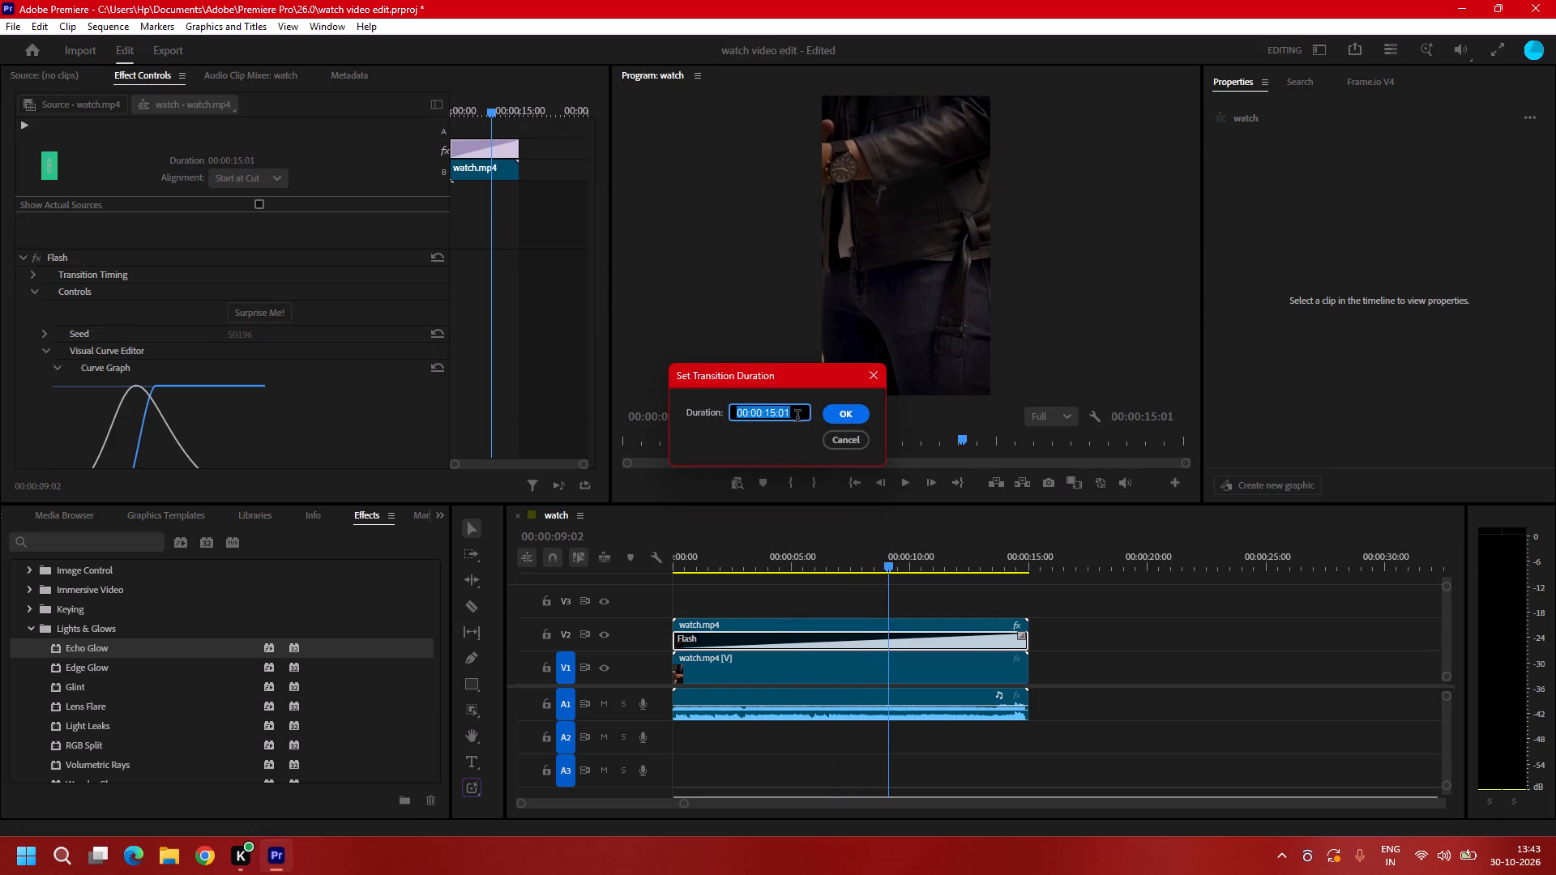
left_click(835, 417)
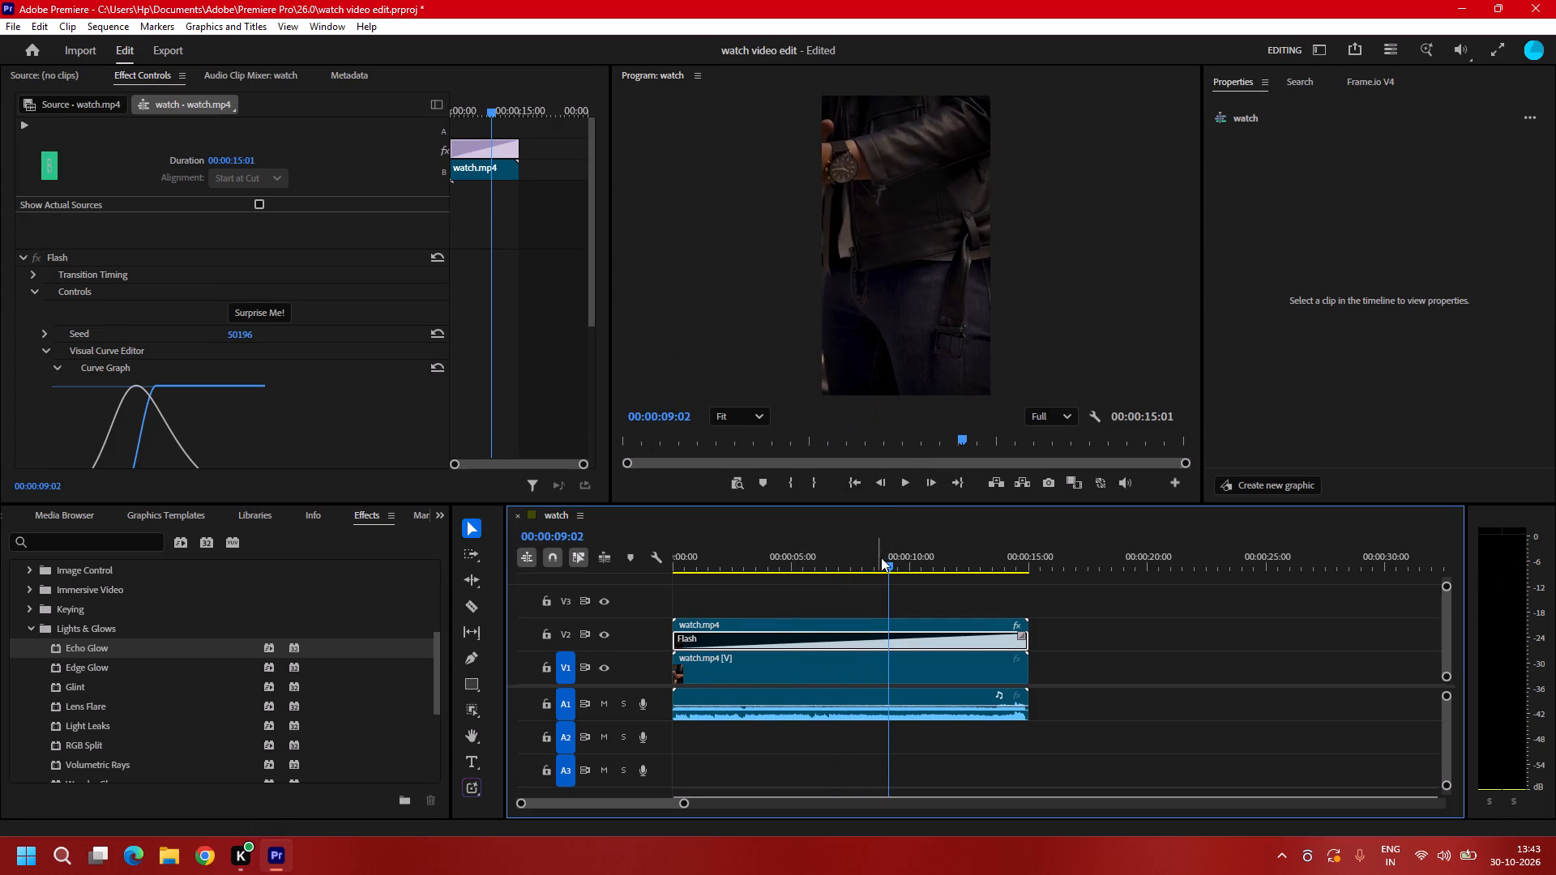
Enable Show Actual Sources for the Flash transition, with the playhead at 00:00:04:06.
left_click_drag(891, 570, 780, 671)
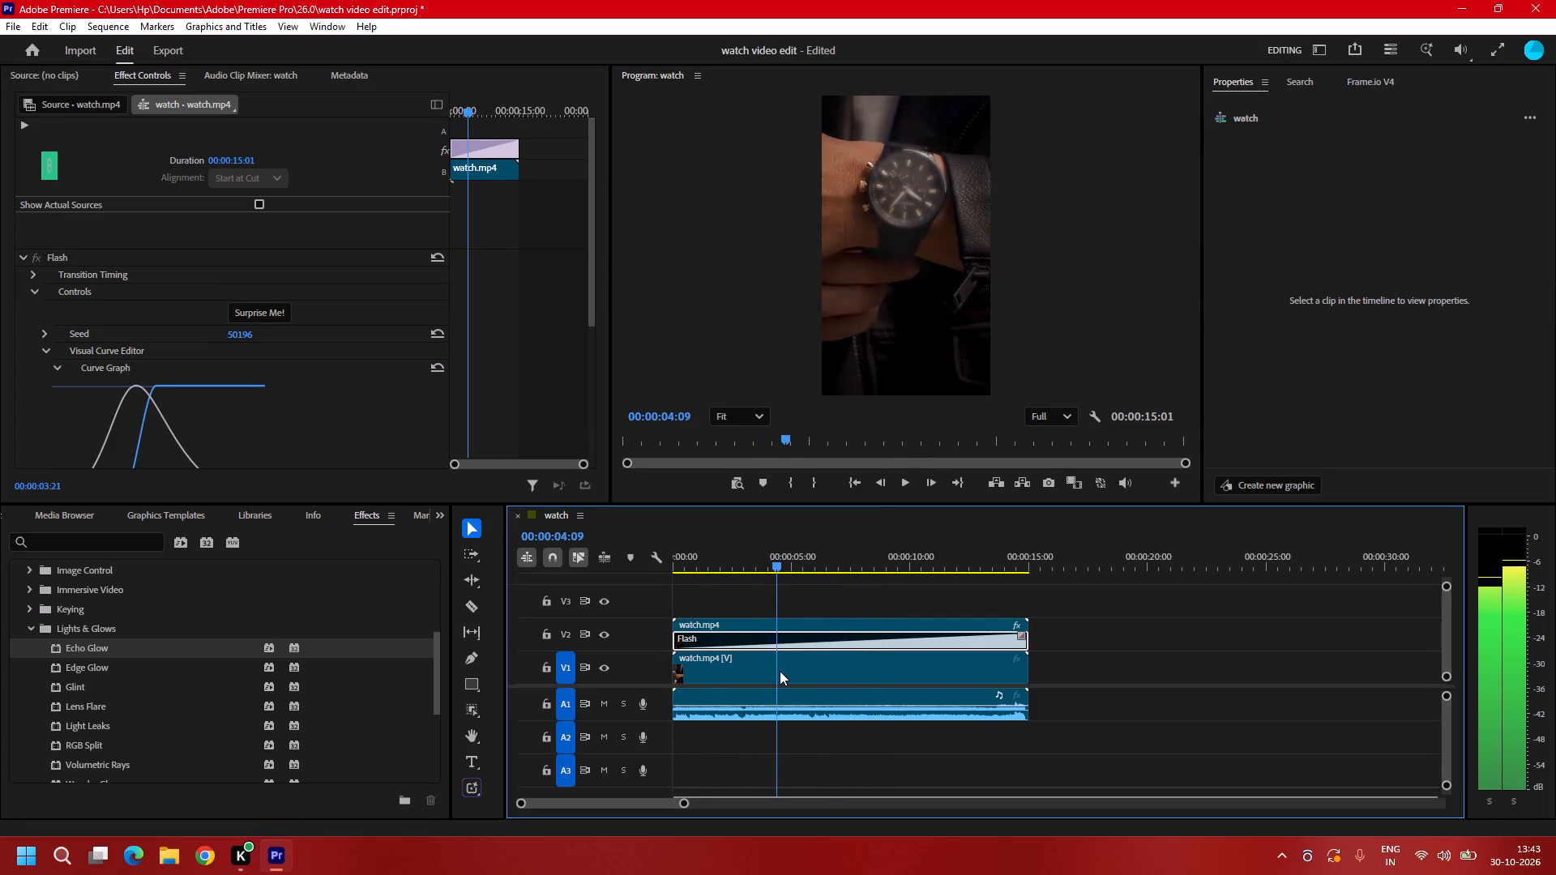
left_click_drag(780, 671, 776, 669)
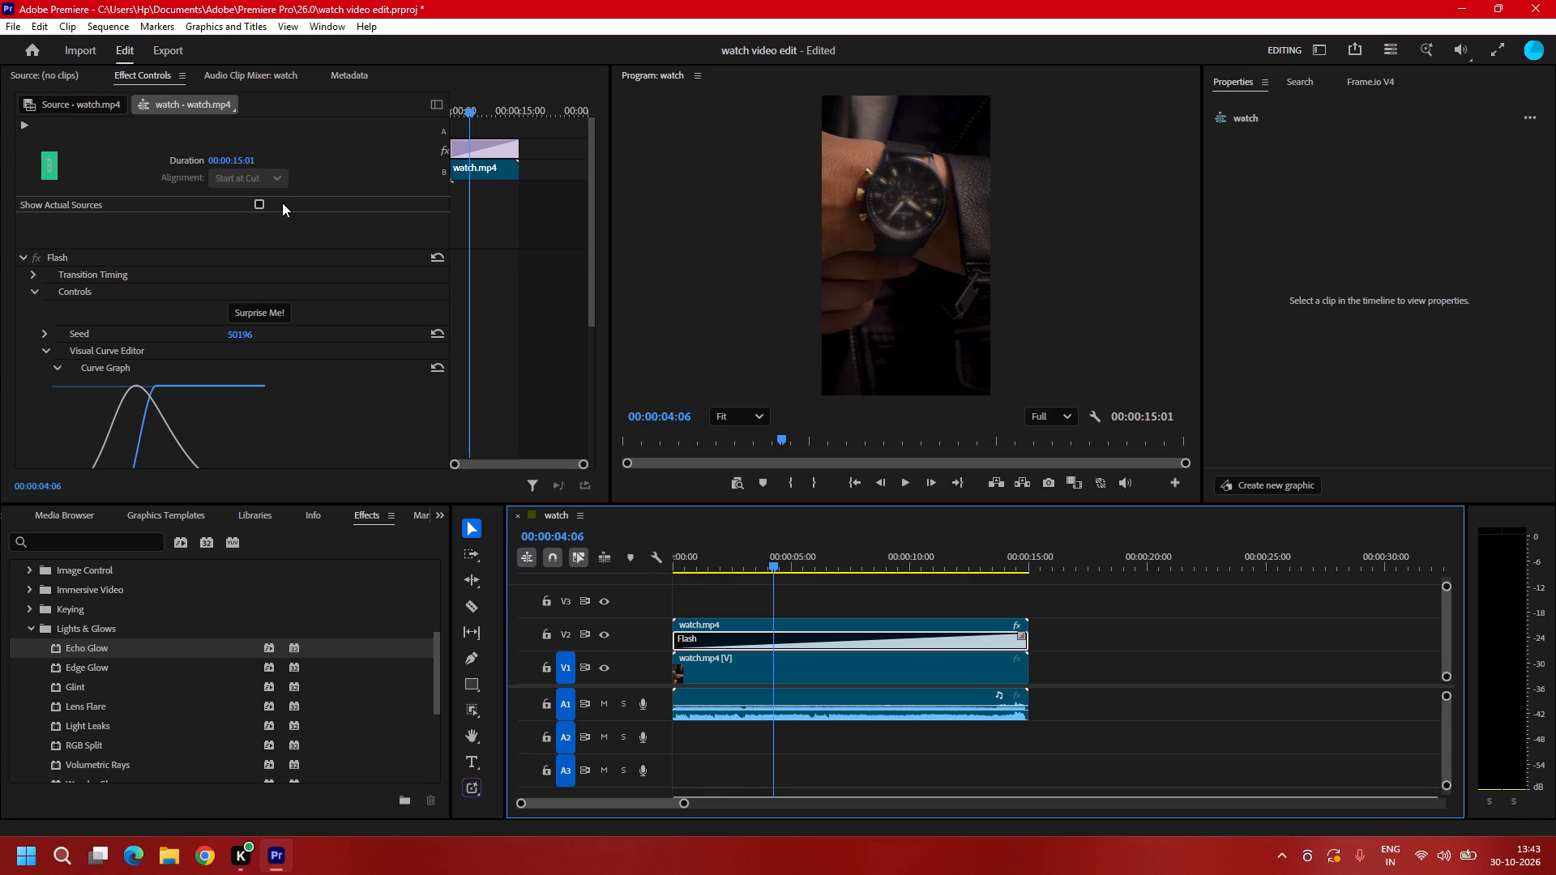
left_click(282, 203)
left_click(262, 203)
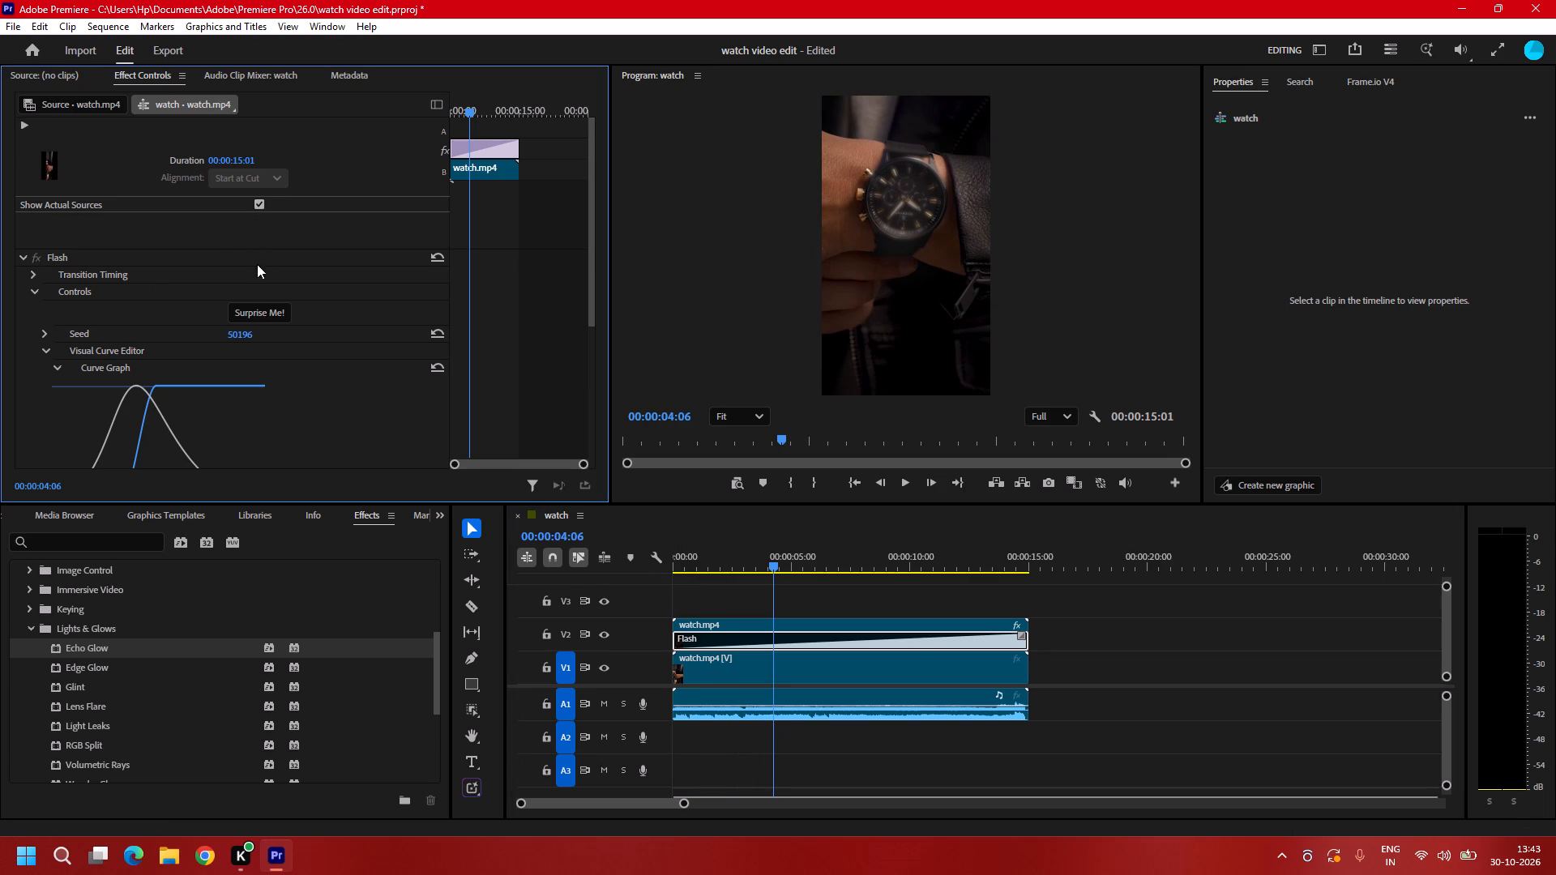
Replay the sequence from the start and reopen the Flash transition's duration setting, accepting it at 00:00:15:01.
left_click_drag(769, 564, 755, 565)
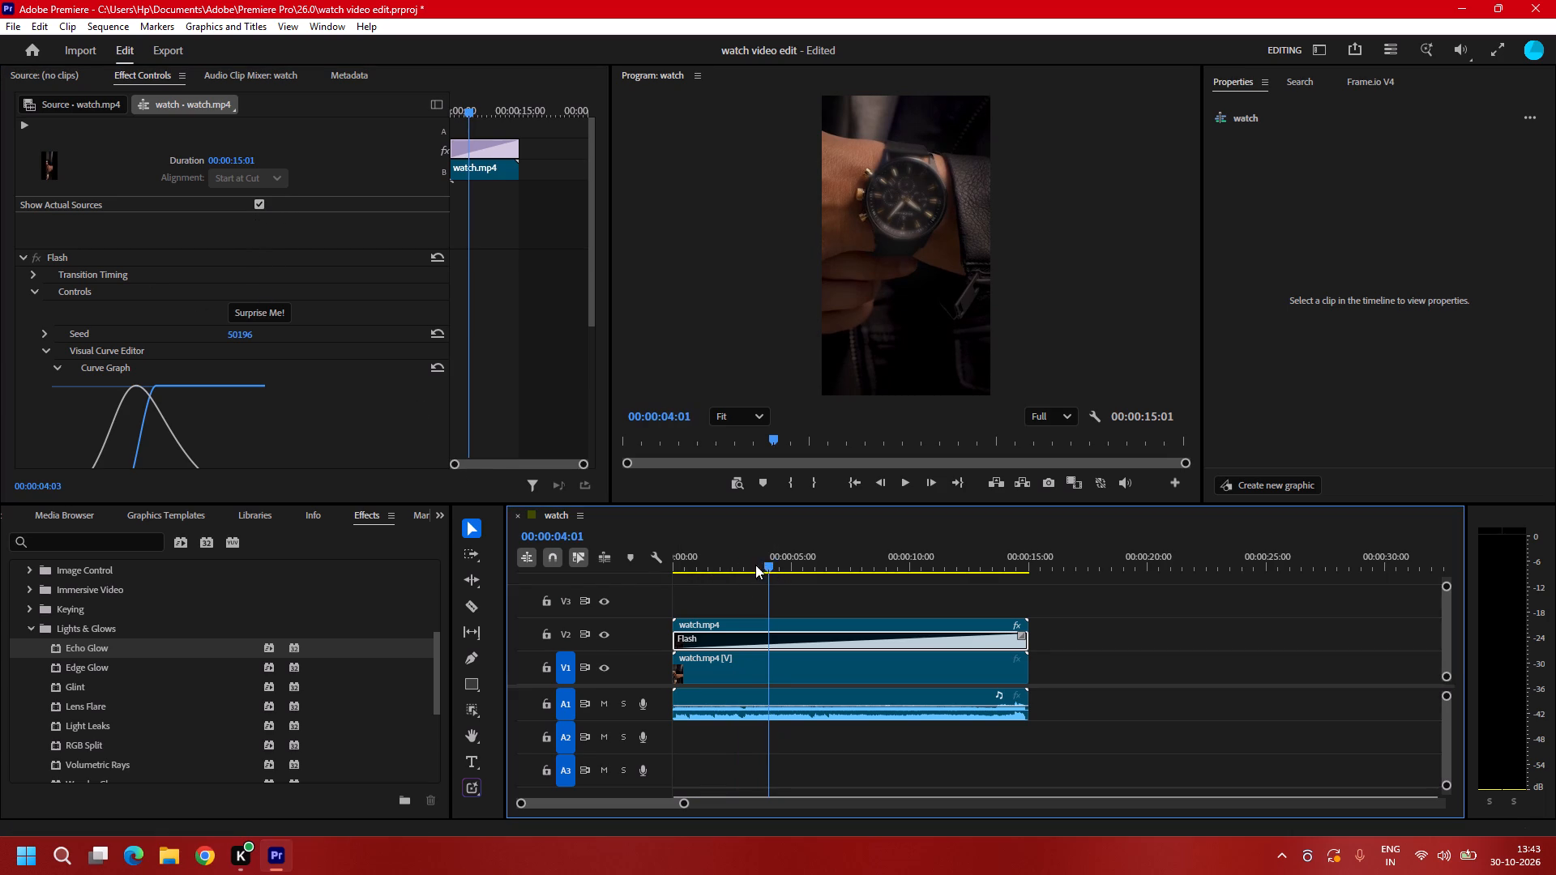
left_click_drag(755, 565, 599, 612)
key("space")
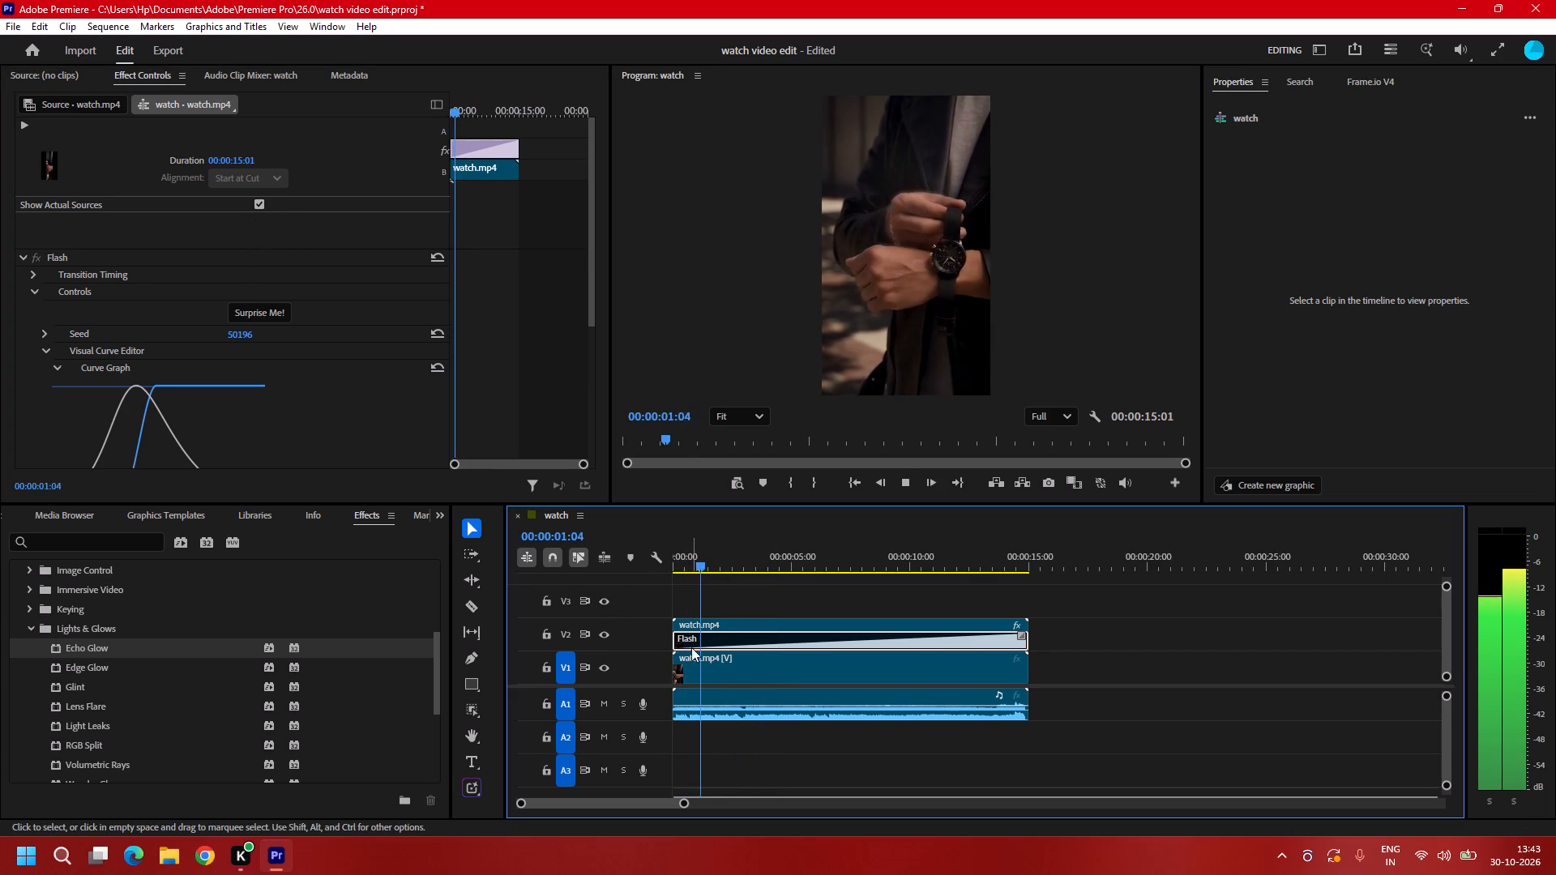
right_click(695, 628)
left_click(718, 636)
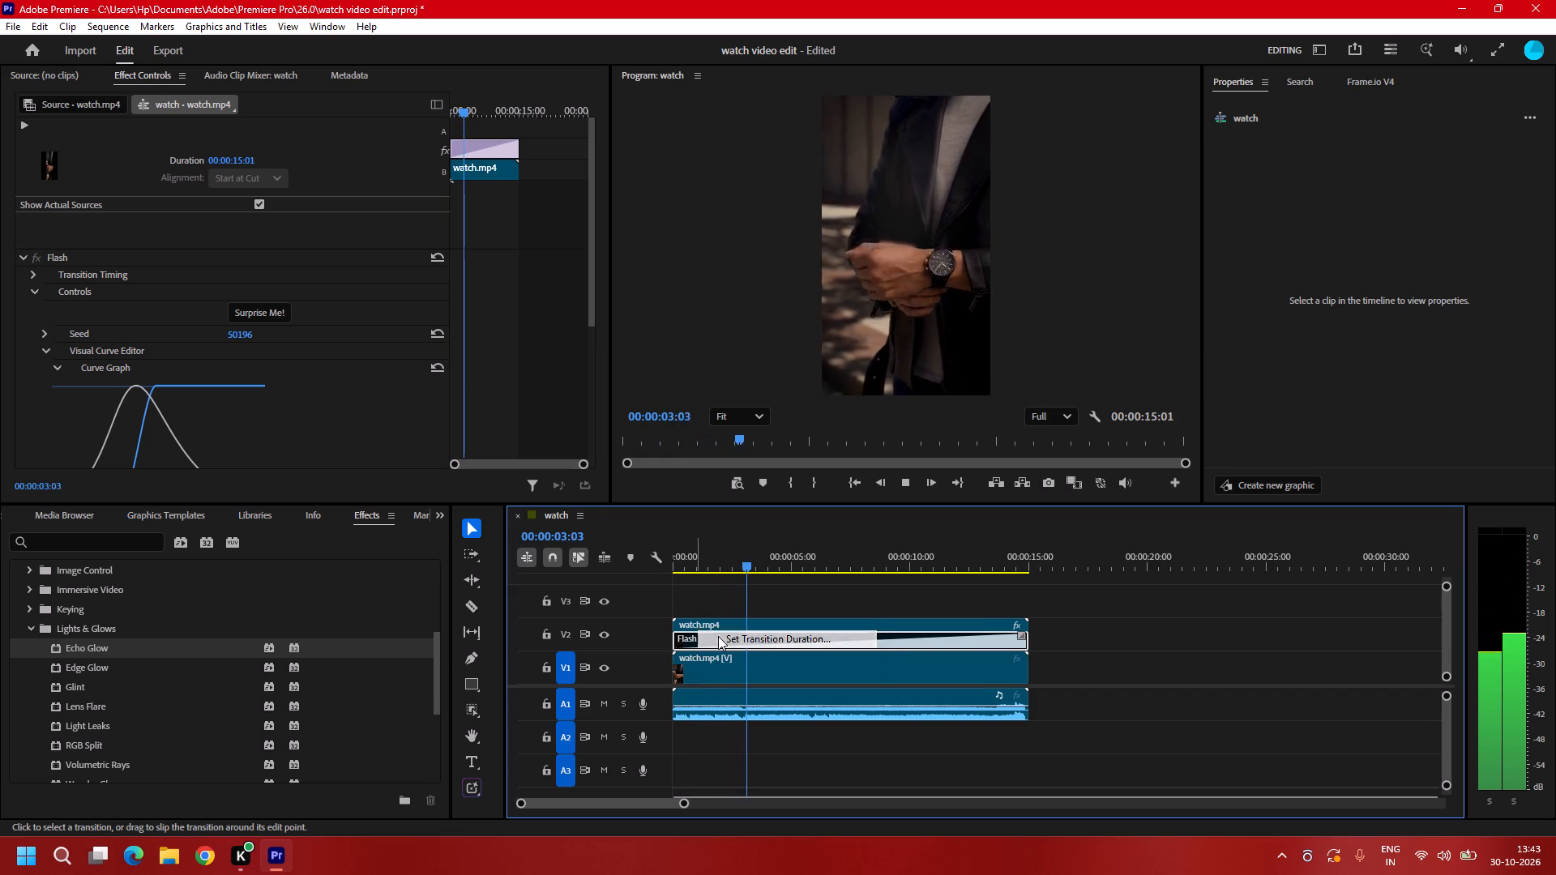
left_click(837, 404)
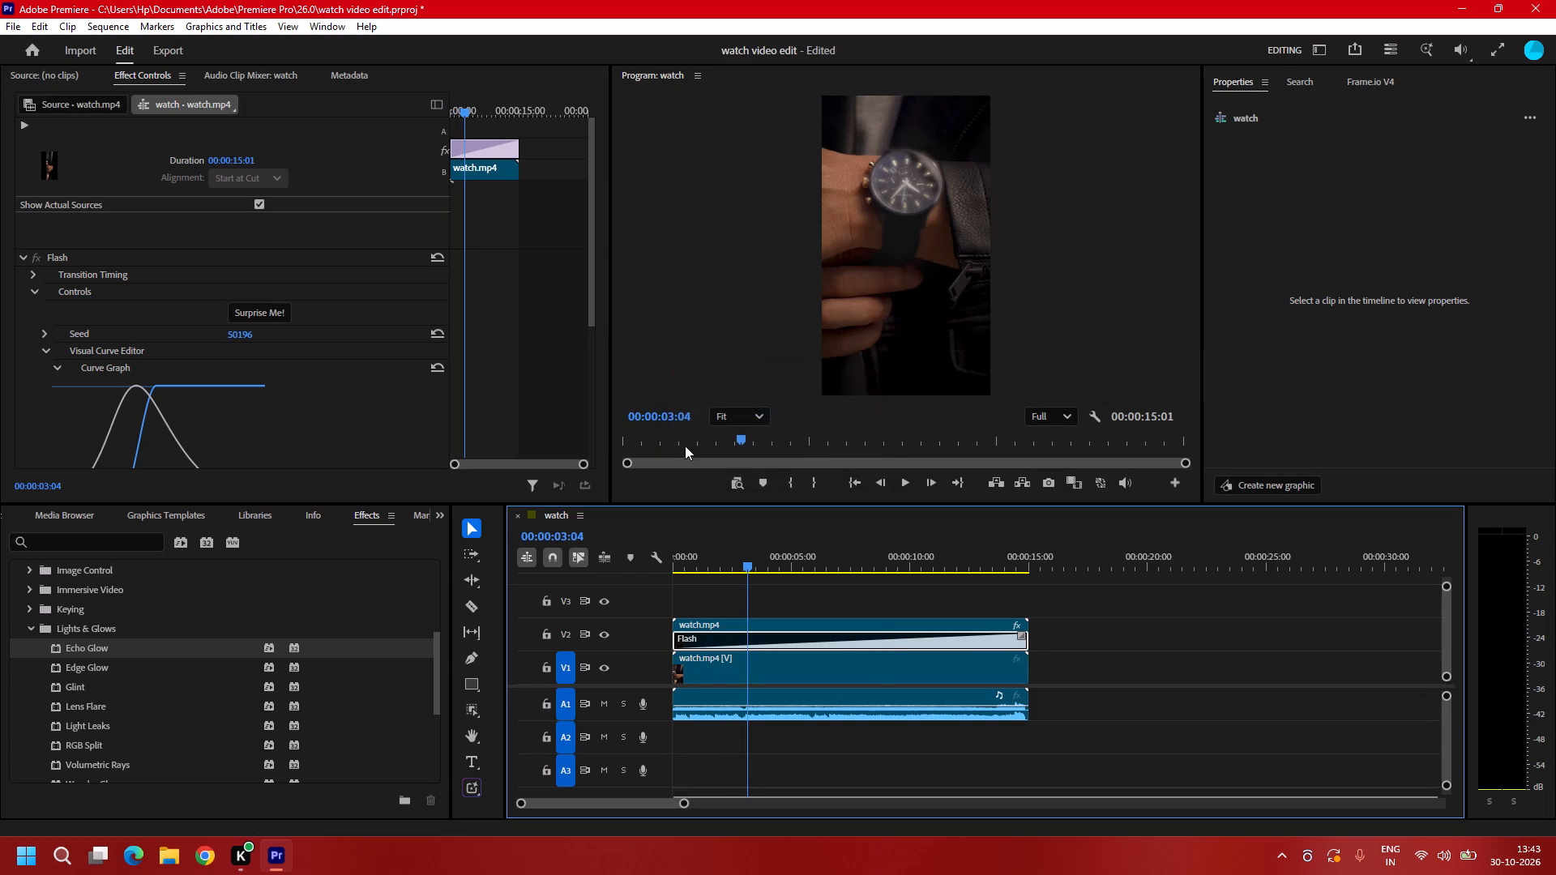
Reset the Flash transition's Curve Graph and the whole Flash effect to their defaults.
left_click(113, 386)
left_click(149, 404)
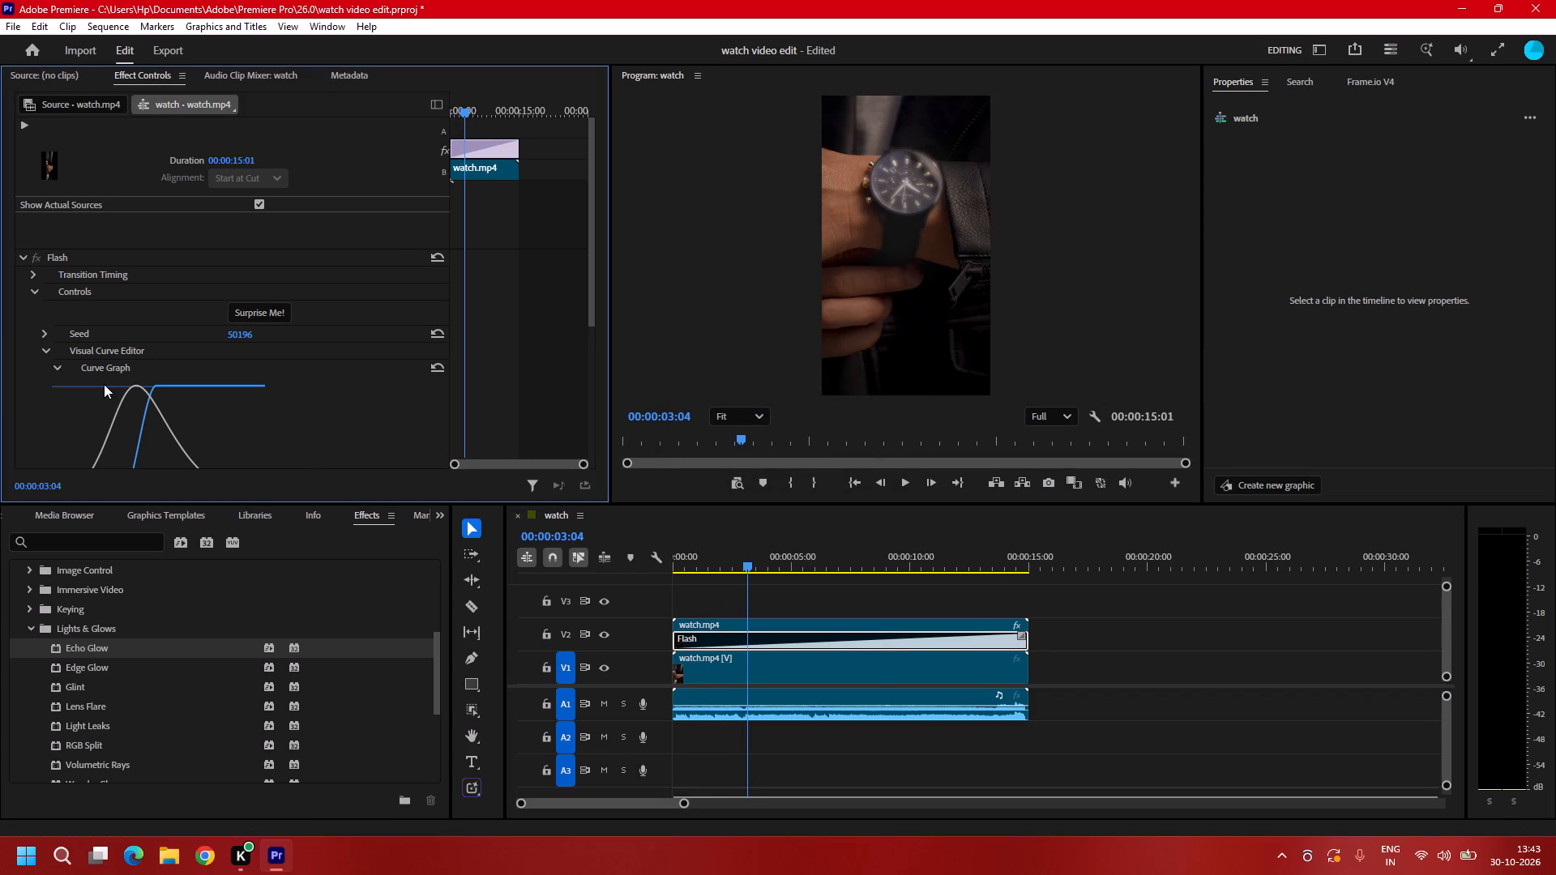
left_click(113, 377)
left_click(127, 366)
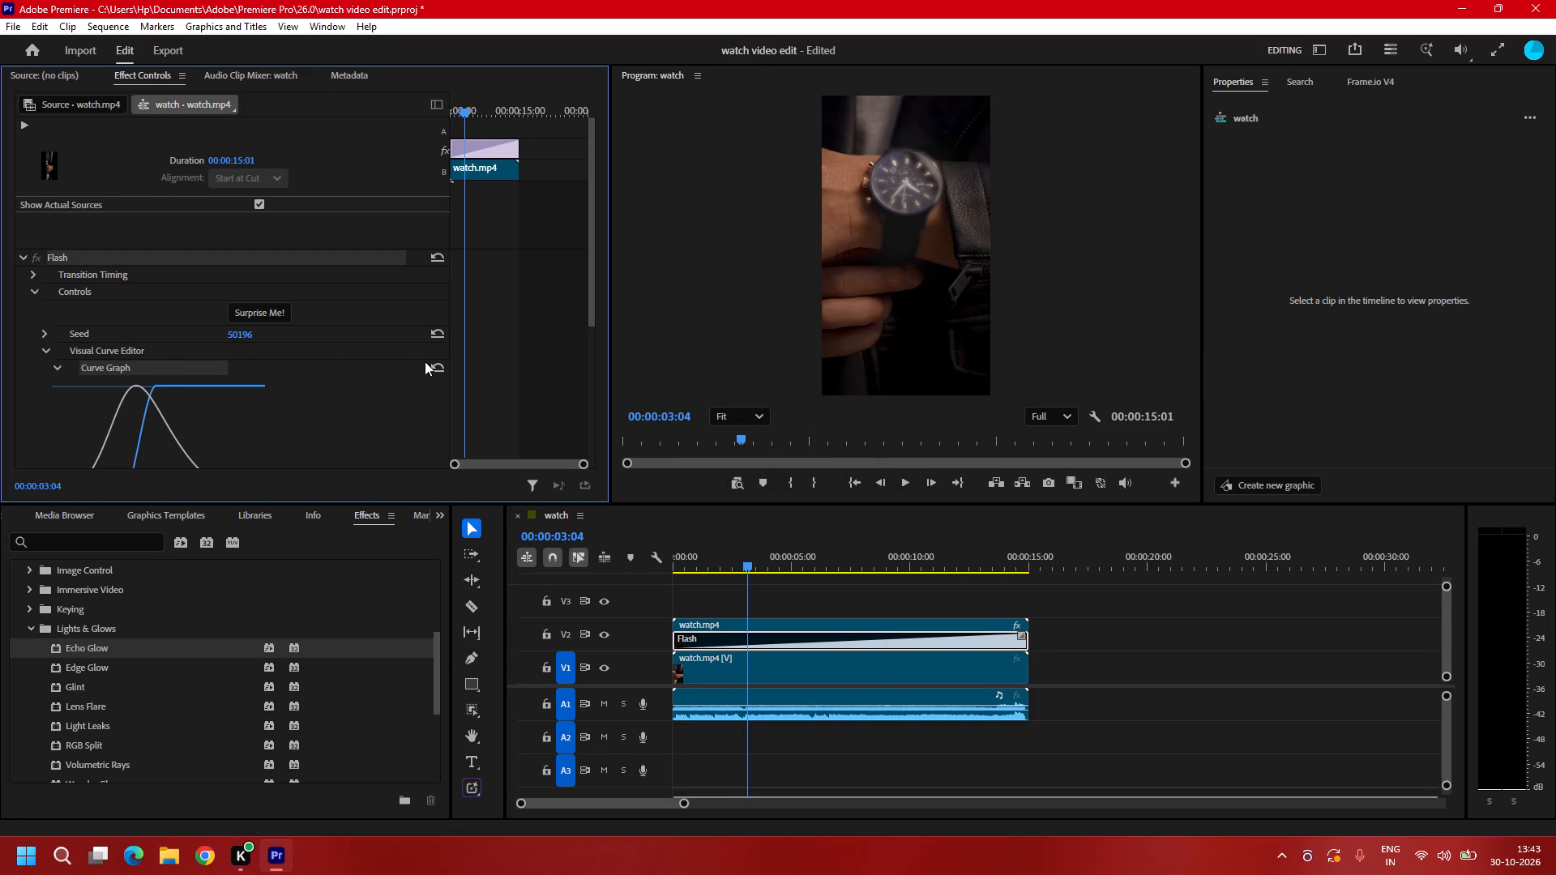
left_click(425, 362)
left_click(430, 367)
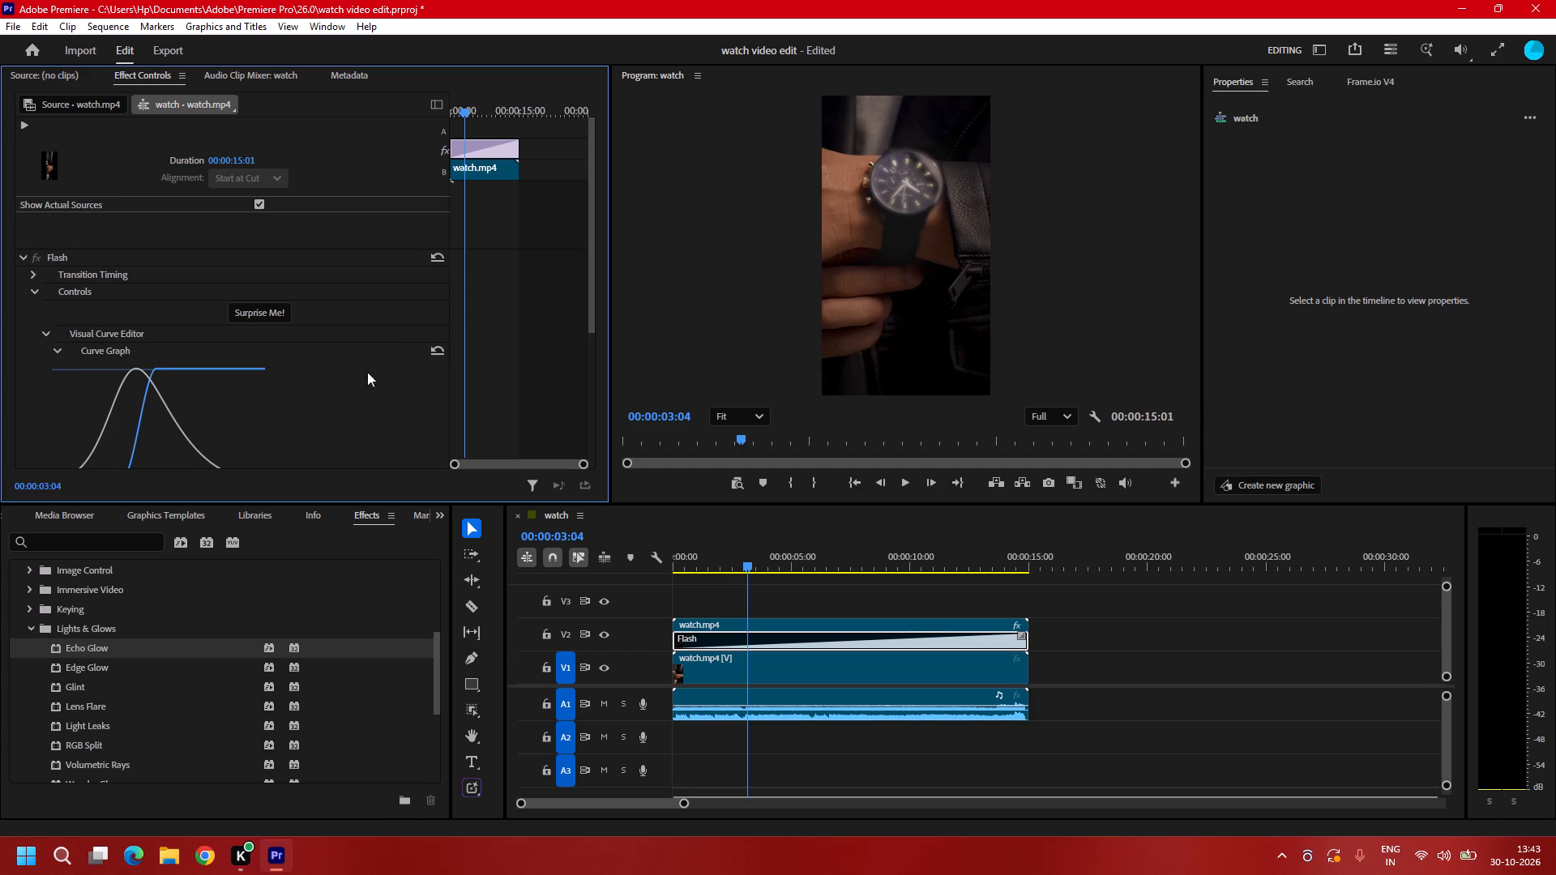
left_click(438, 254)
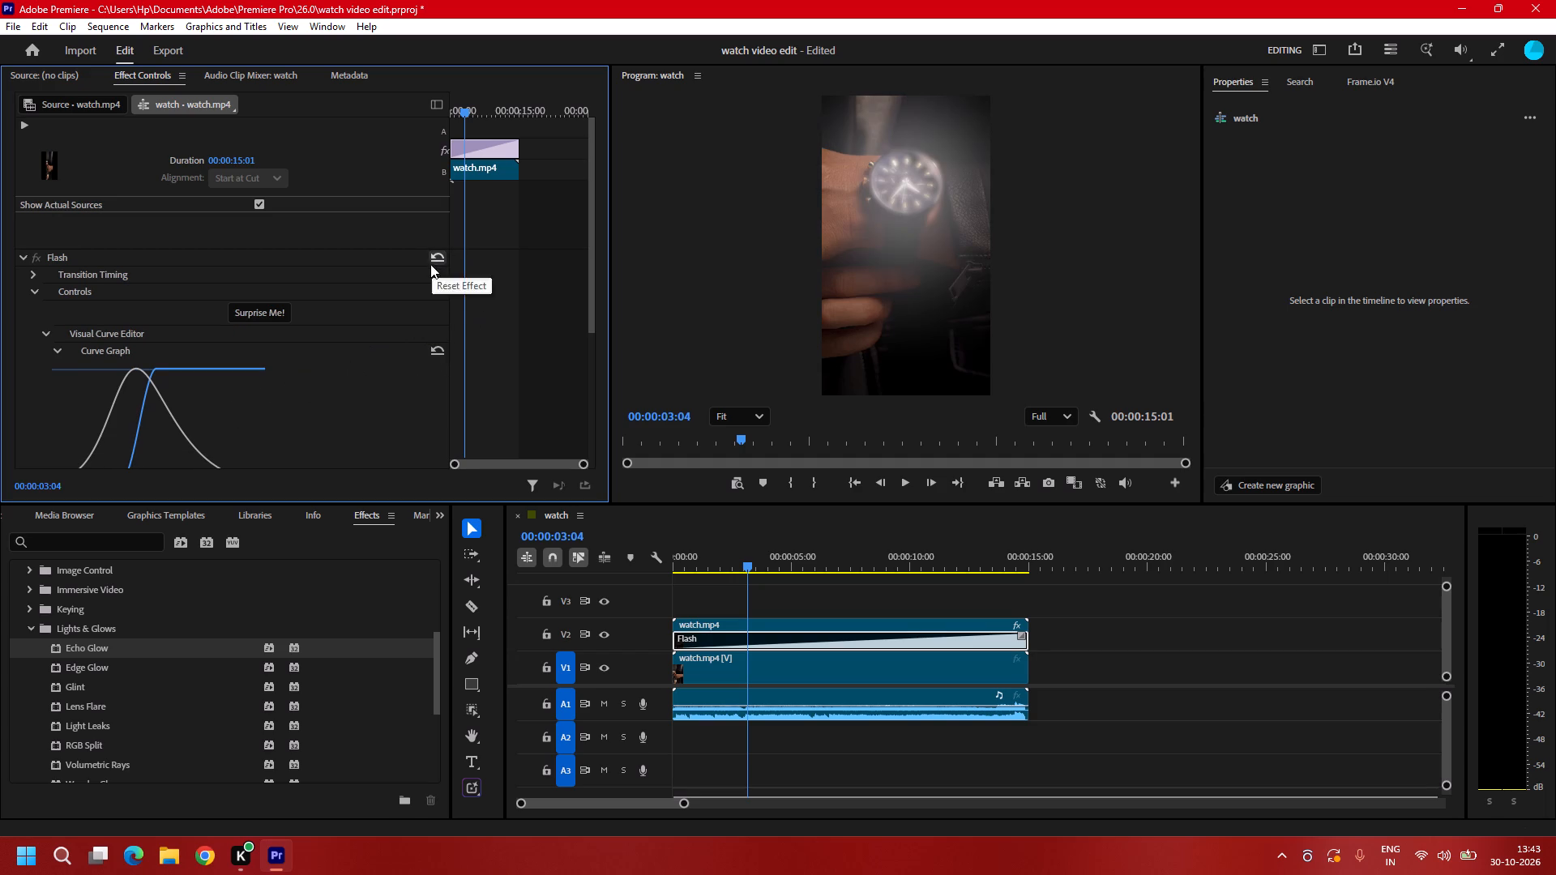
Play the sequence with the reset Flash transition, and replay it from the start up to 00:00:06:01.
key("space")
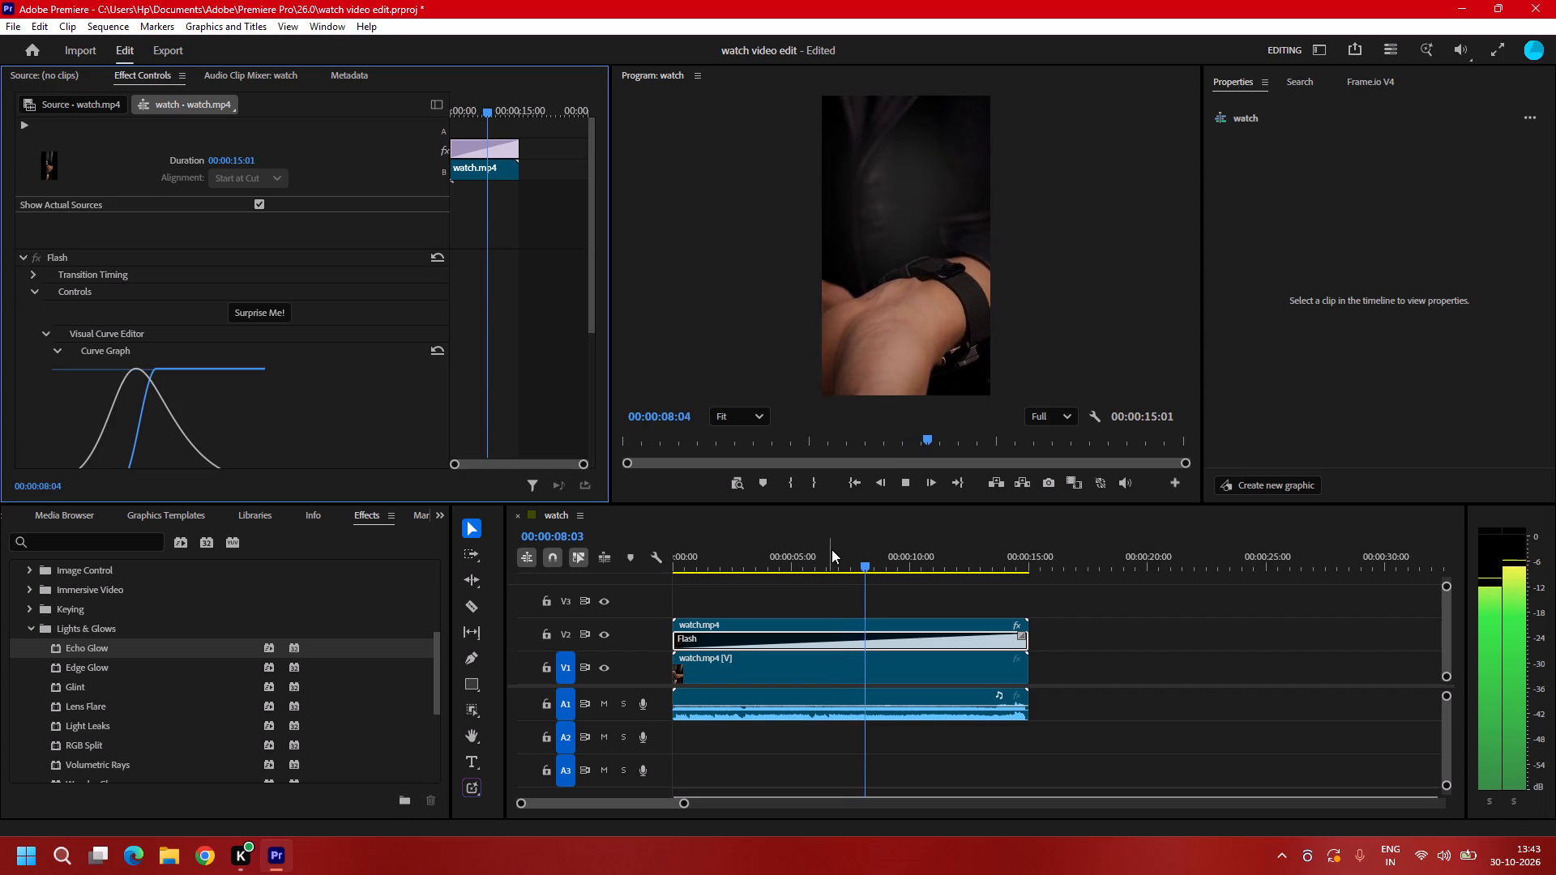
left_click_drag(891, 561, 697, 609)
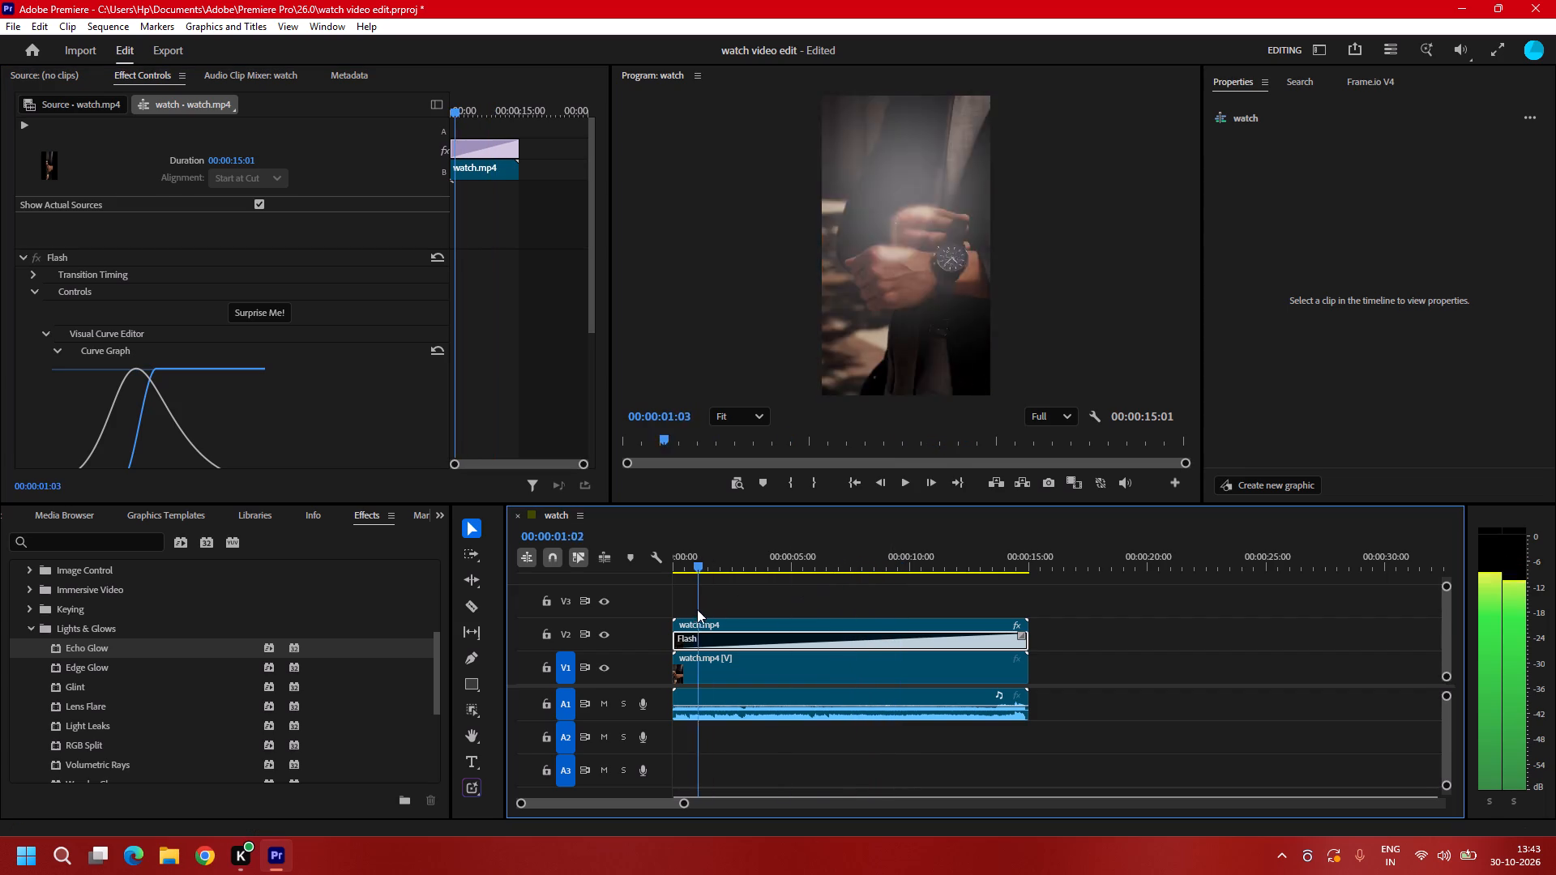
left_click_drag(697, 609, 643, 623)
key("space")
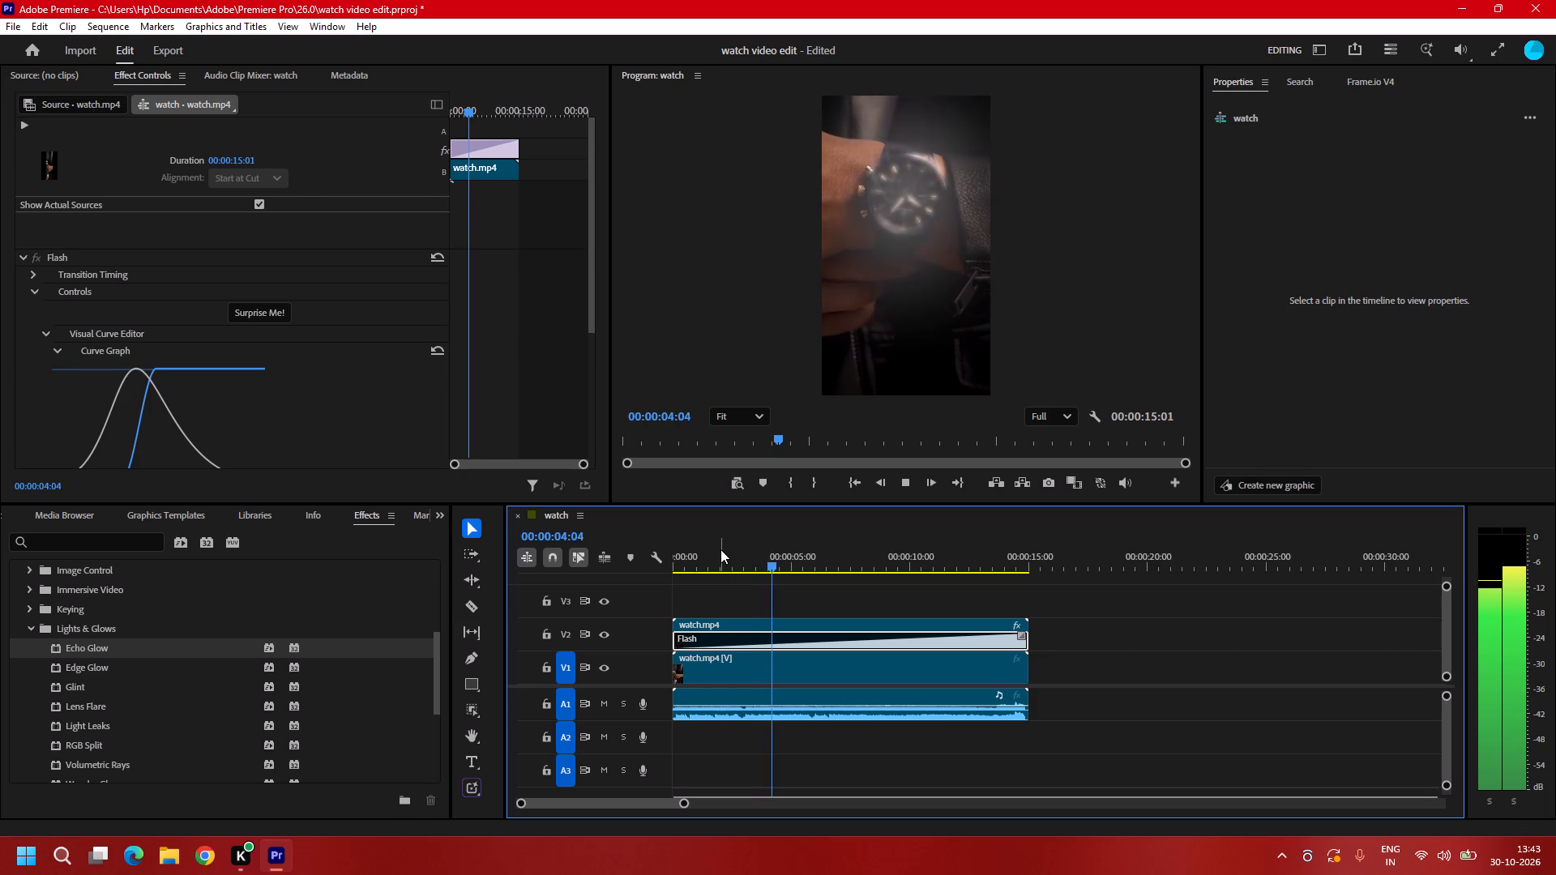
key("space")
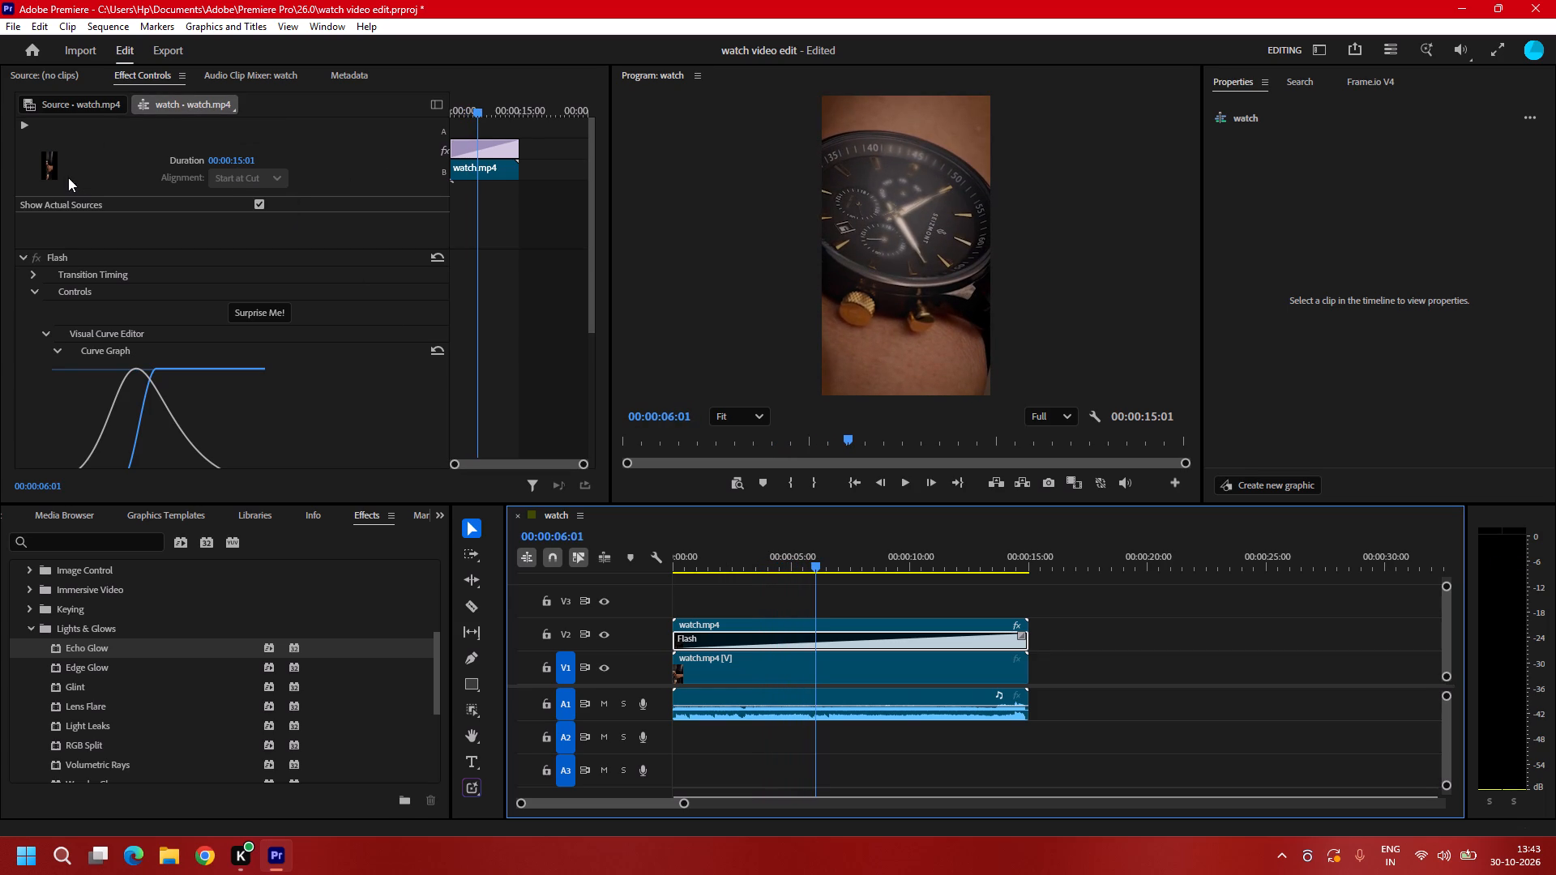
Examine the Flash transition's Transition Timing, Controls, Visual Curve Editor and Curve Graph settings.
left_click(115, 264)
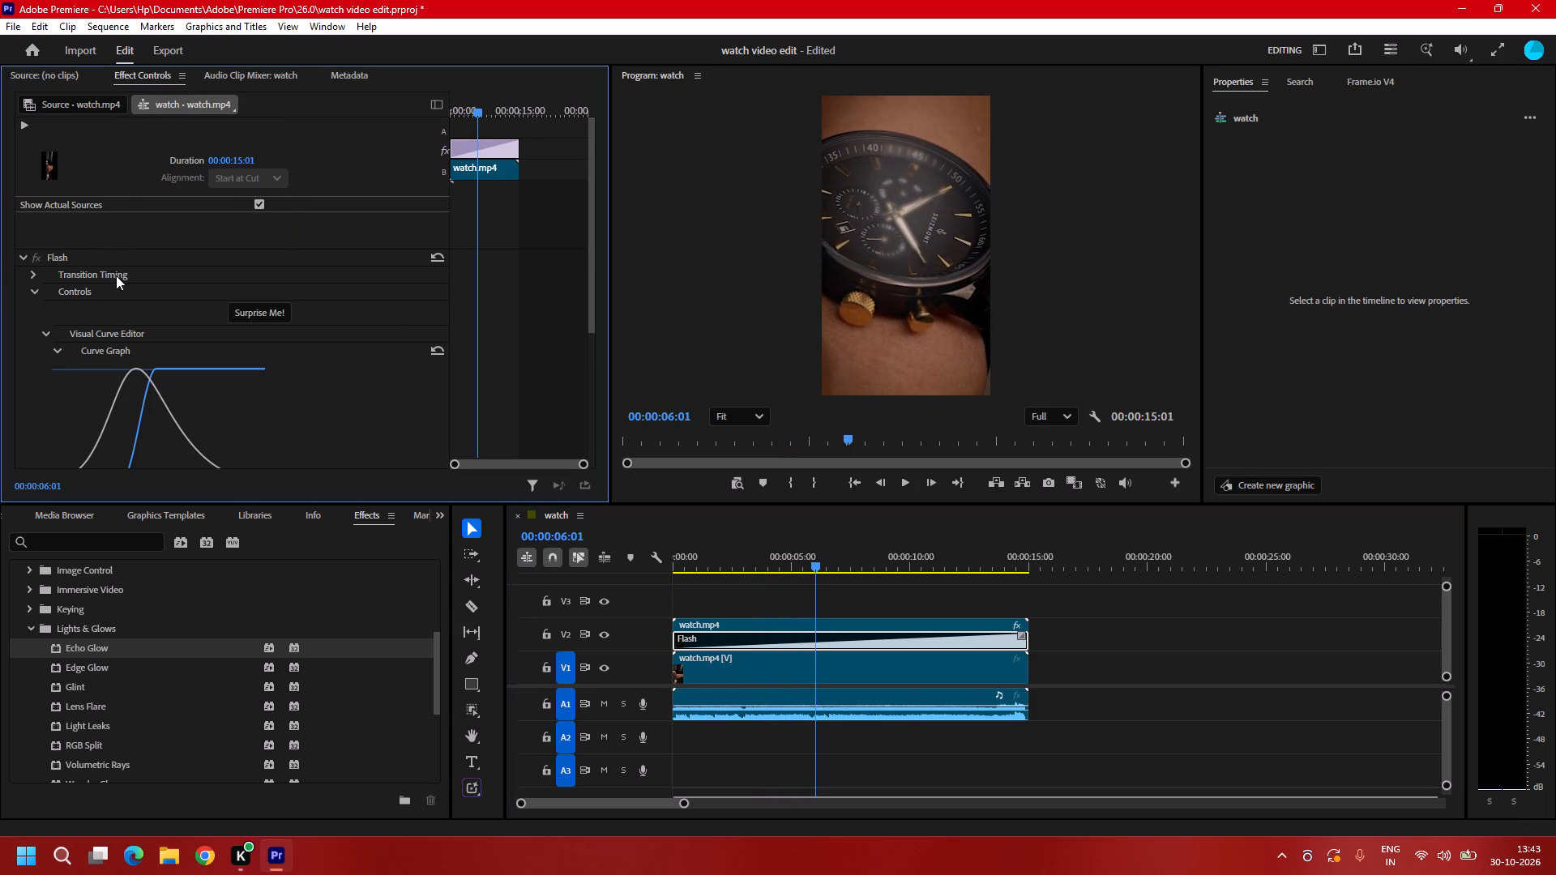
double_click(118, 275)
left_click(96, 293)
left_click(87, 292)
left_click_drag(87, 292, 95, 292)
left_click(128, 336)
left_click(122, 356)
left_click(120, 355)
left_click(122, 350)
Play the sequence to its end, and replay it in full from 00:00:00:00 to review the Flash look.
key("space")
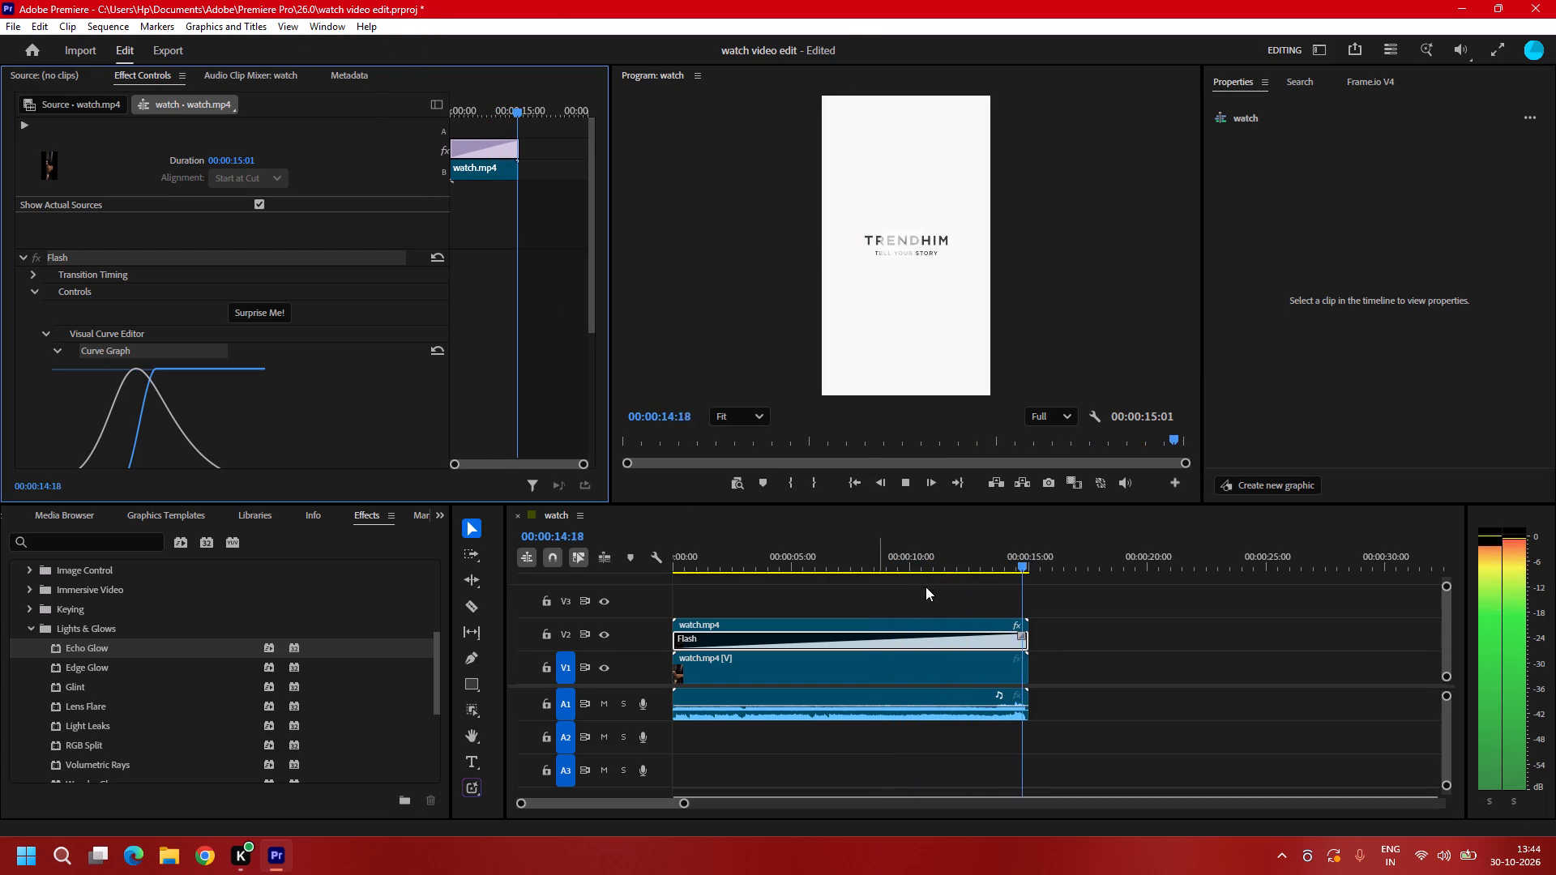
left_click_drag(1032, 570, 639, 659)
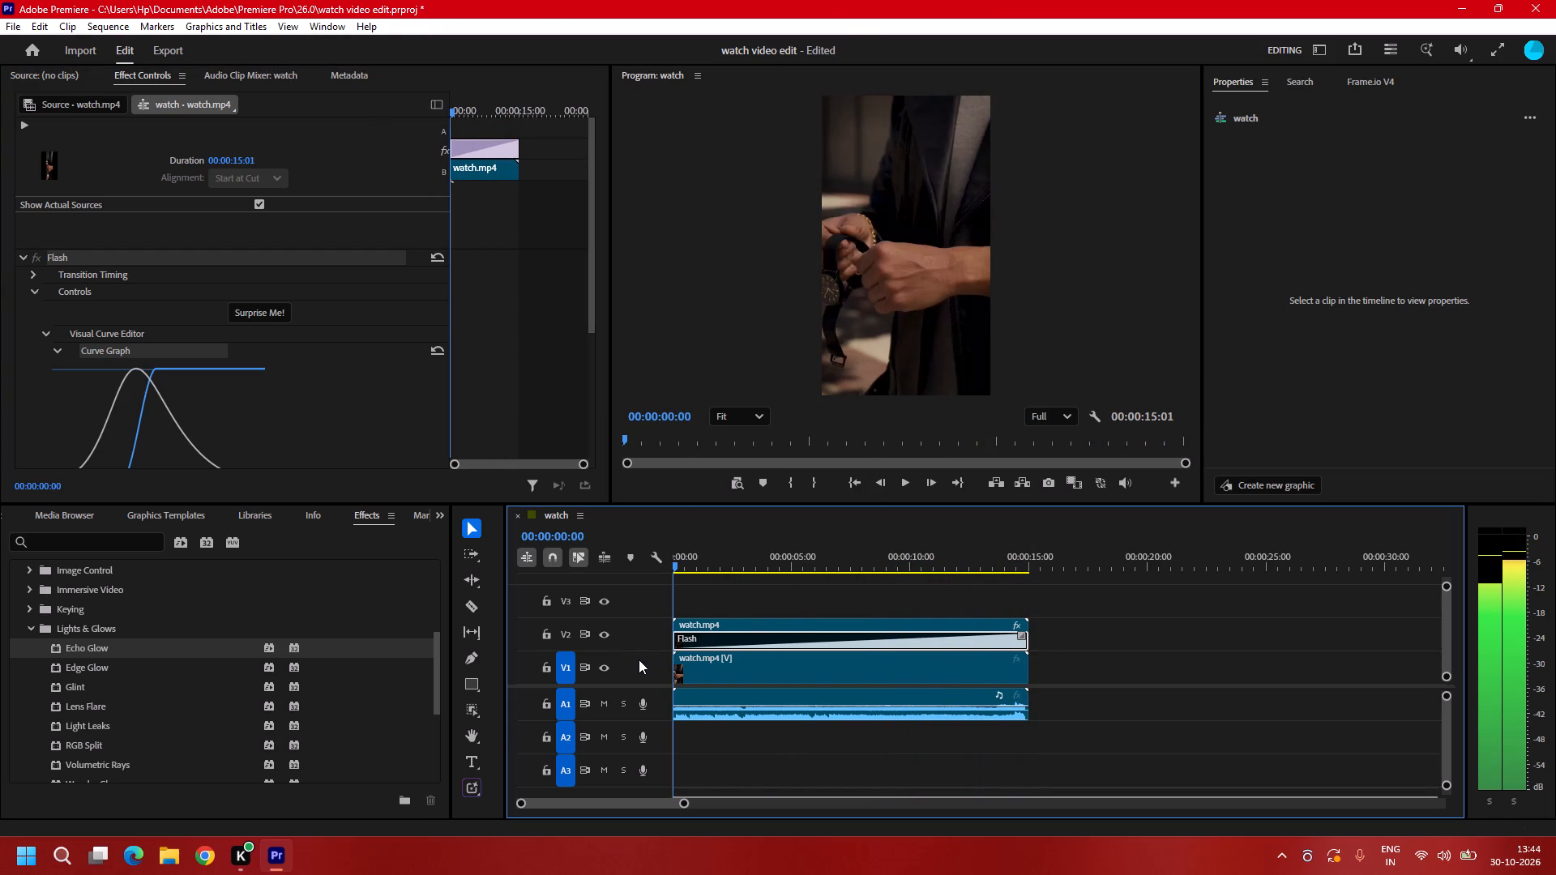
left_click_drag(639, 659, 632, 661)
key("space")
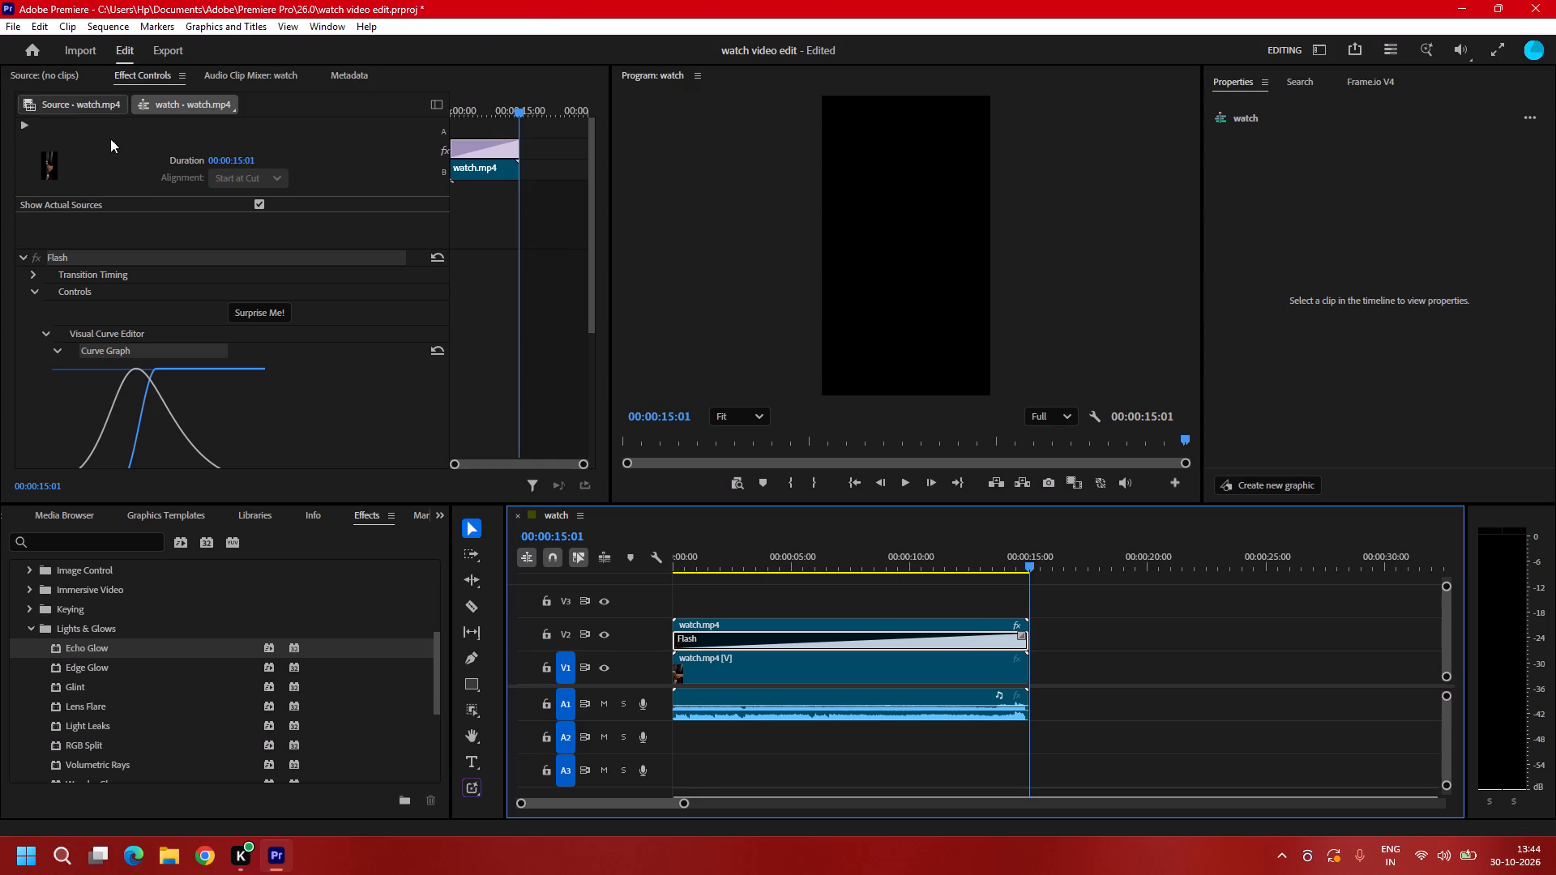
Apply the RGB Split effect from Lights & Glows to the duplicate watch.mp4 clip on V2 and select that clip.
scroll(108, 719, "down", 4)
left_click(104, 681)
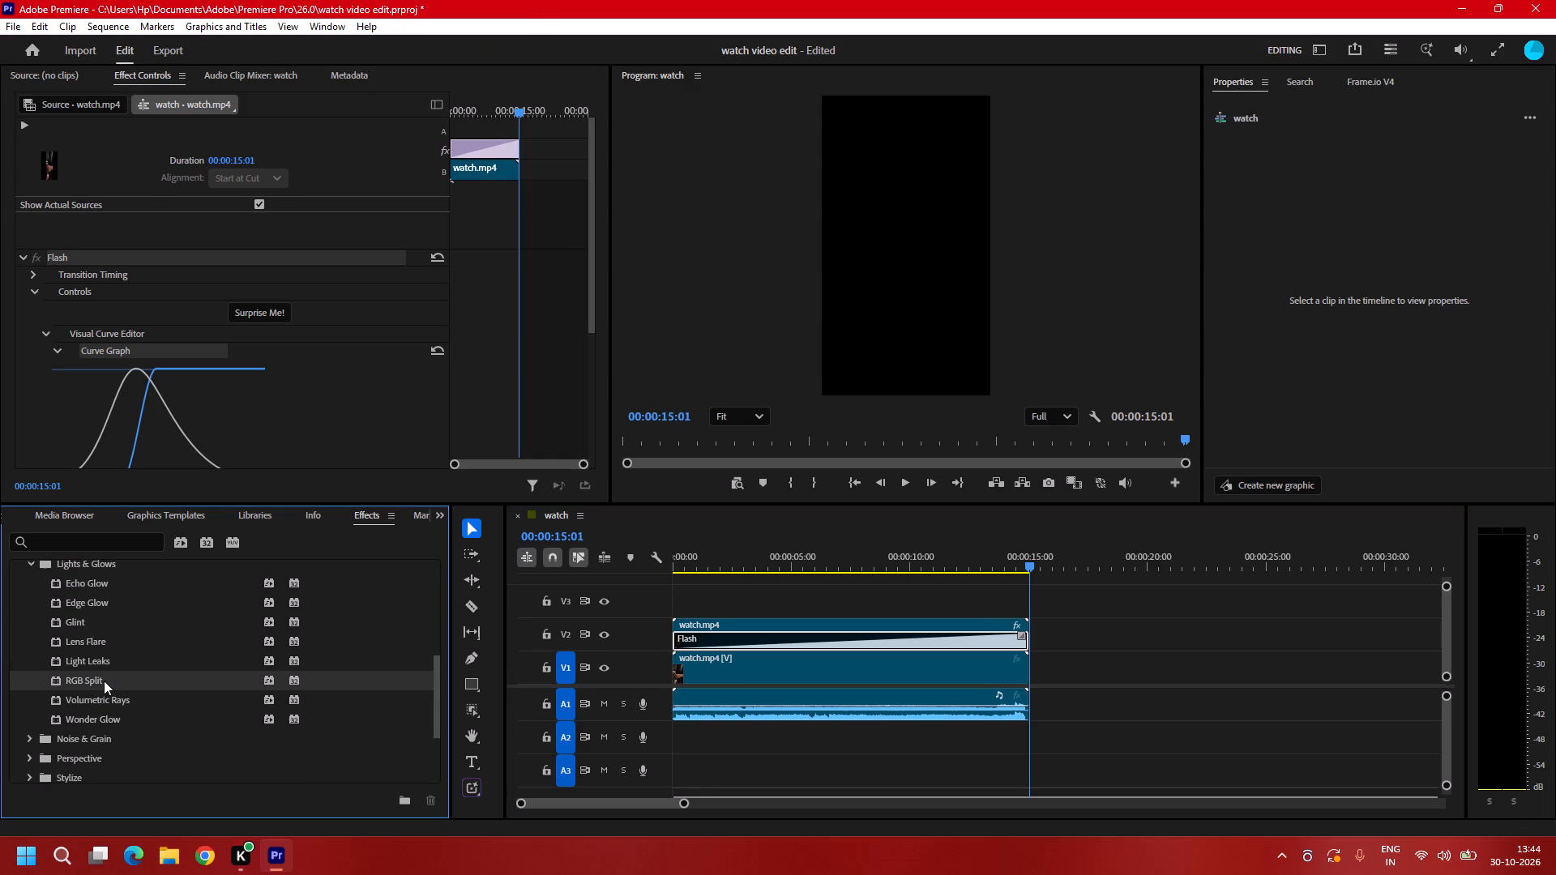
left_click_drag(99, 672, 702, 640)
left_click(702, 640)
left_click(702, 640)
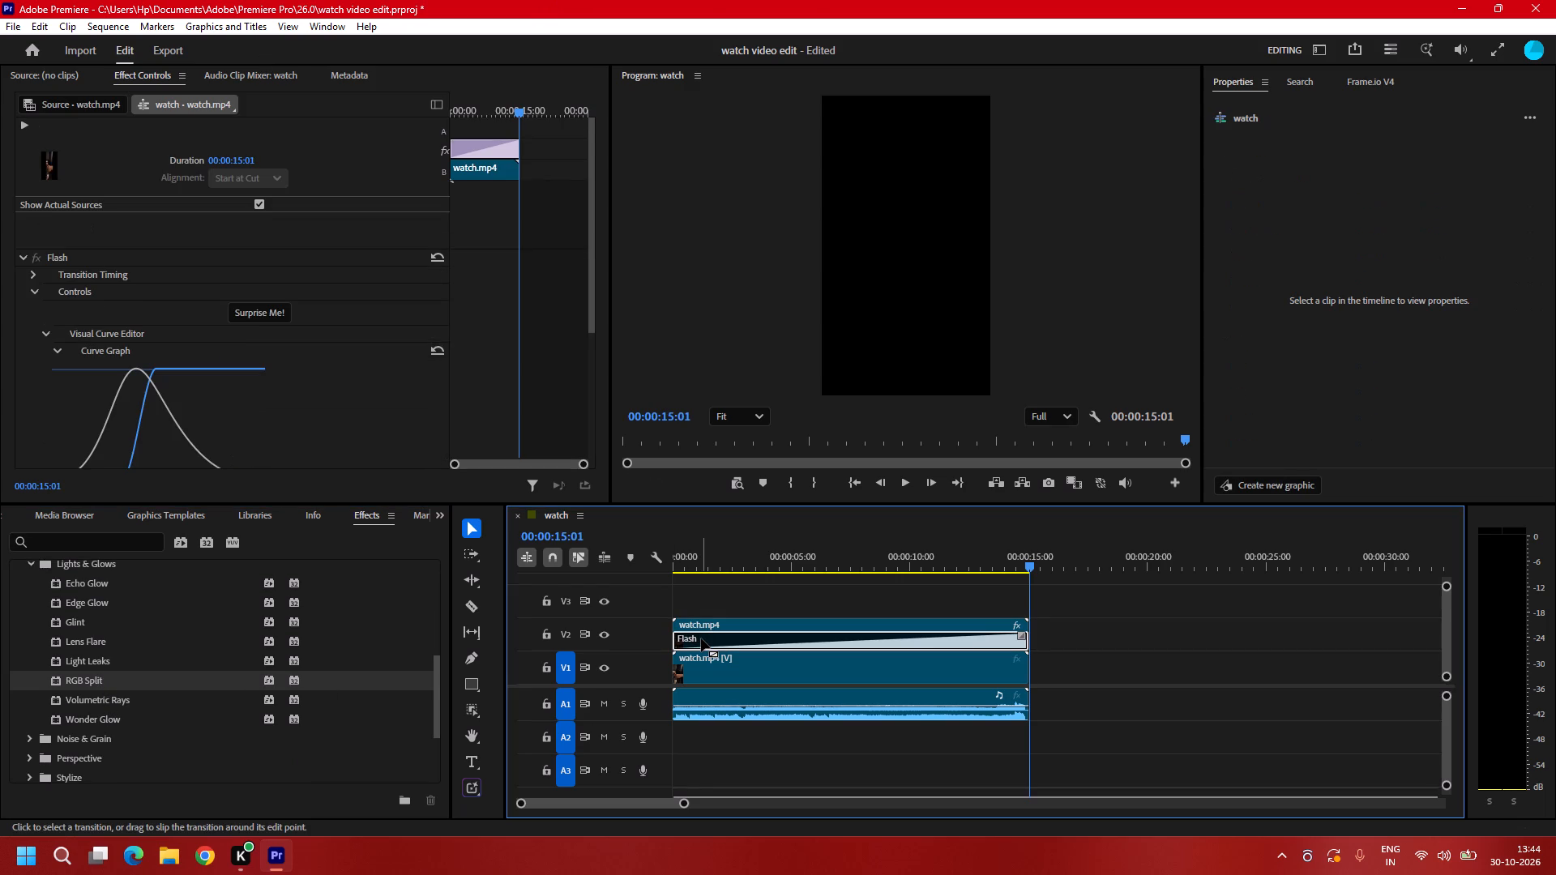
left_click(700, 634)
left_click(701, 625)
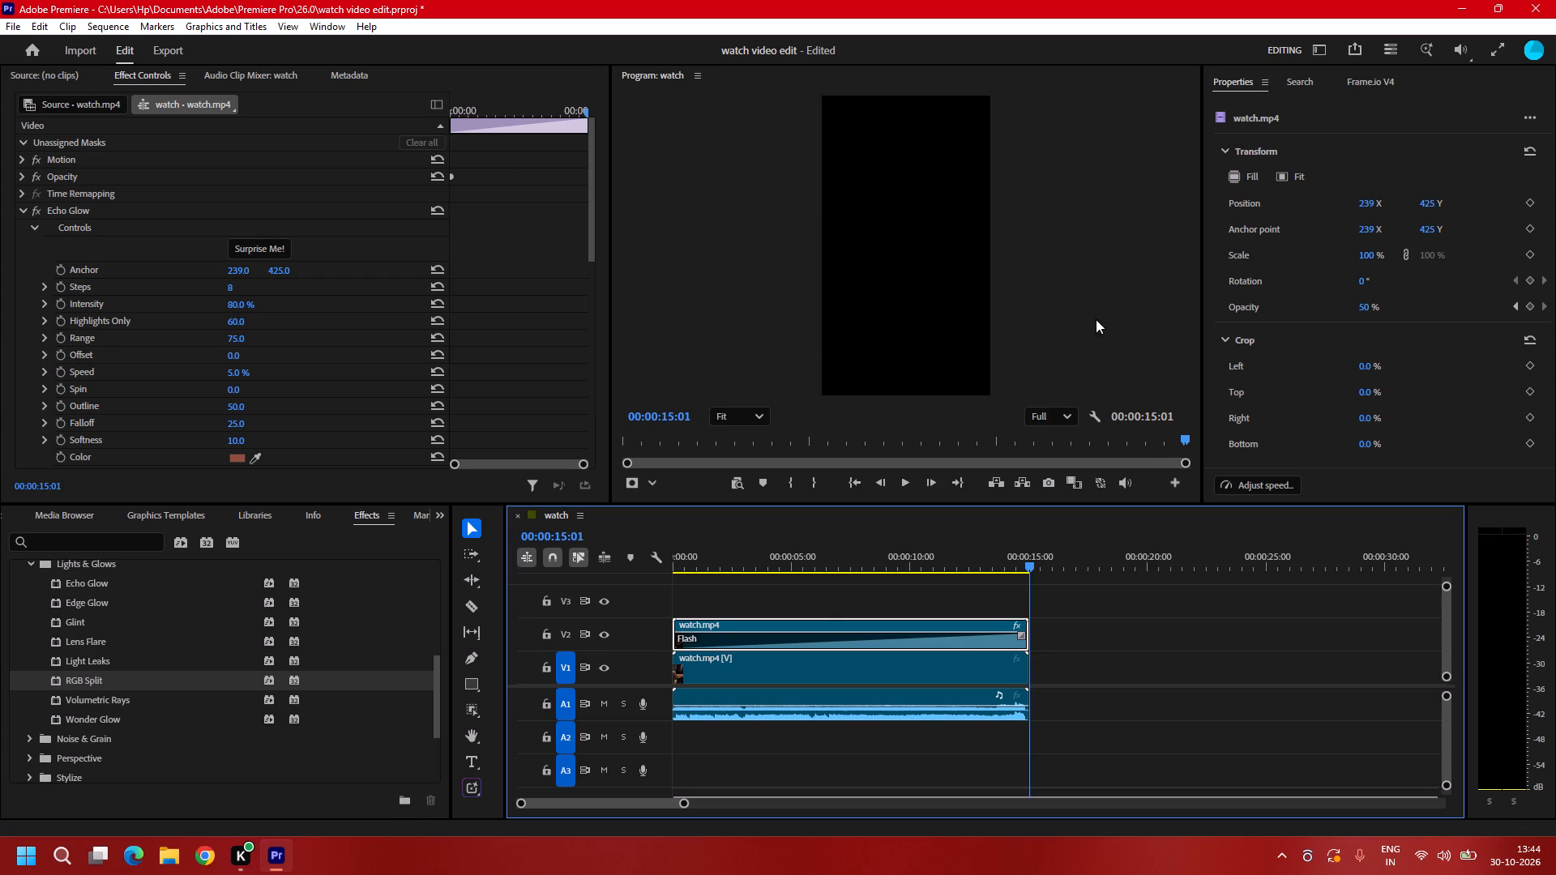
Set the V2 clip's Echo Glow Ambient Color to light green, RGB 117, 255, 110.
scroll(138, 245, "down", 5)
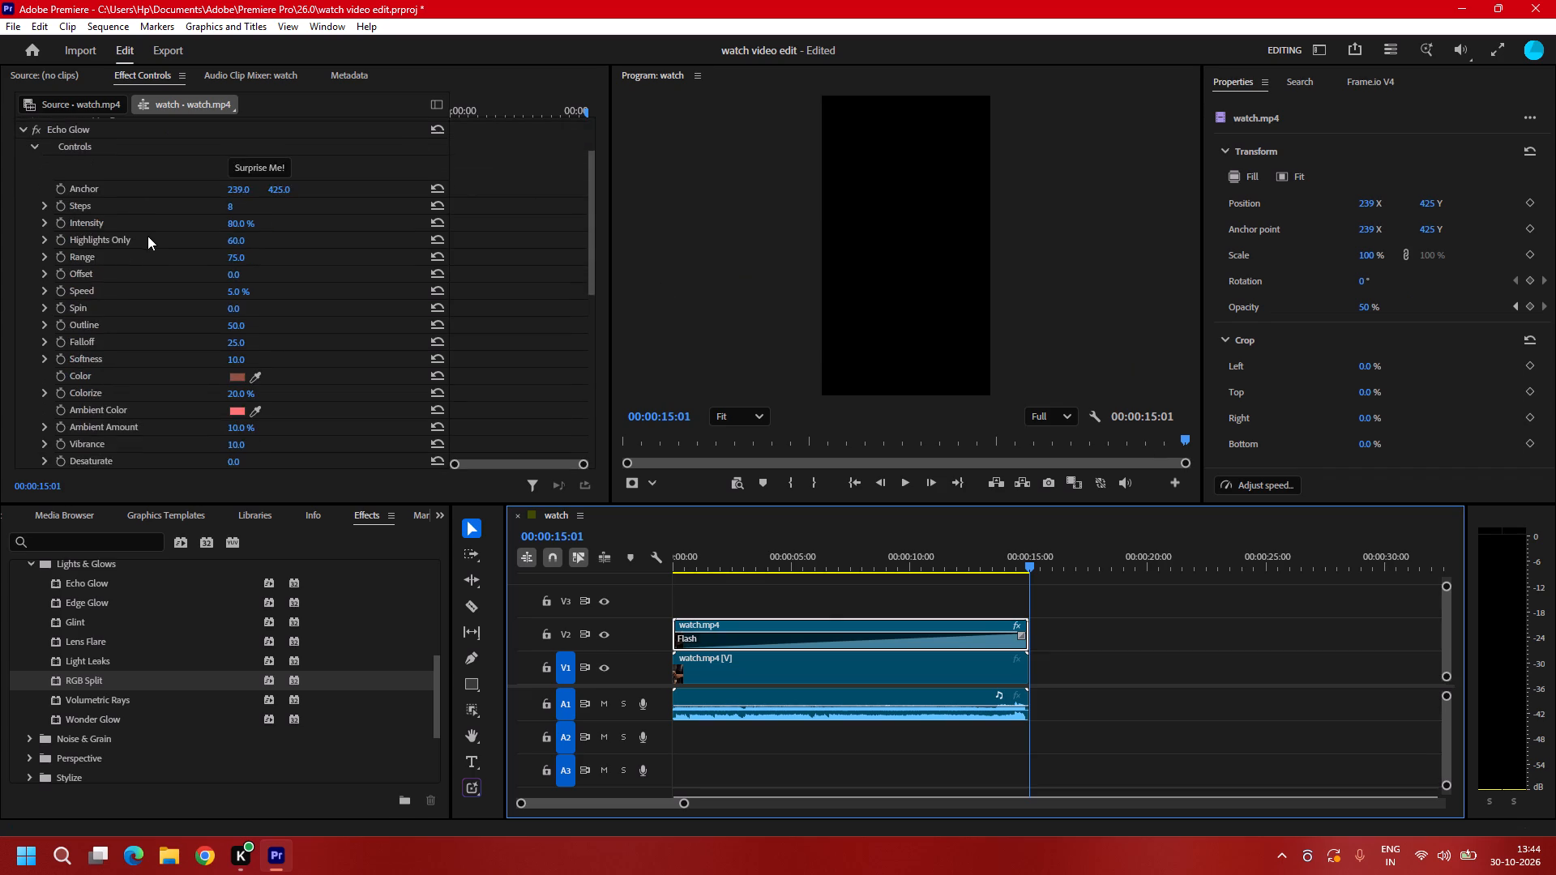
scroll(147, 235, "down", 6)
left_click(245, 310)
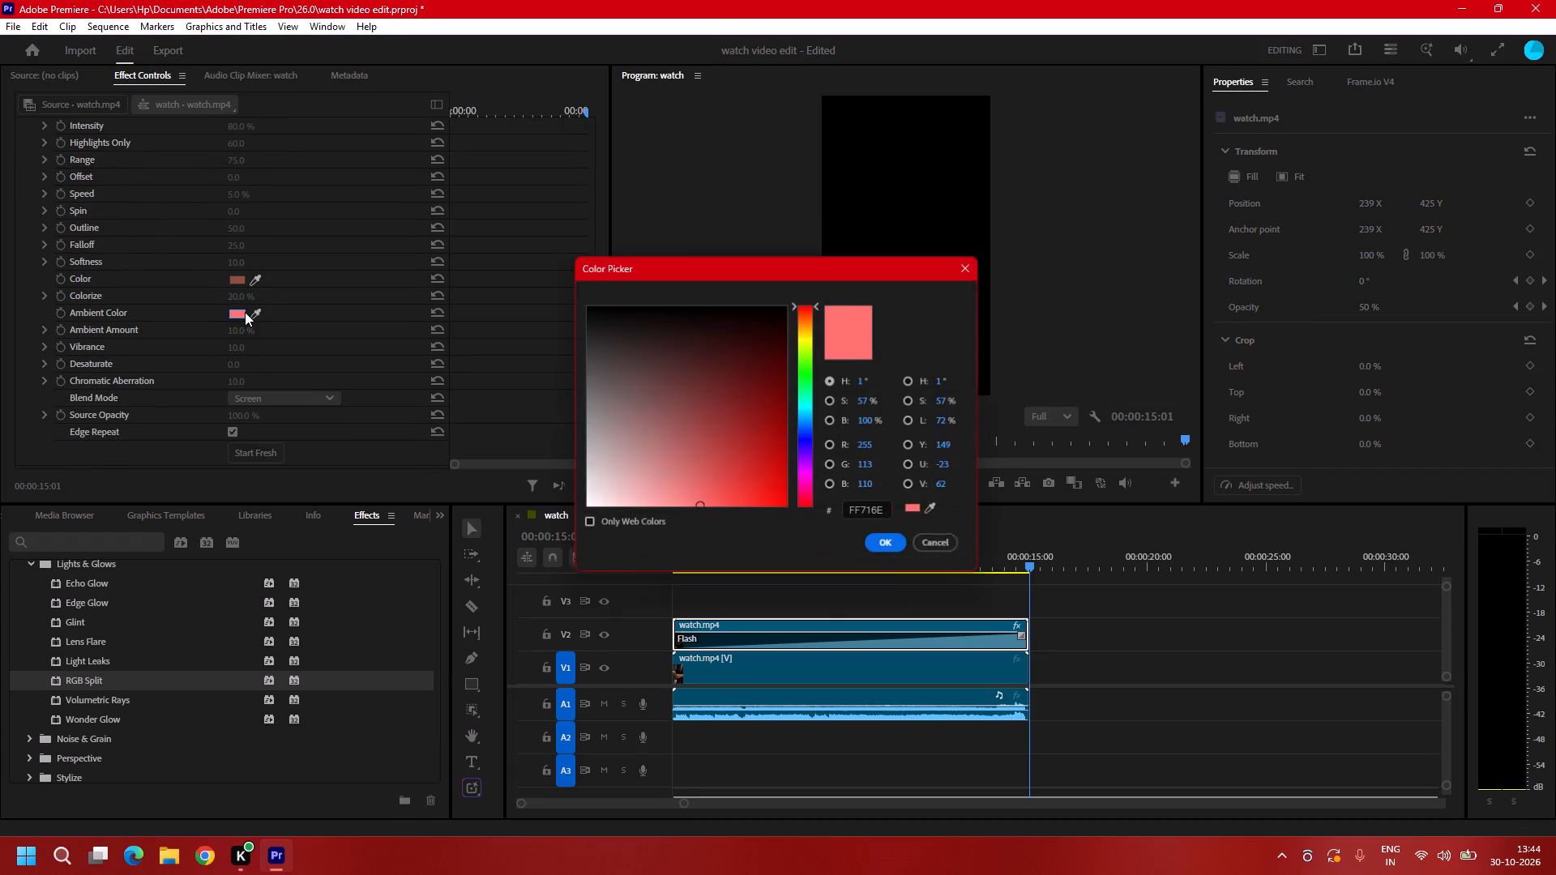
left_click(813, 370)
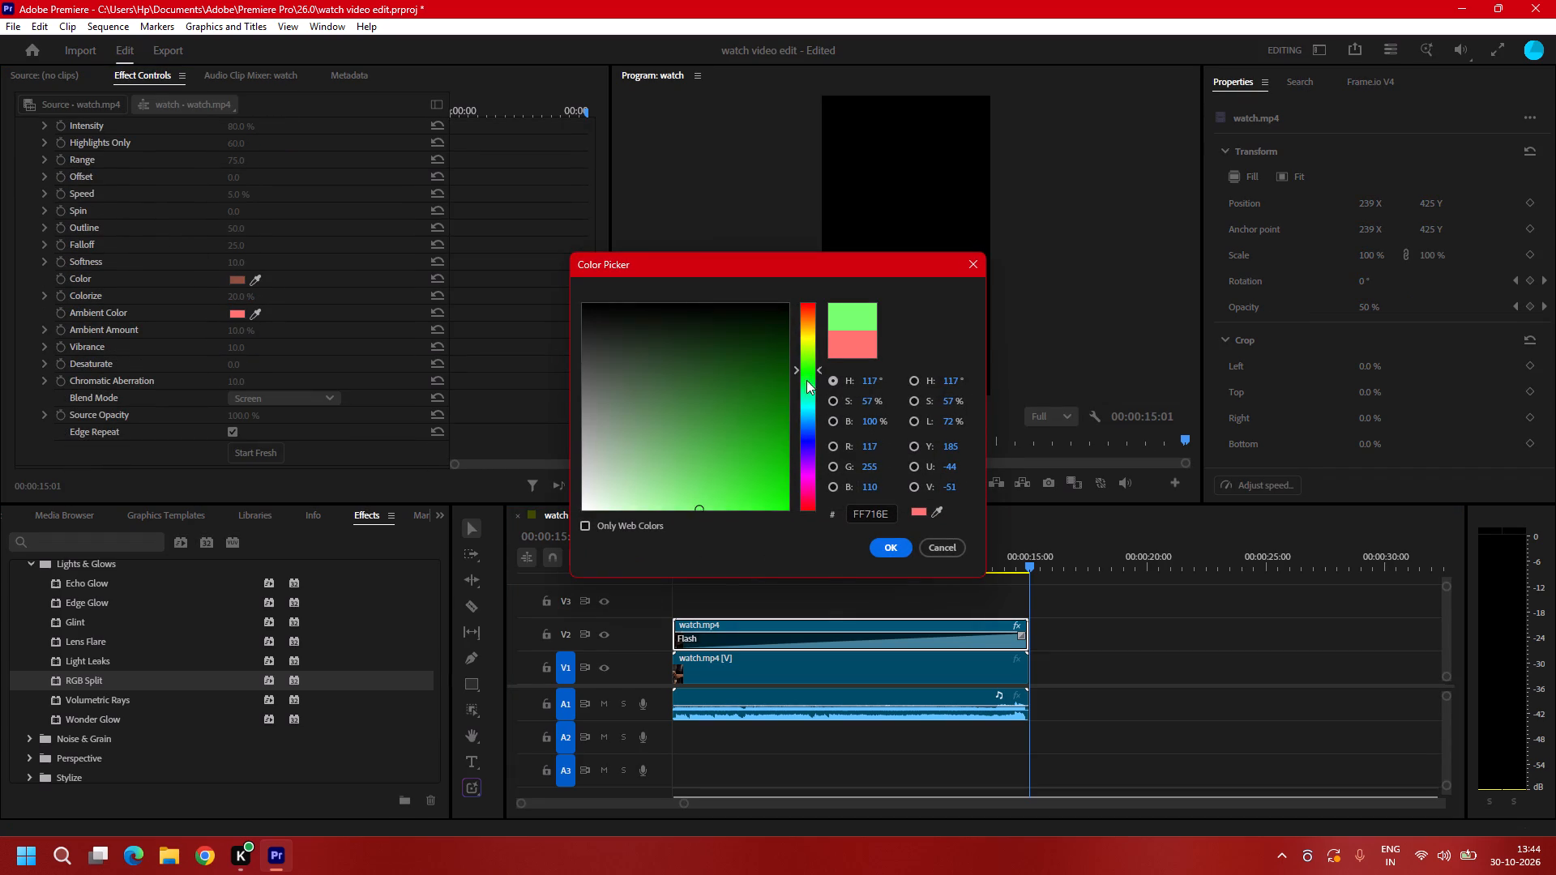
left_click(886, 544)
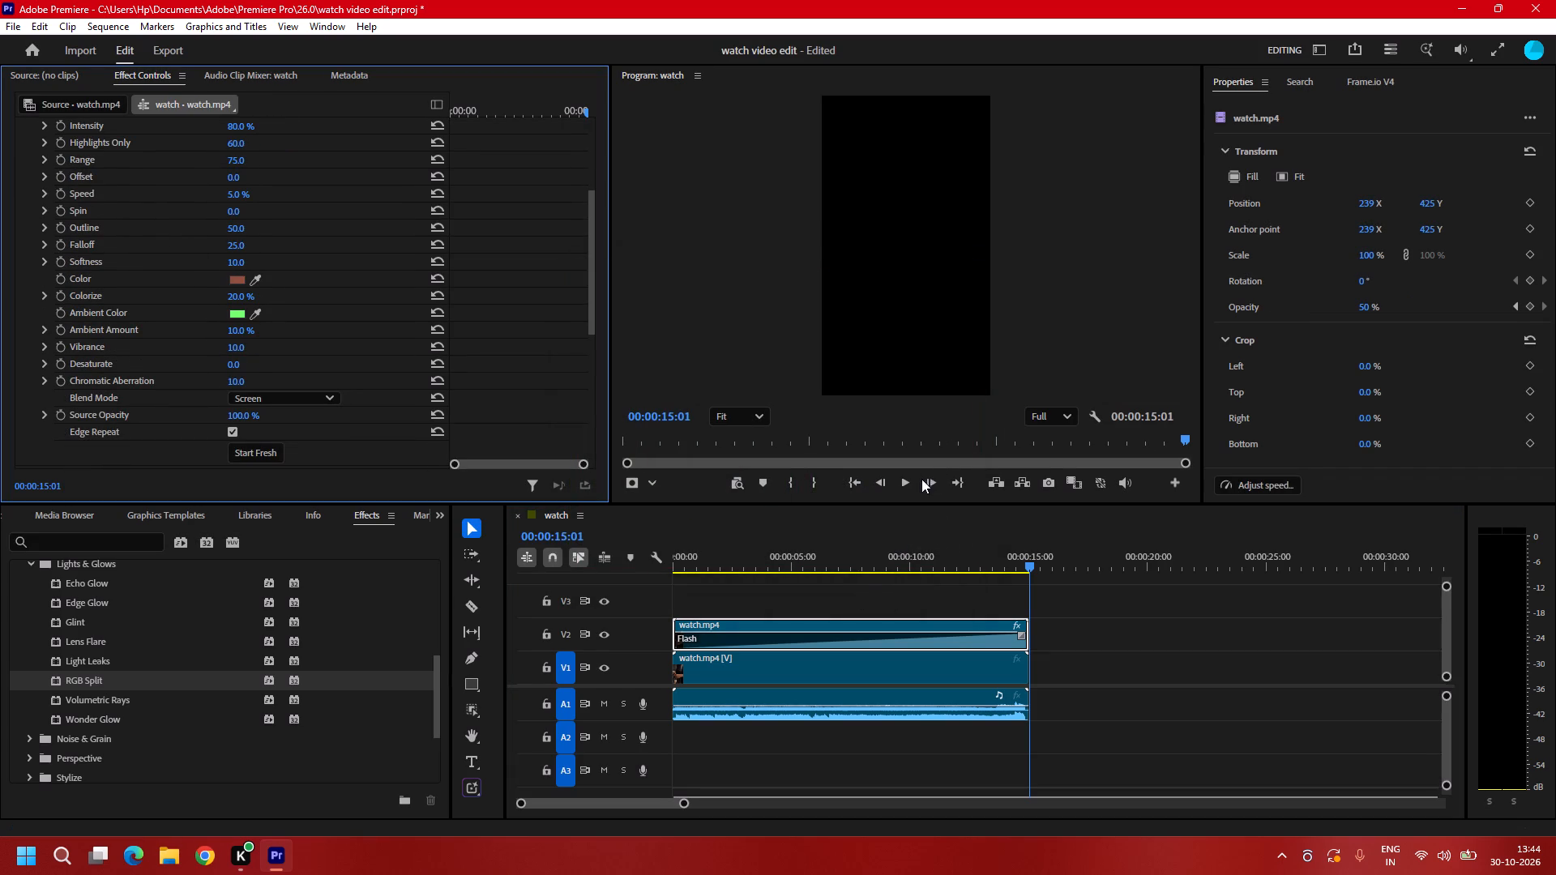
Return the playhead to 00:00:00:00 and set Echo Glow's Source Opacity to 60%.
left_click_drag(1028, 567, 658, 650)
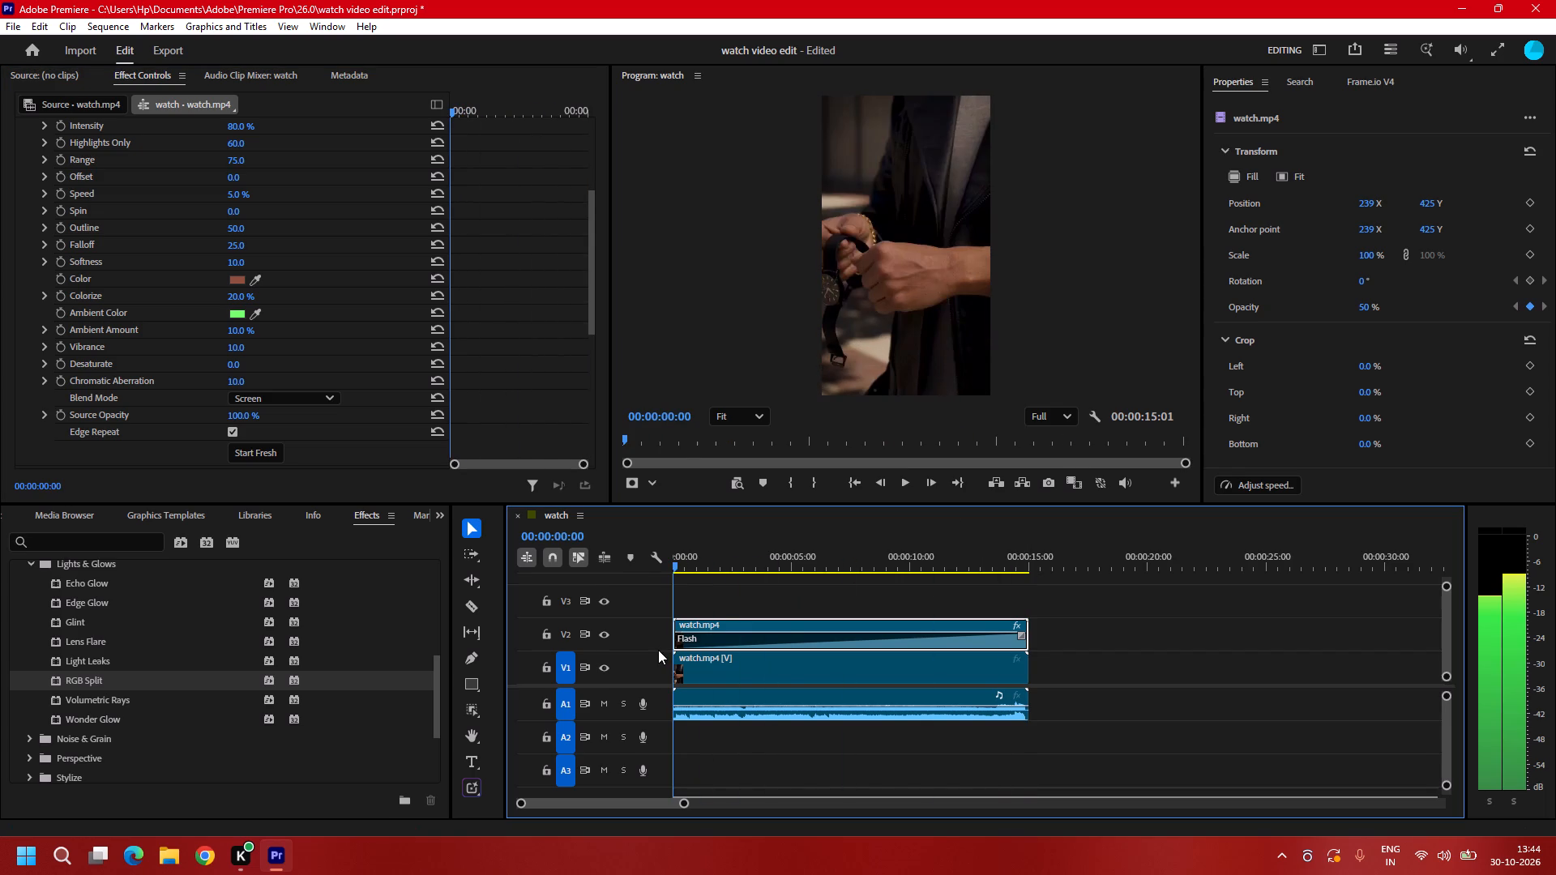
left_click_drag(658, 650, 657, 650)
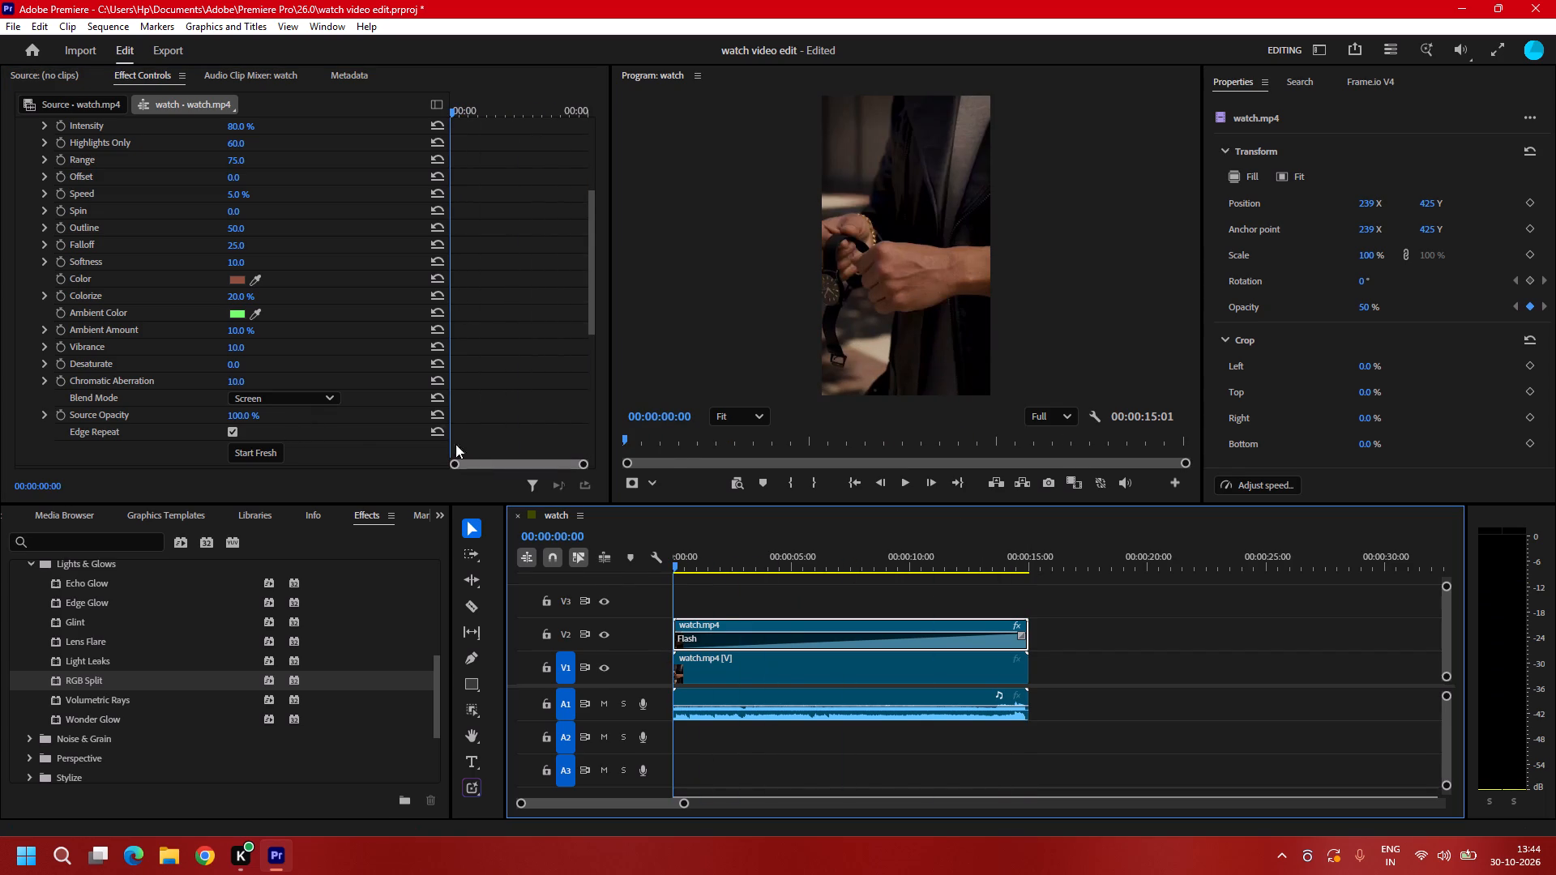
left_click(253, 418)
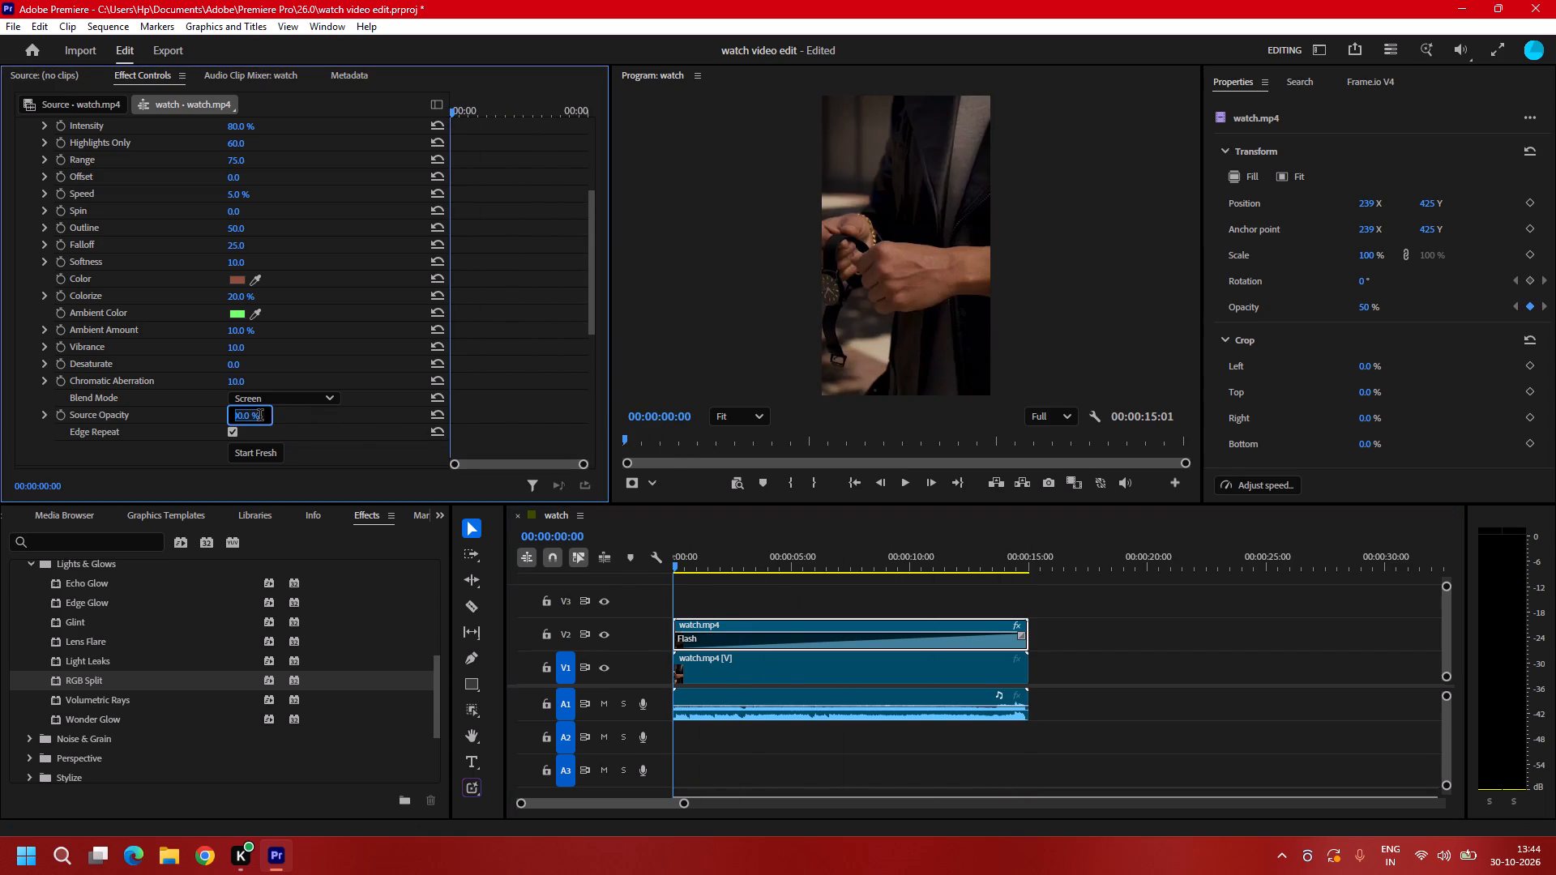
left_click_drag(260, 416, 269, 418)
left_click(268, 418)
key("BackSpace")
key("BackSpace")
key("BackSpace")
key("BackSpace")
key("BackSpace")
key("BackSpace")
key("6")
key("0")
key("Return")
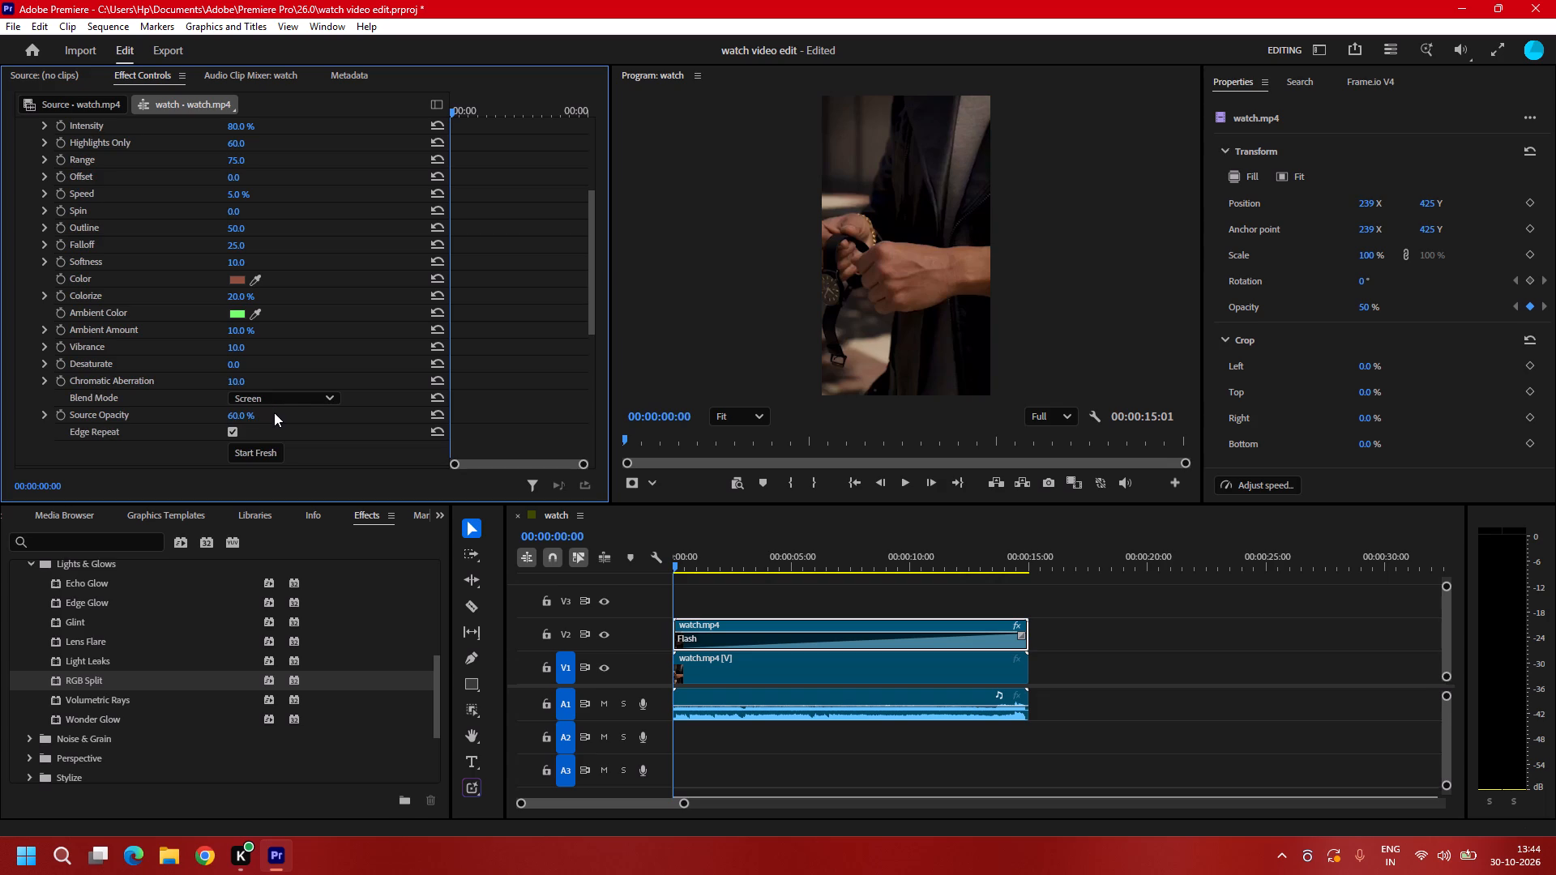
Play the sequence and change Echo Glow's Blend Mode to Additive.
left_click(908, 484)
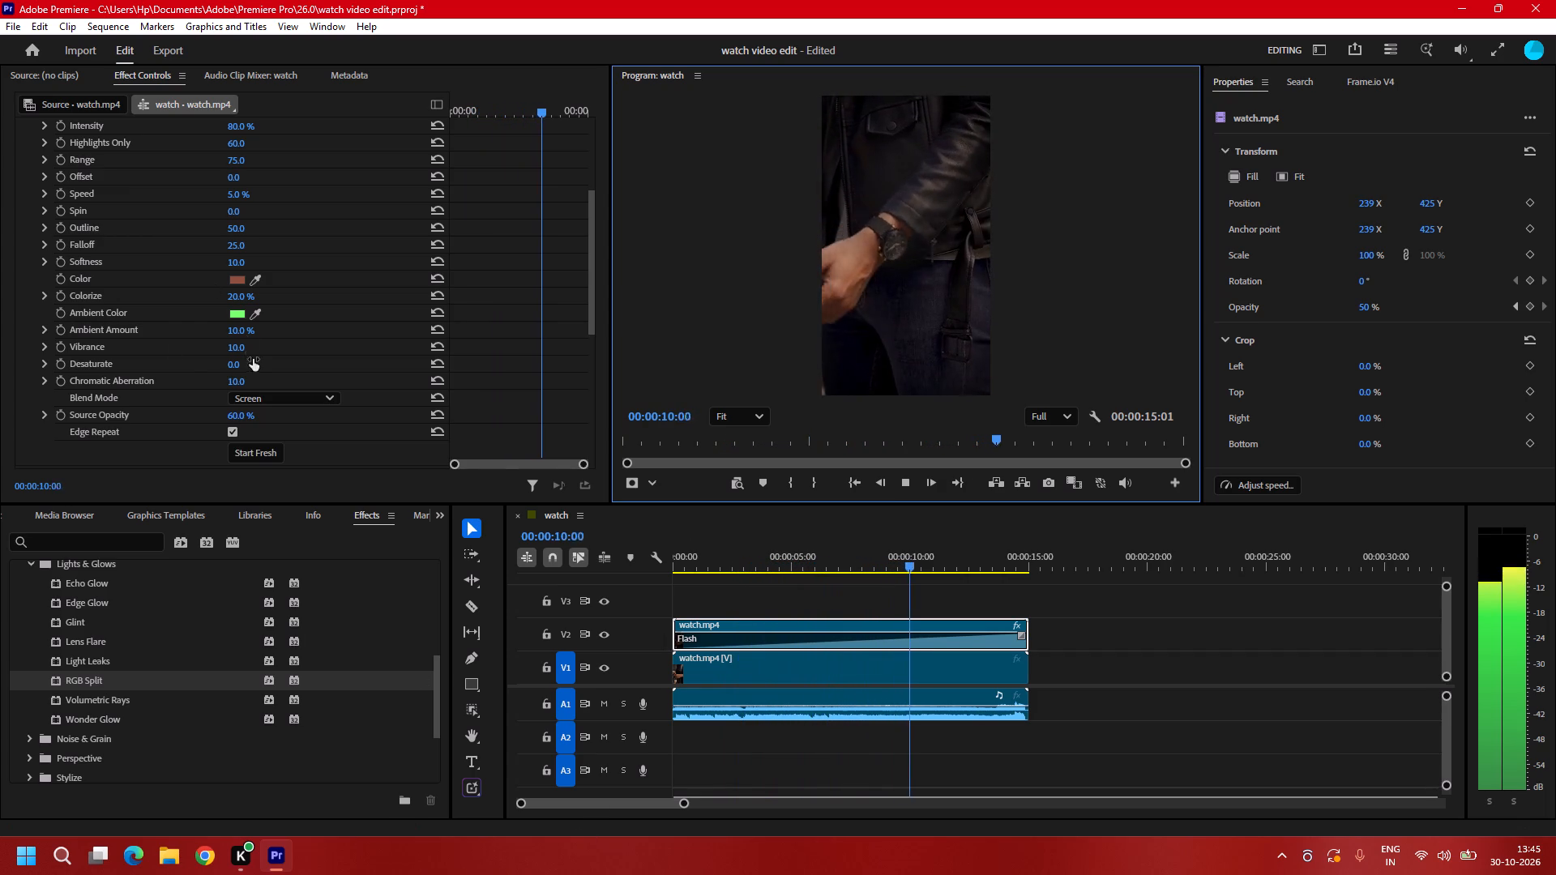
left_click(250, 396)
left_click(246, 438)
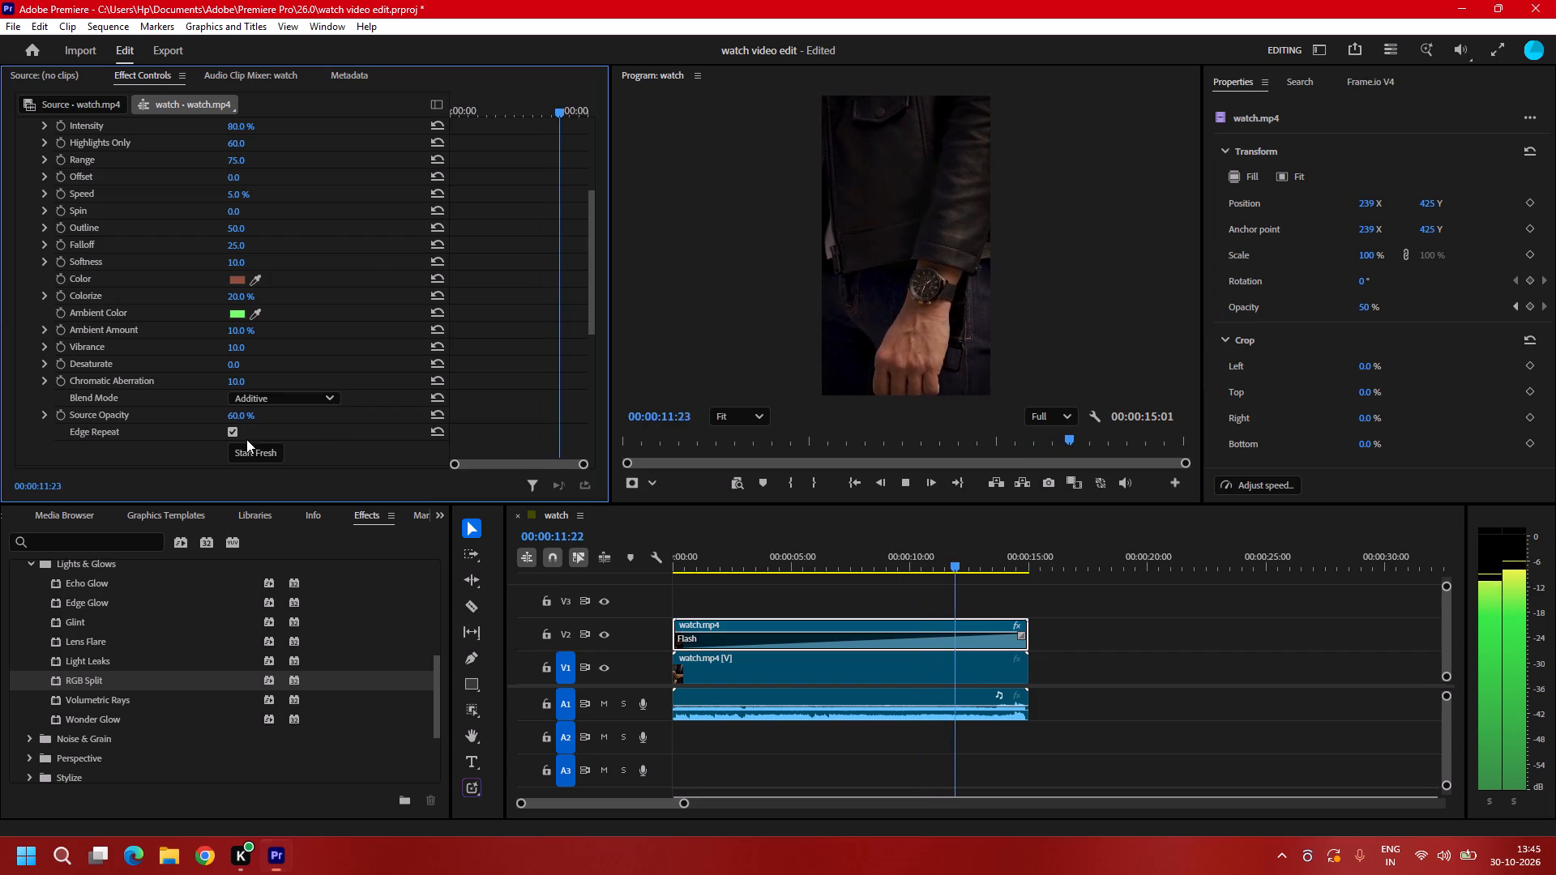
Scrub back and forth through the sequence to review the Additive glow, ending at 00:00:00:00.
left_click(990, 564)
left_click_drag(991, 565, 706, 709)
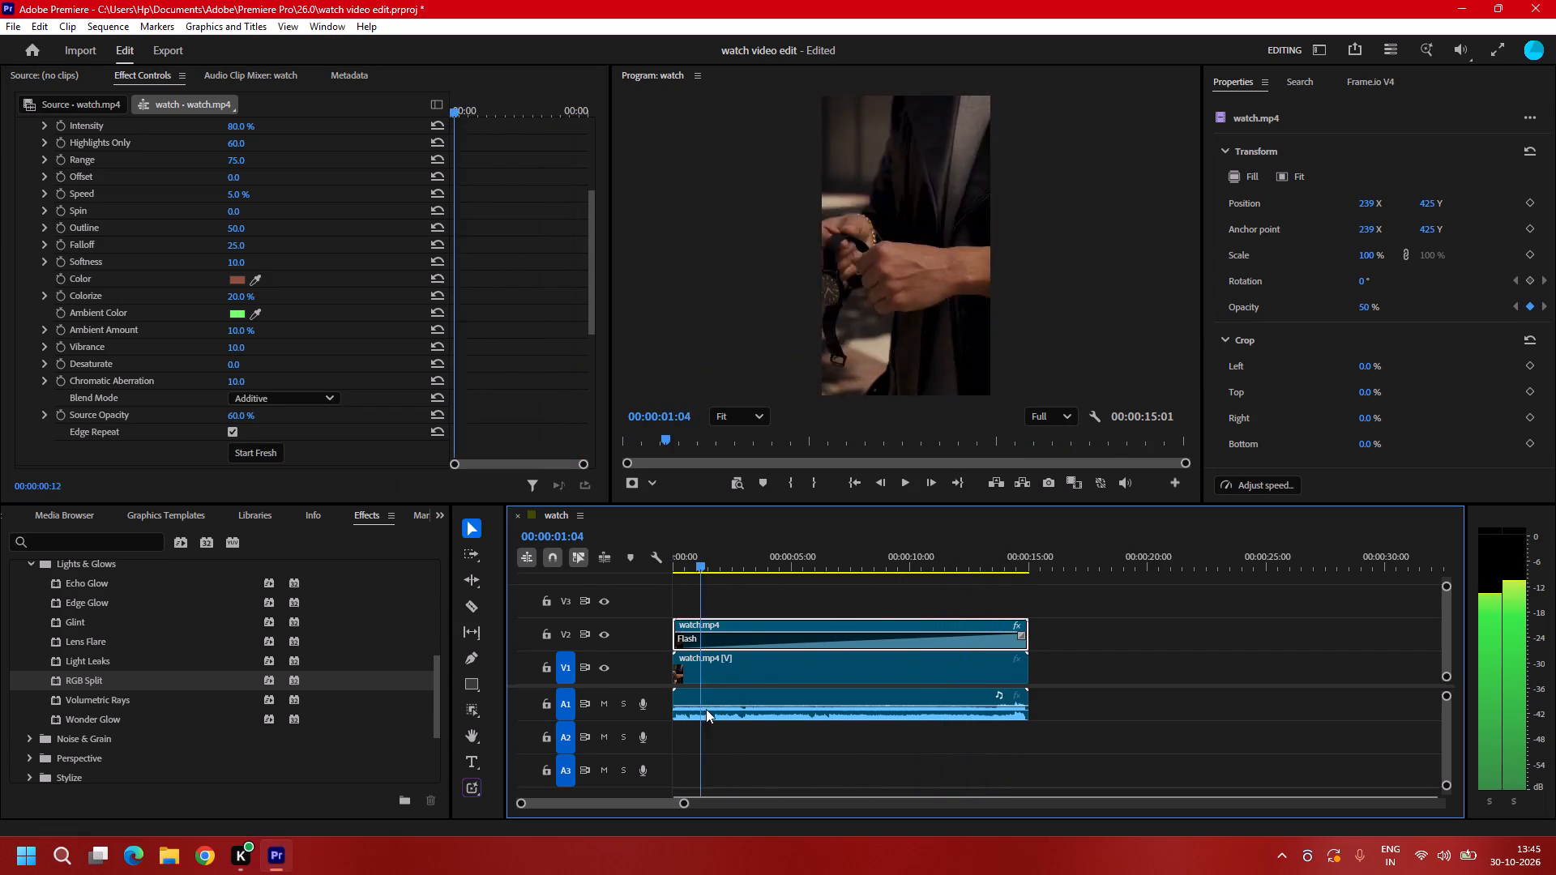
left_click_drag(706, 709, 771, 770)
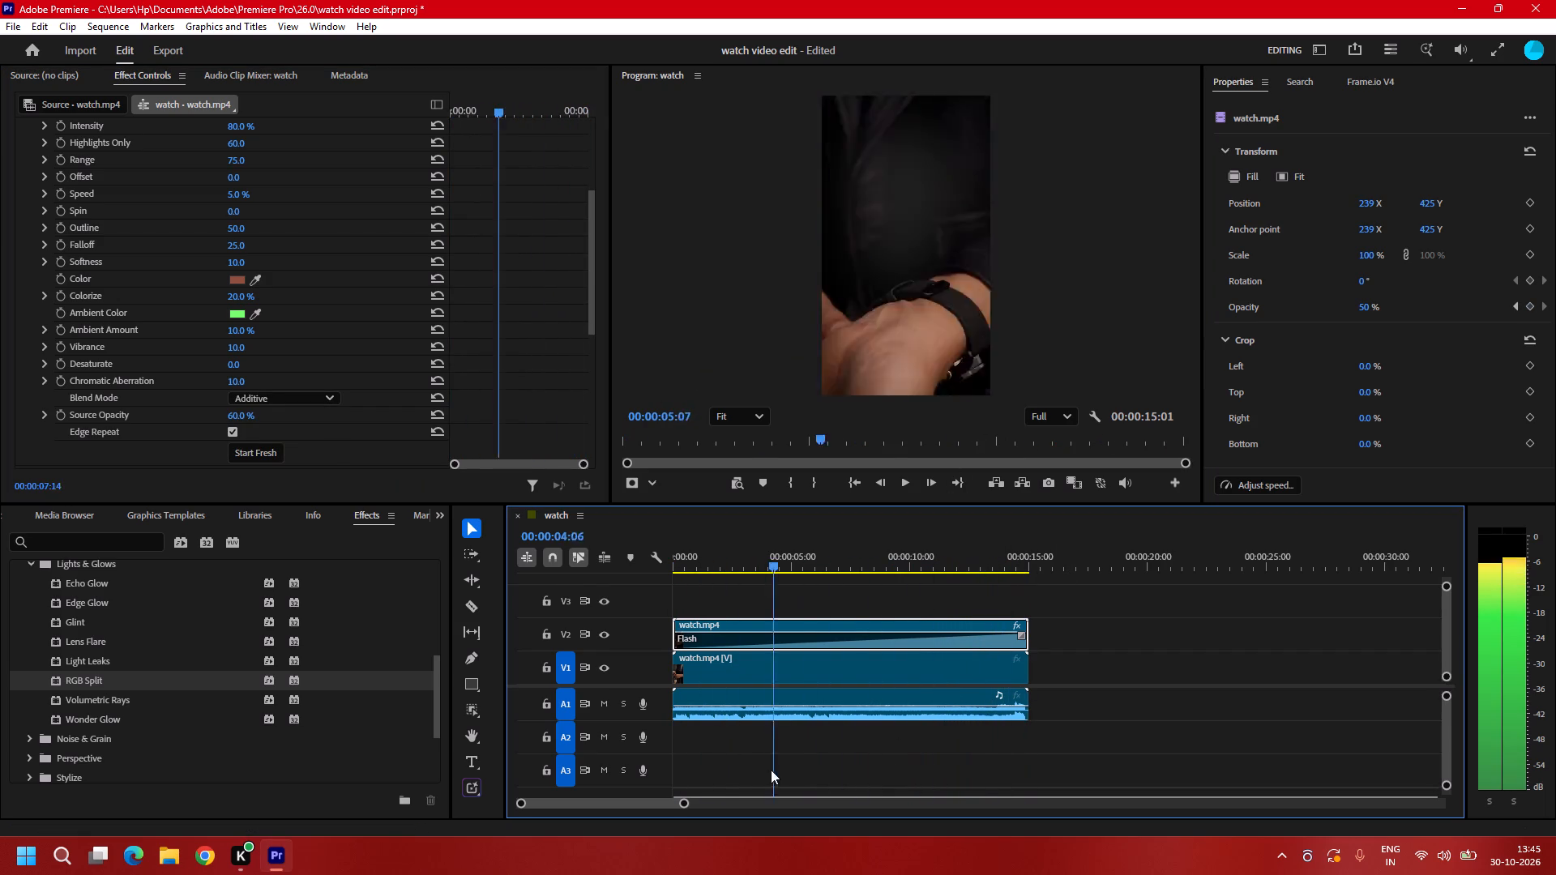
left_click_drag(771, 770, 759, 811)
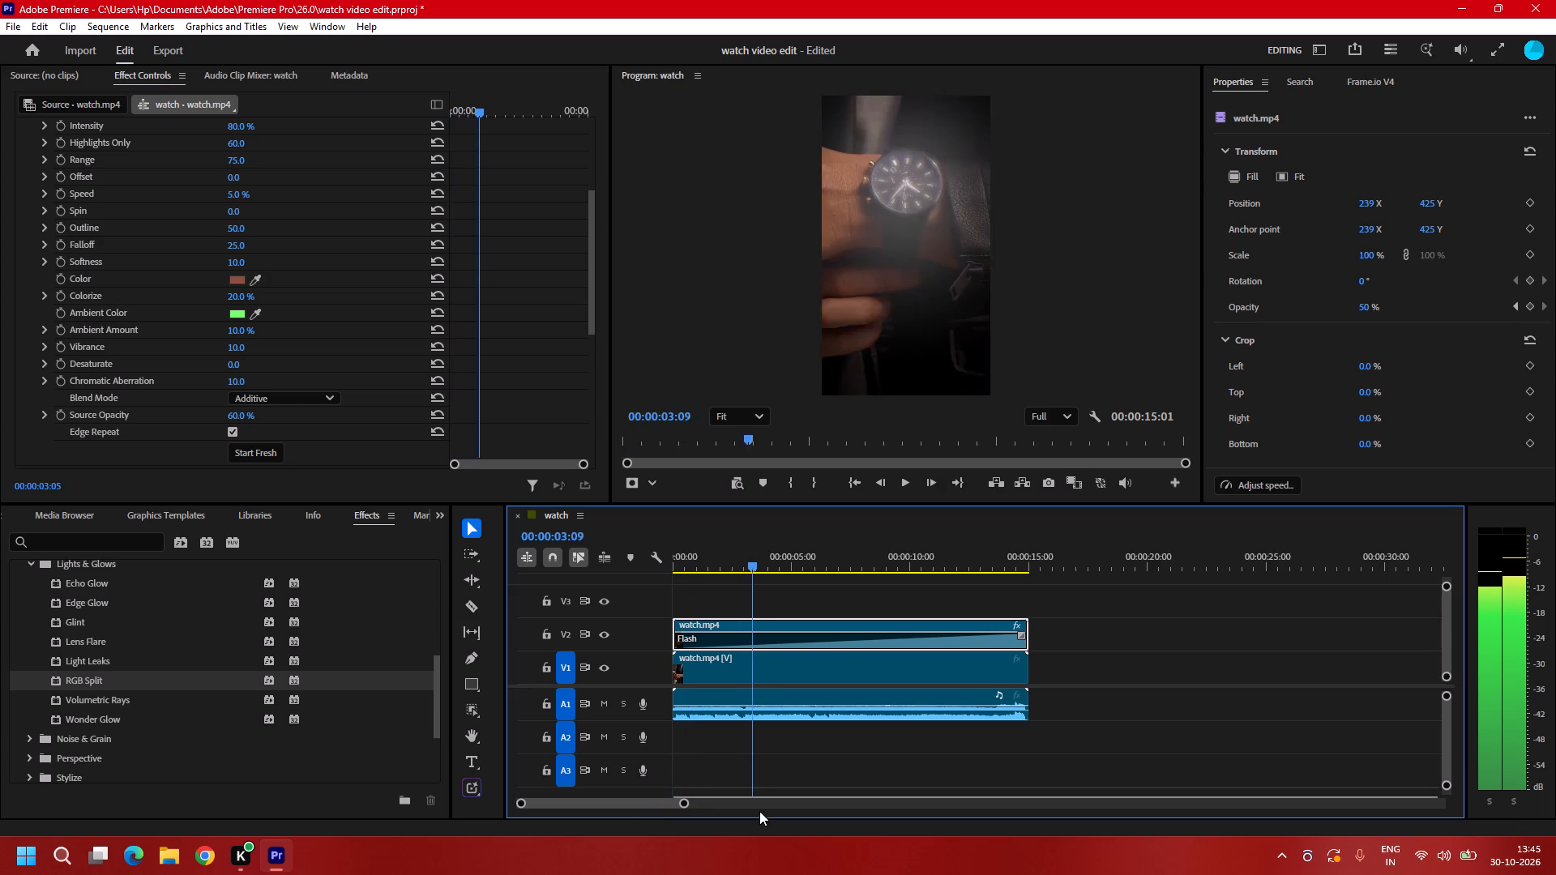
left_click_drag(759, 811, 871, 845)
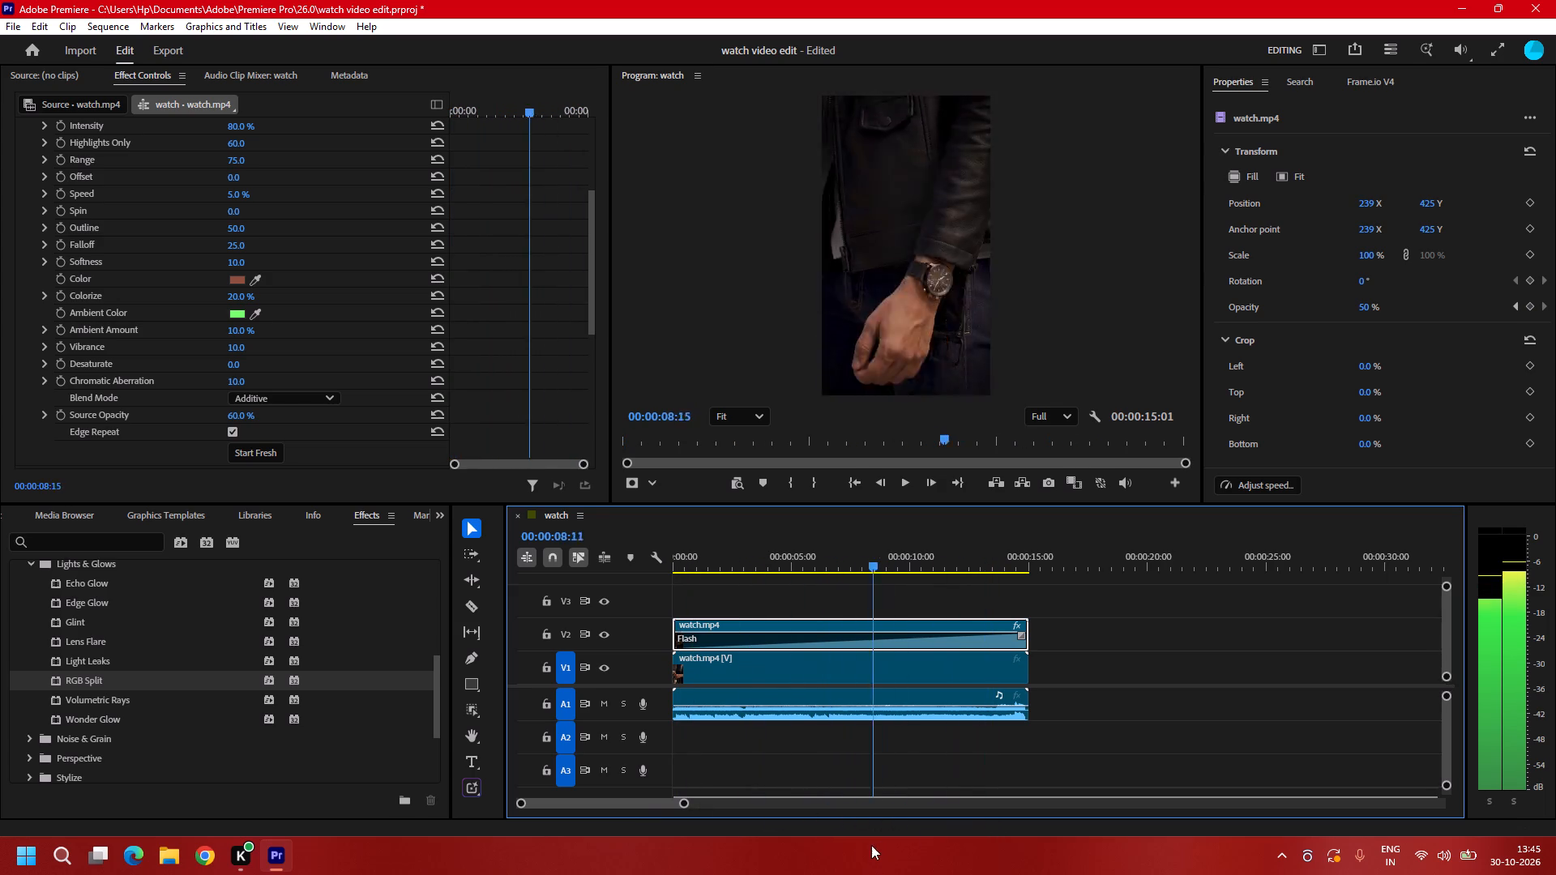
left_click_drag(871, 845, 754, 874)
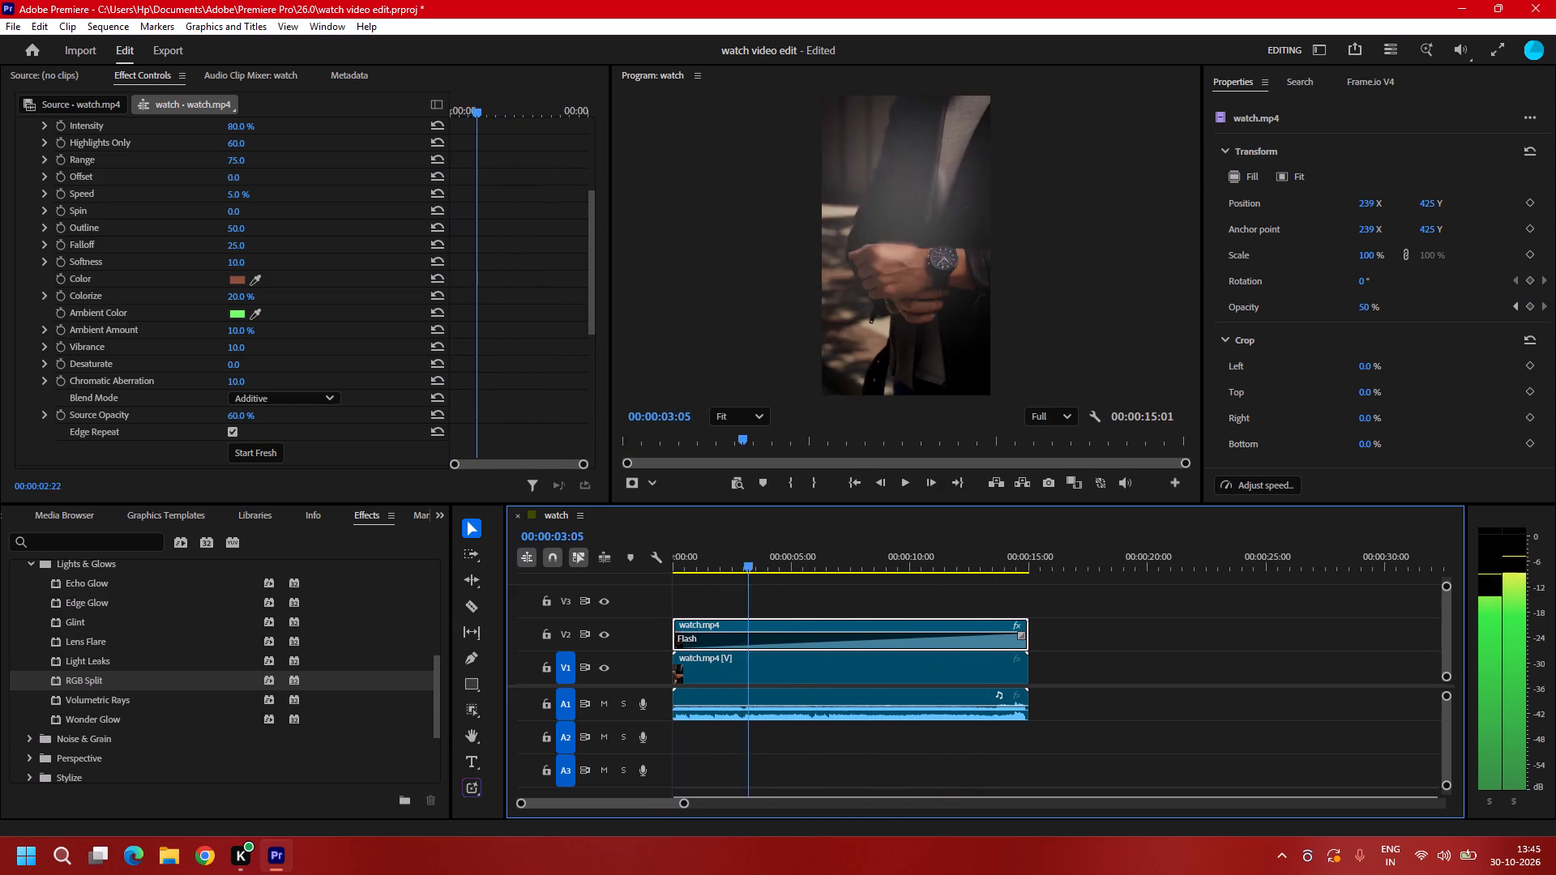
left_click_drag(754, 874, 503, 796)
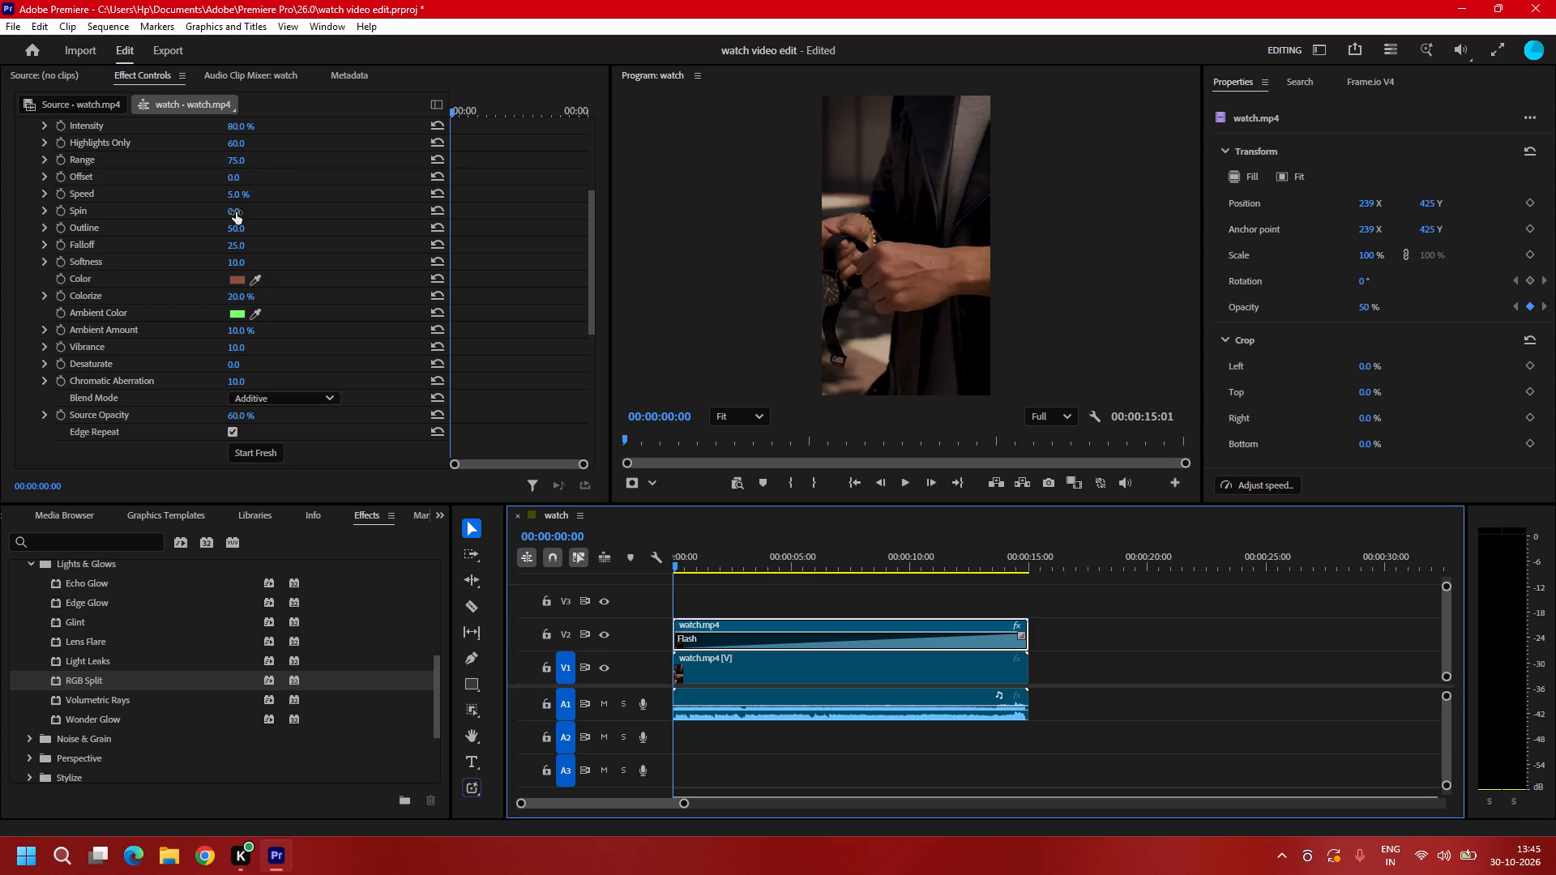
Set Echo Glow's Range to 100 and play the sequence from the start.
left_click_drag(245, 156, 295, 177)
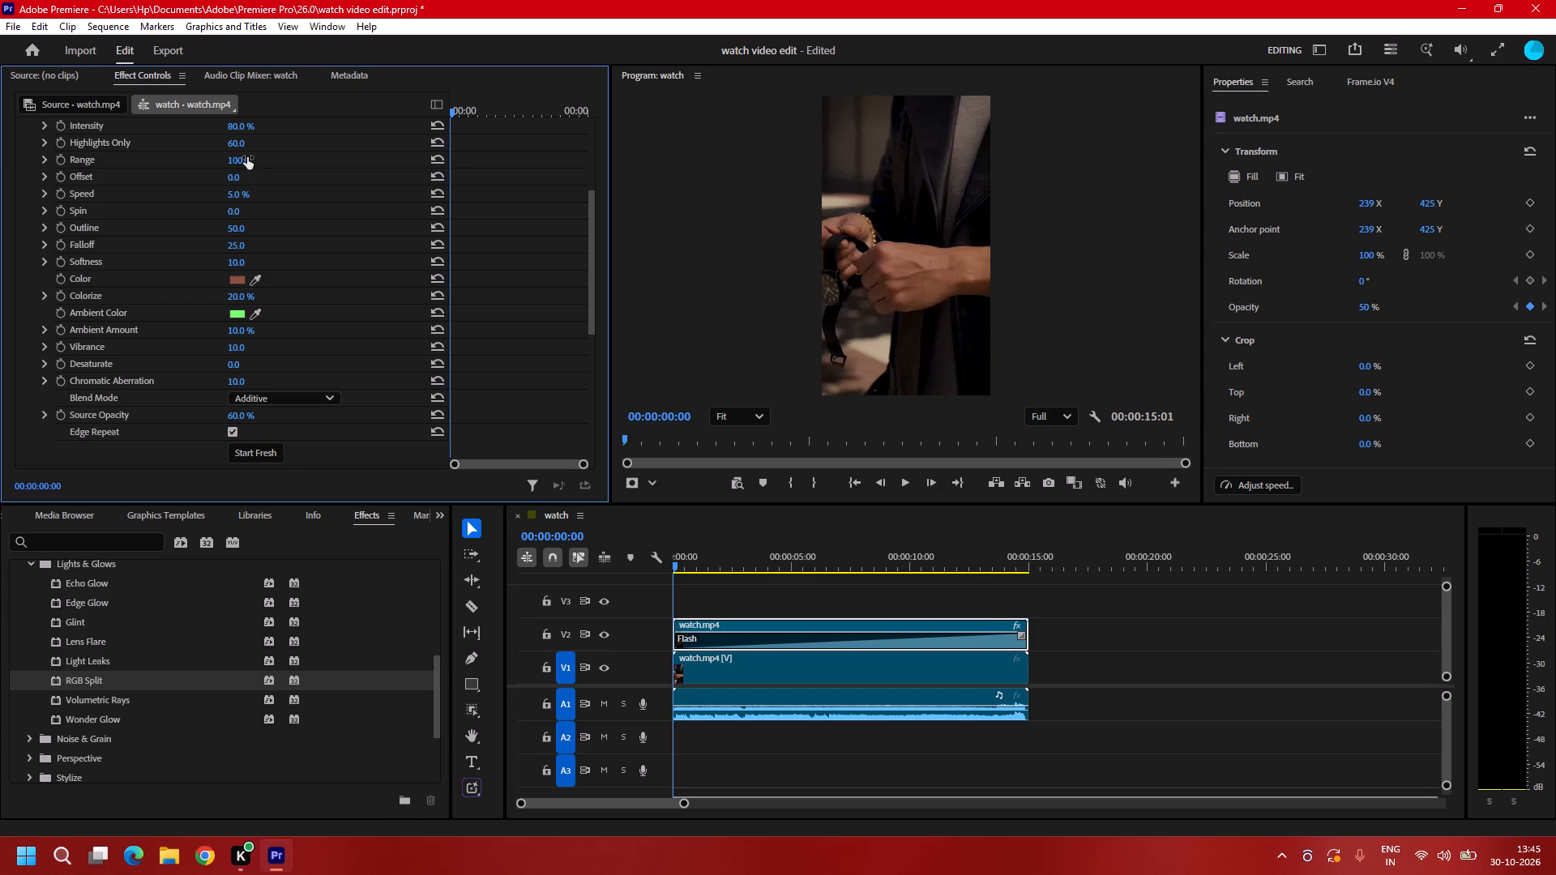
left_click(910, 484)
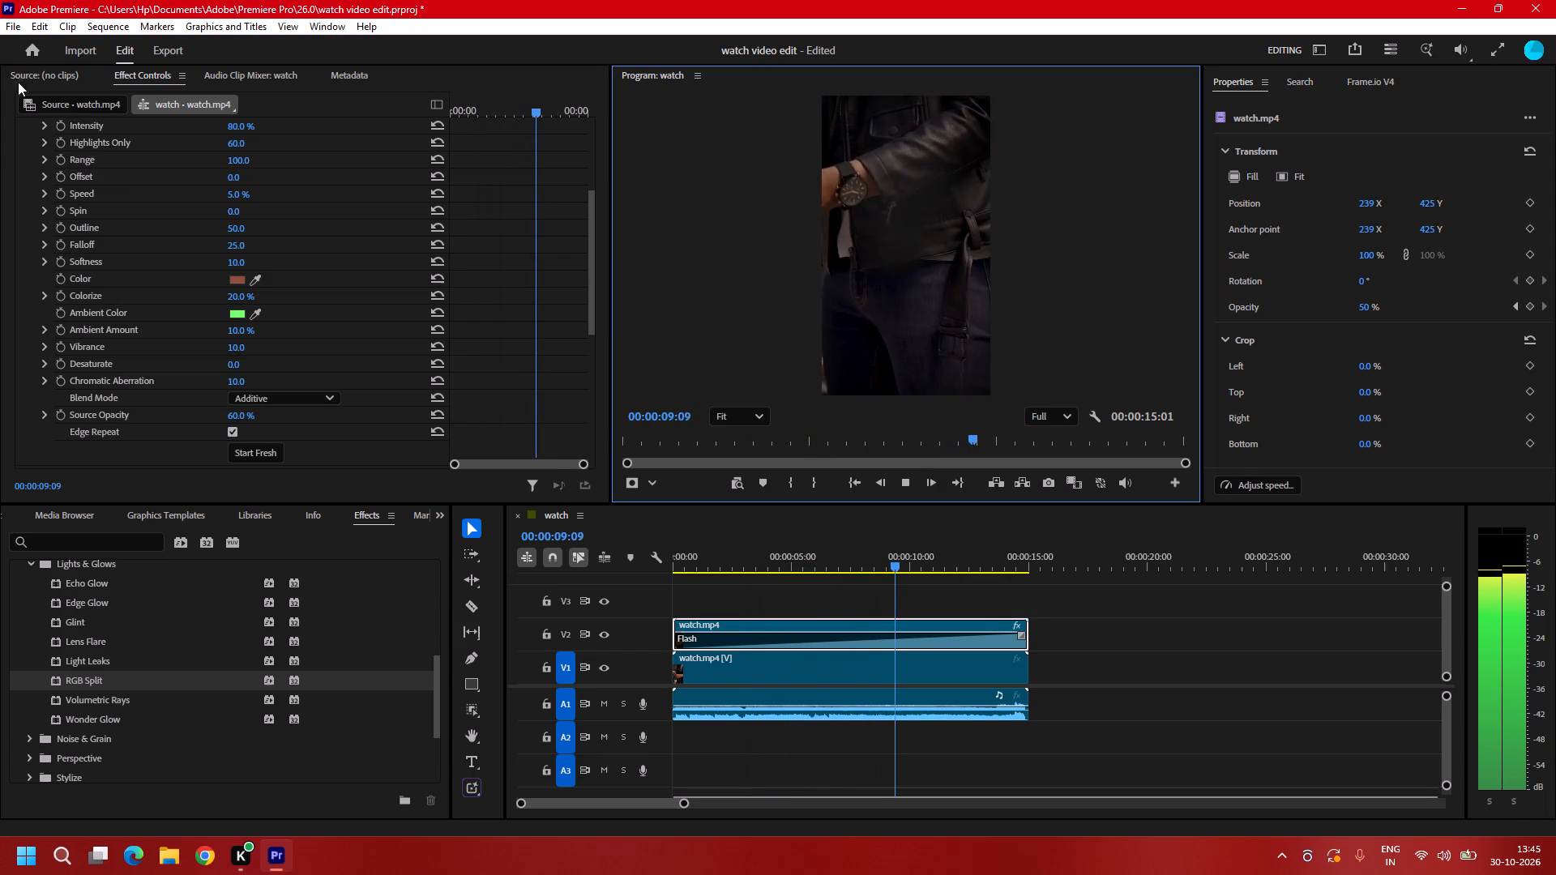
Export the entire sequence as watch.mp4 in H.264 with the Match Source - Adaptive High Bitrate preset.
left_click(168, 49)
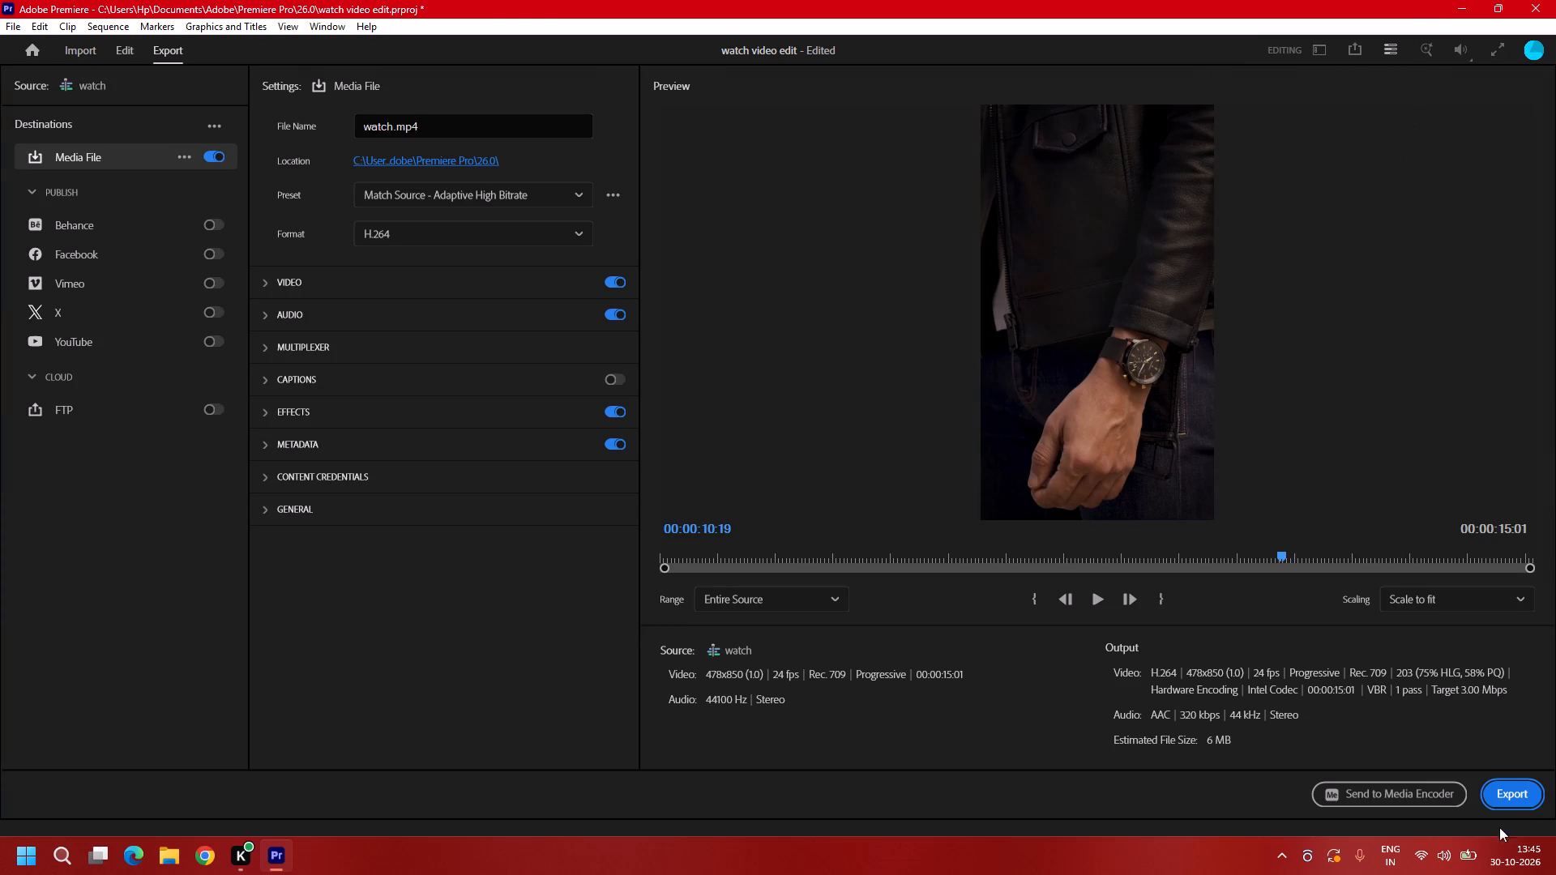
left_click(1520, 788)
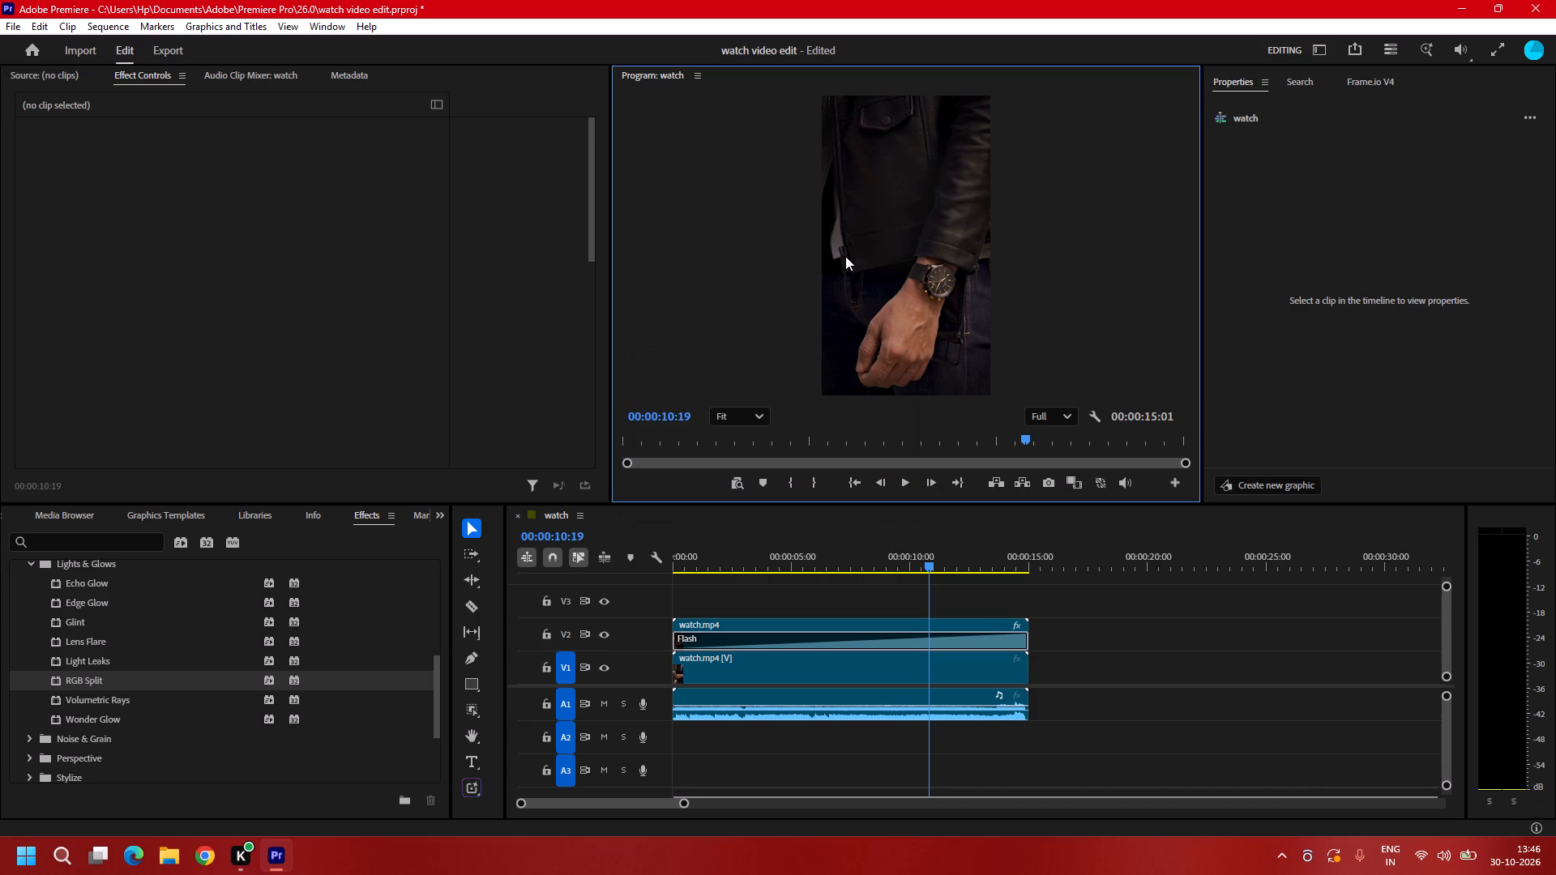
Create a new project named Untitled in the Premiere Pro 26.0 folder without a template, replacing the existing project file.
left_click(154, 55)
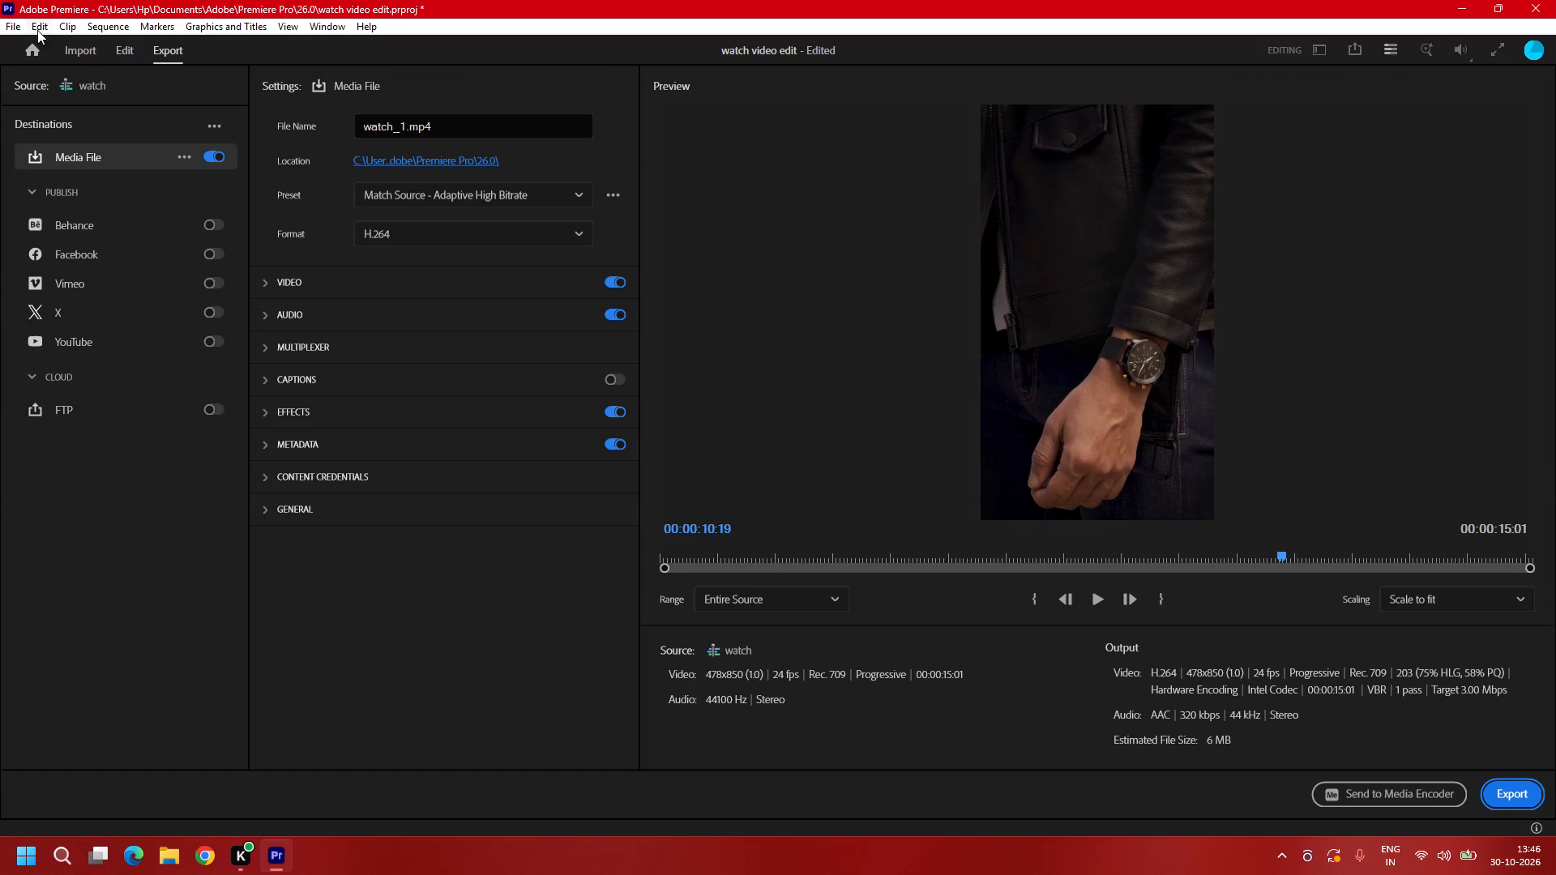
left_click(27, 49)
left_click(42, 156)
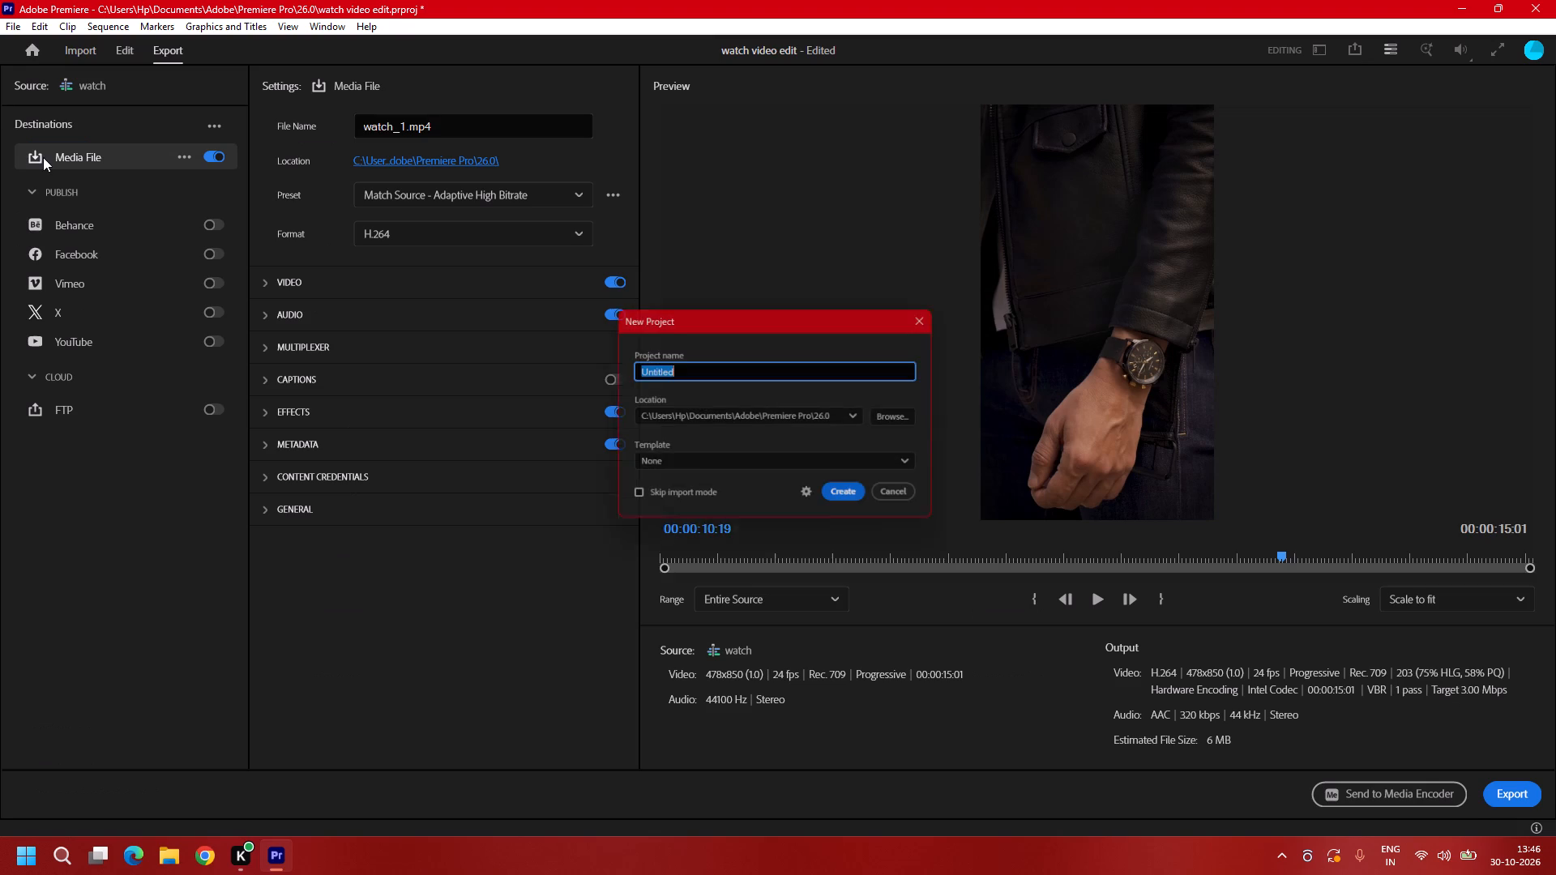
left_click(849, 501)
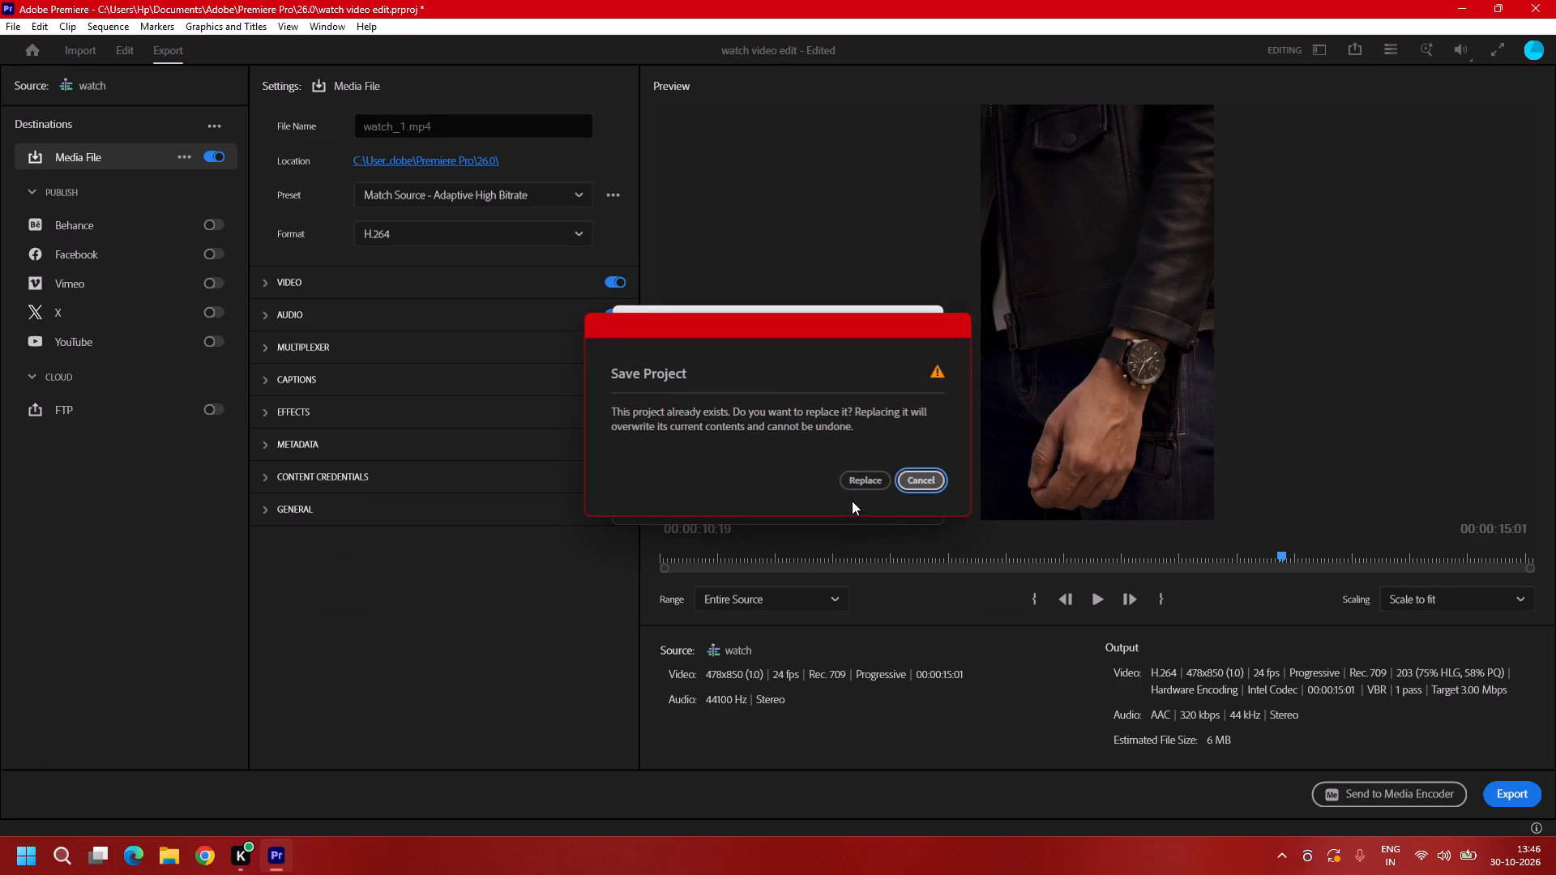
left_click(875, 478)
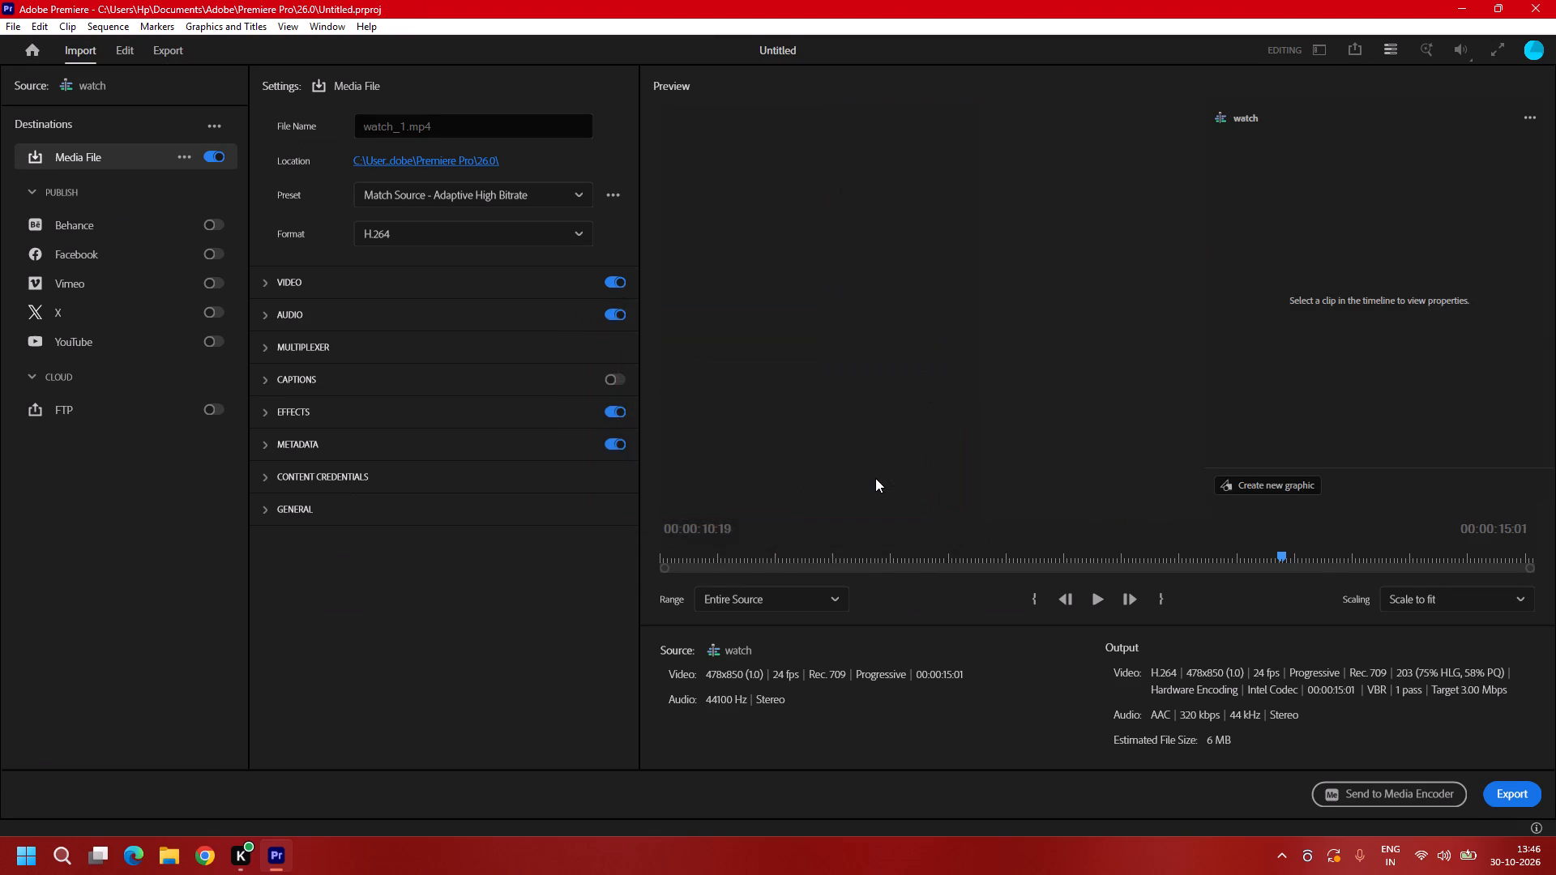
Return to the editing workspace and delete the watch.mp4 clips on V2 and V1, with the linked audio, from the watch sequence.
left_click(118, 58)
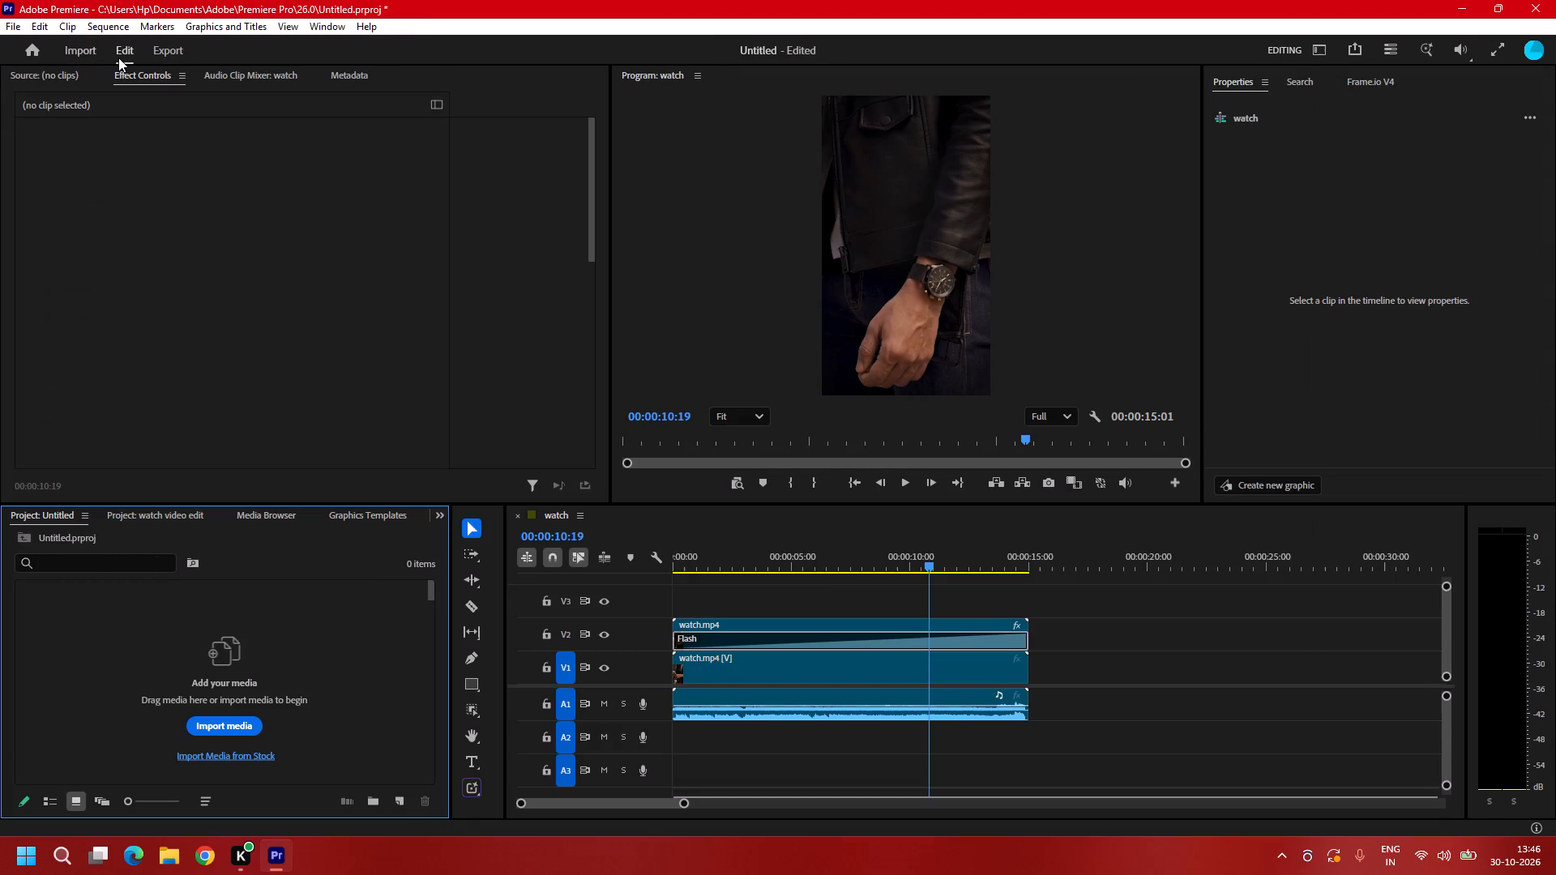
left_click_drag(696, 628, 710, 706)
left_click(739, 625)
key("Delete")
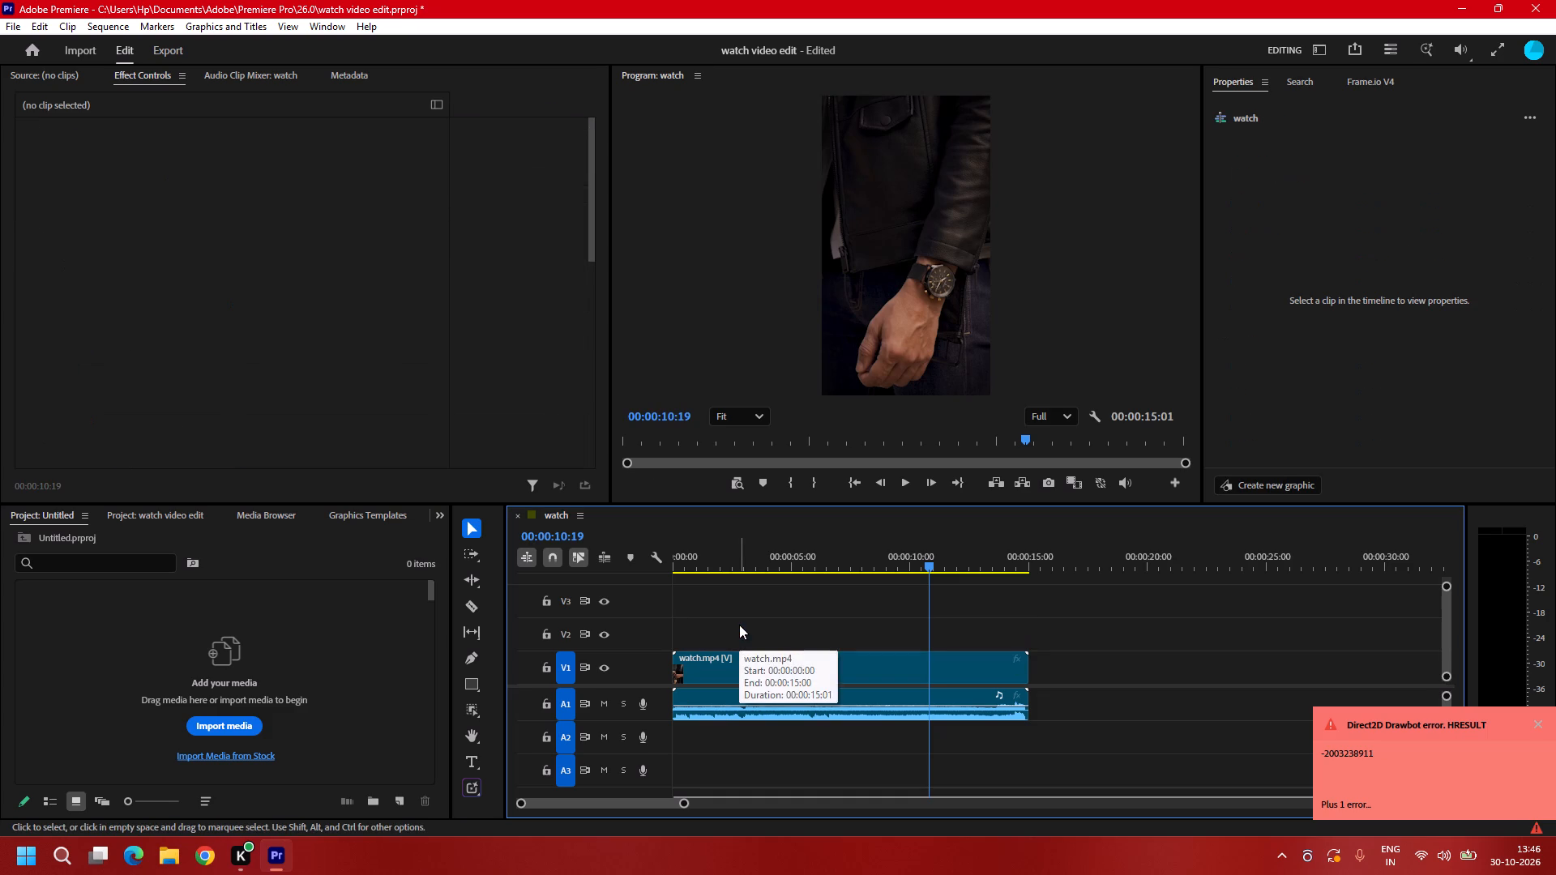
left_click(764, 668)
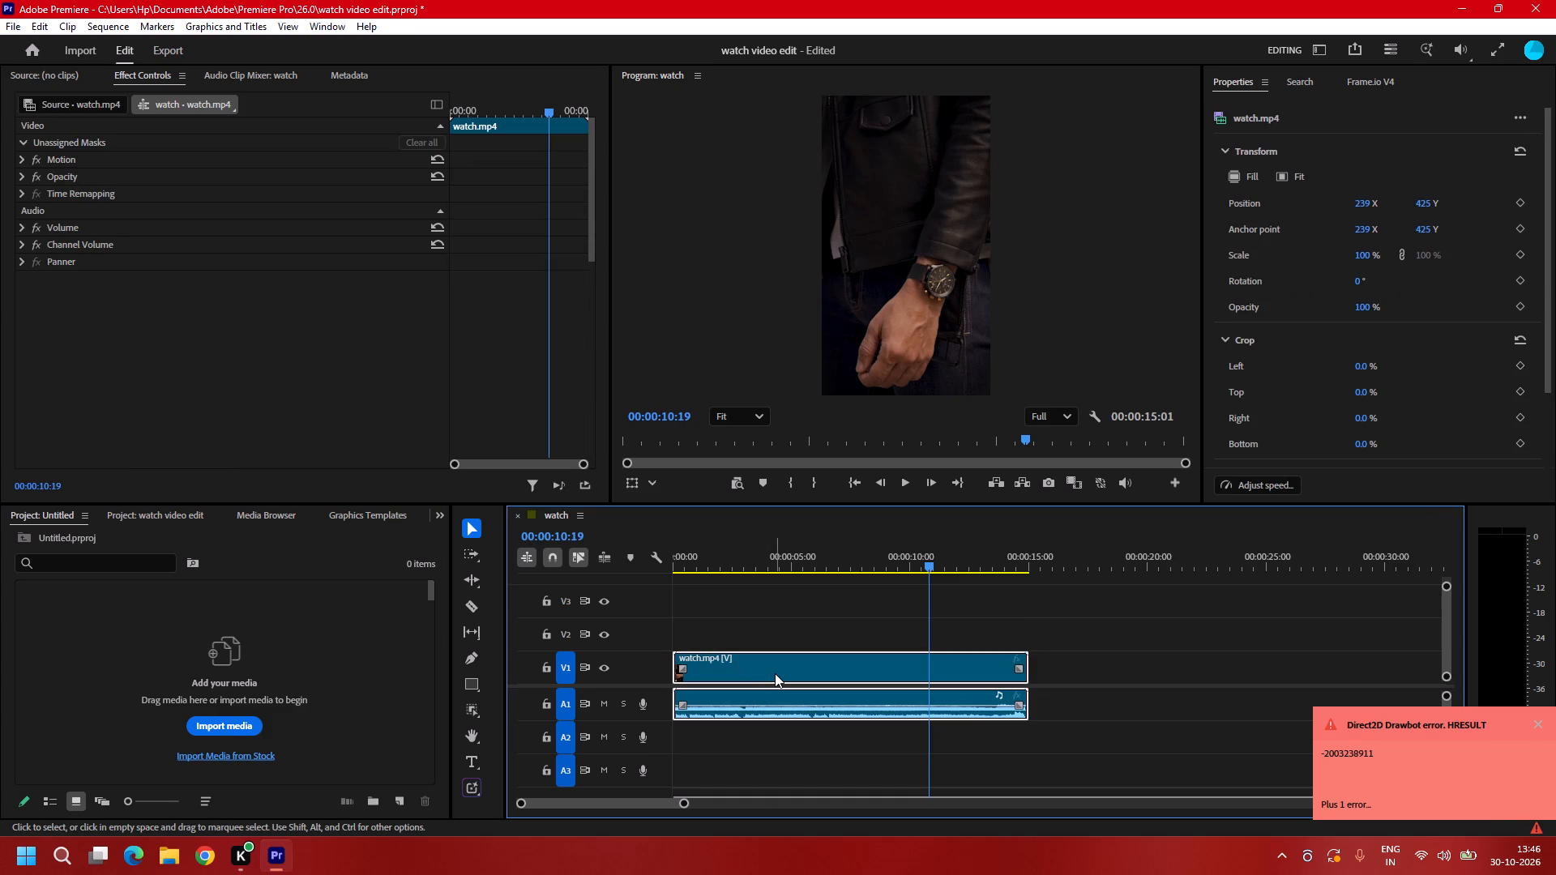
key("Delete")
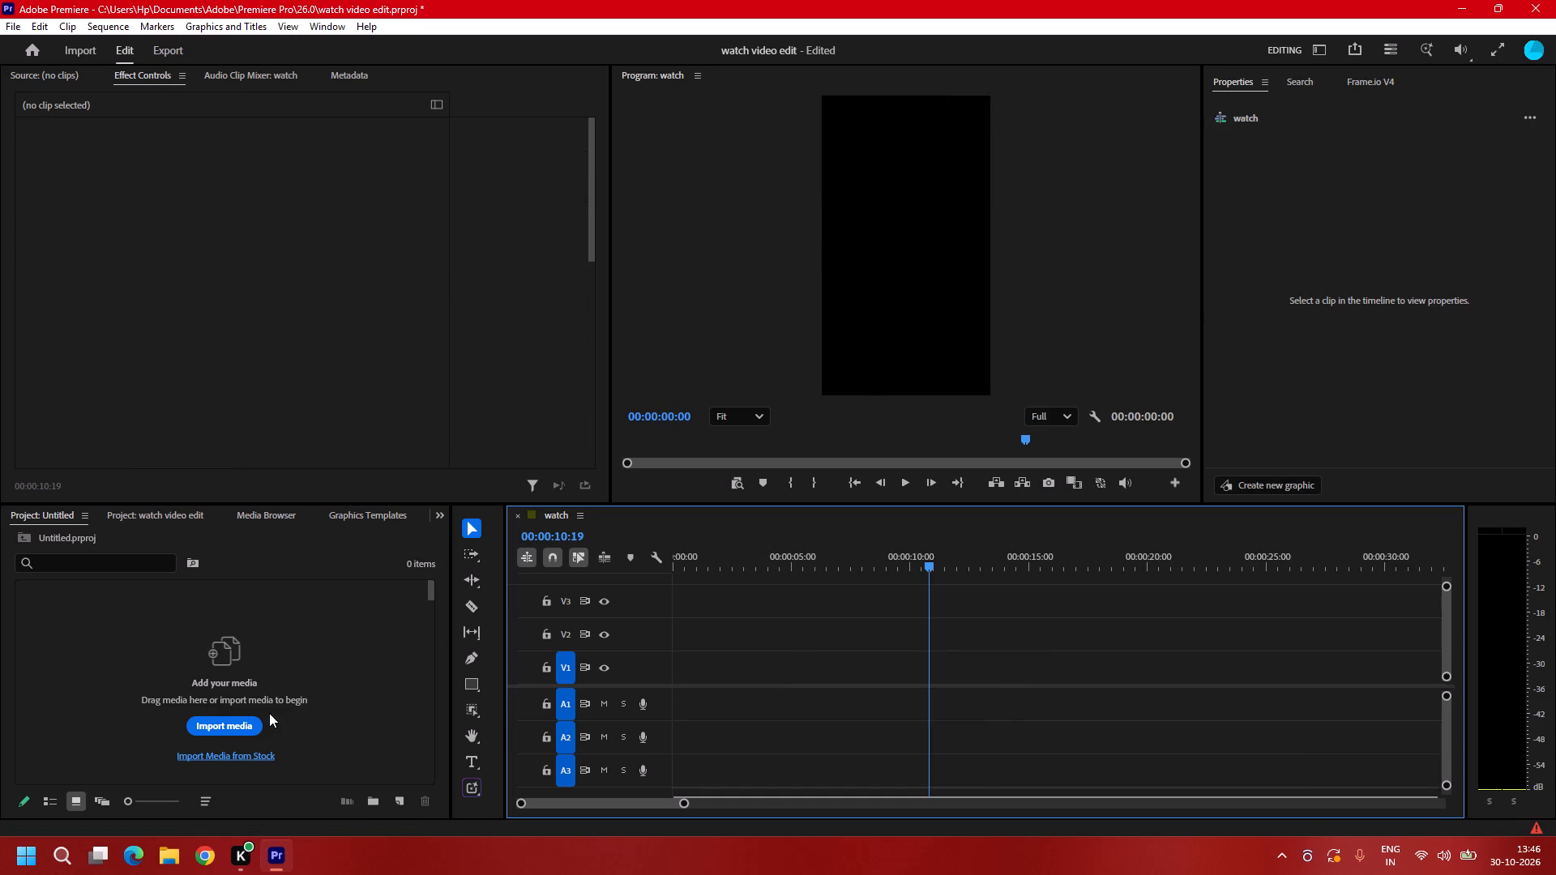
Import WhatsApp Video 2026-10-29 at 2.48.41 PM.mp4 from the Documents folder into the Untitled project.
left_click(239, 719)
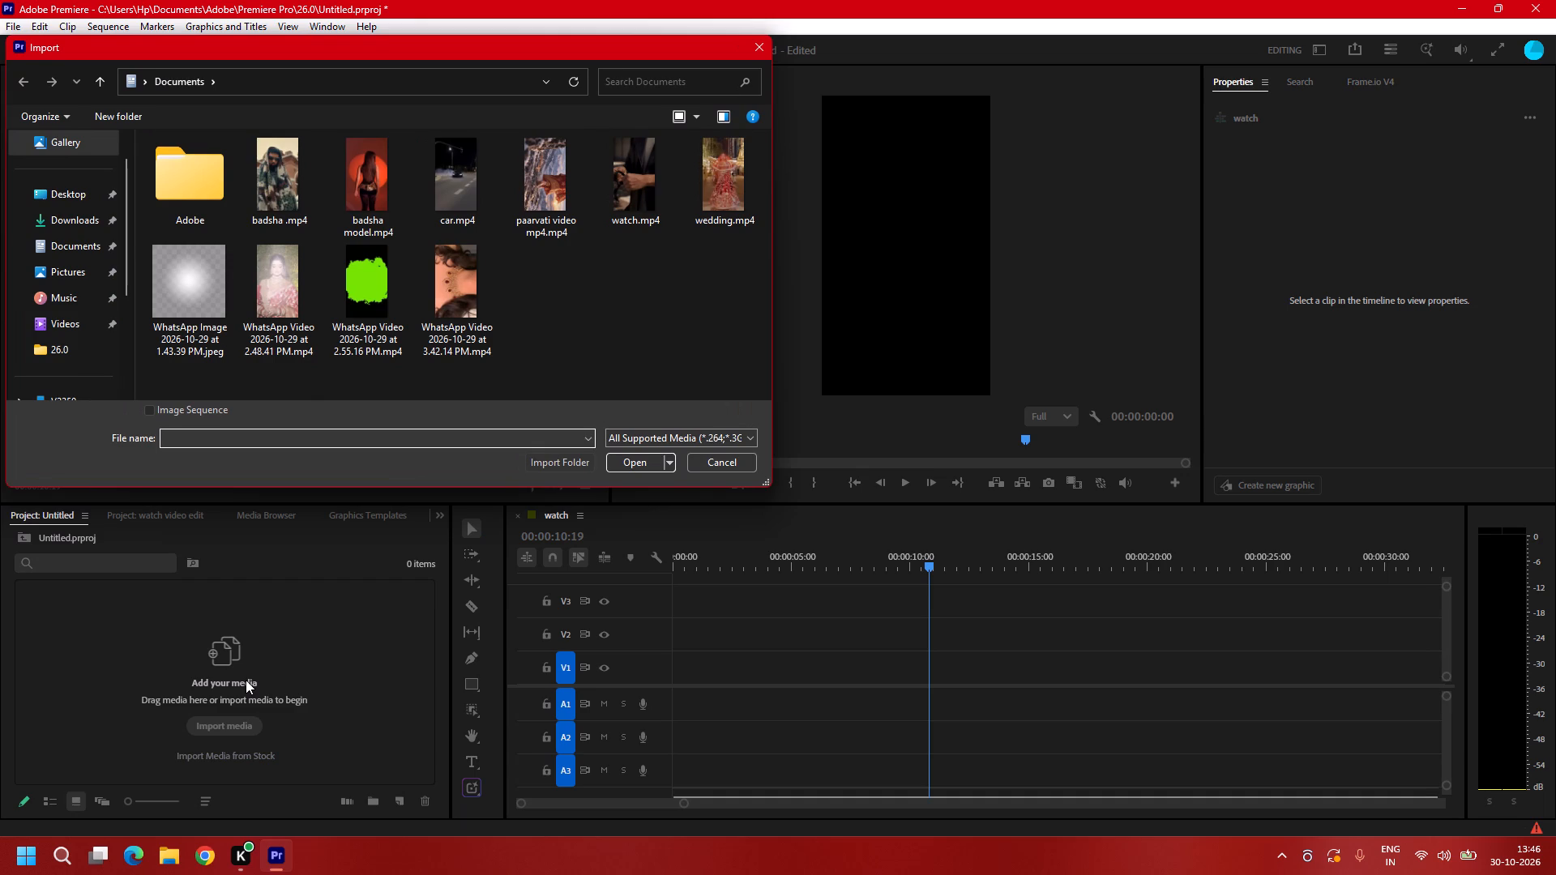
left_click(198, 732)
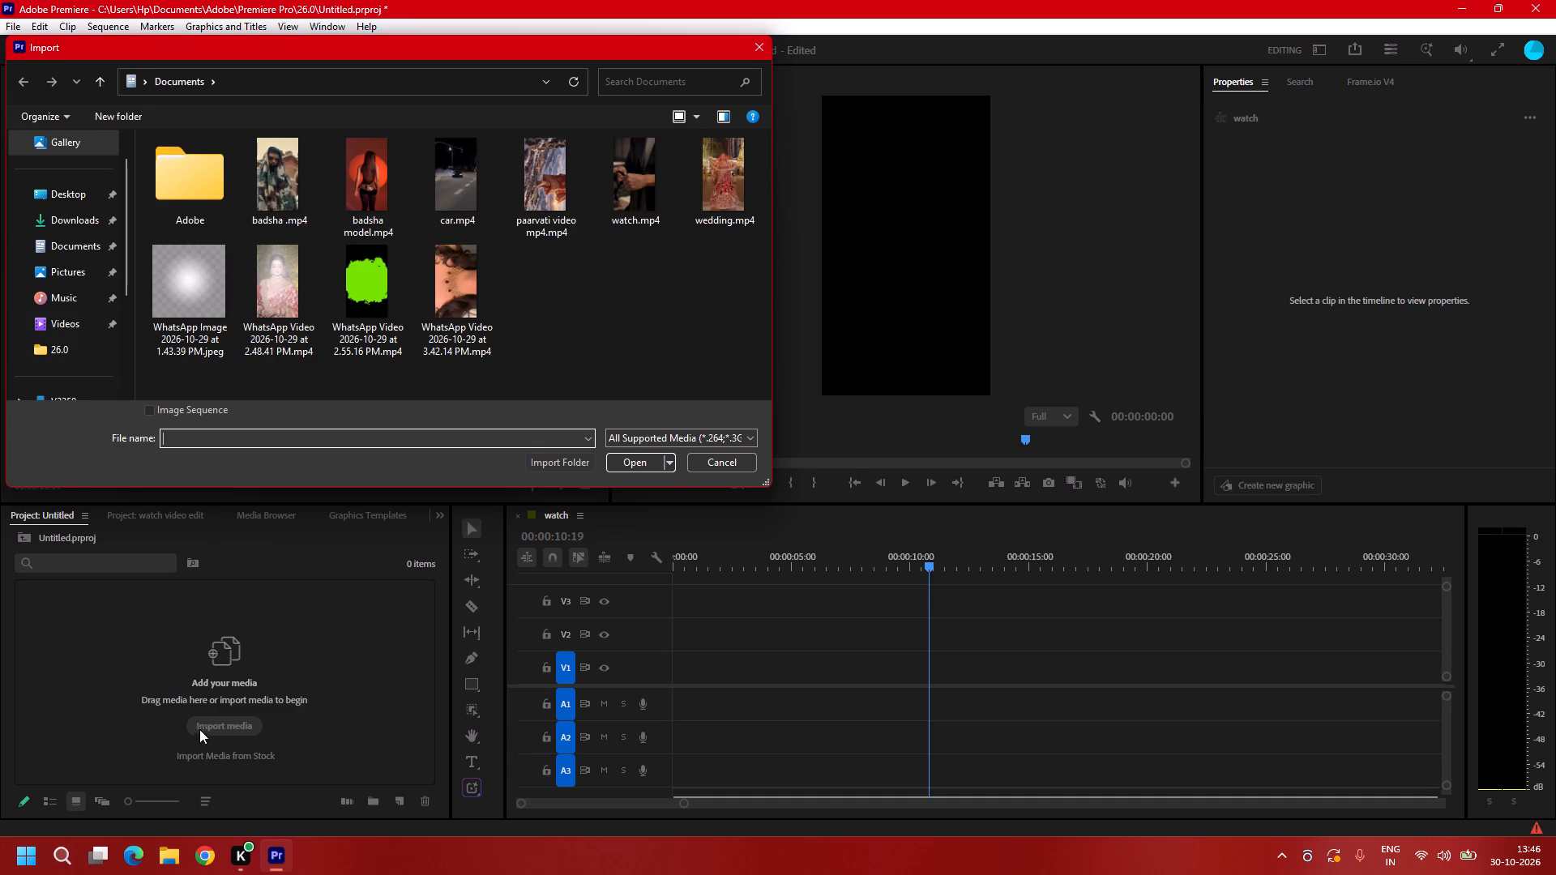
left_click(203, 725)
left_click(220, 697)
left_click(217, 680)
double_click(222, 677)
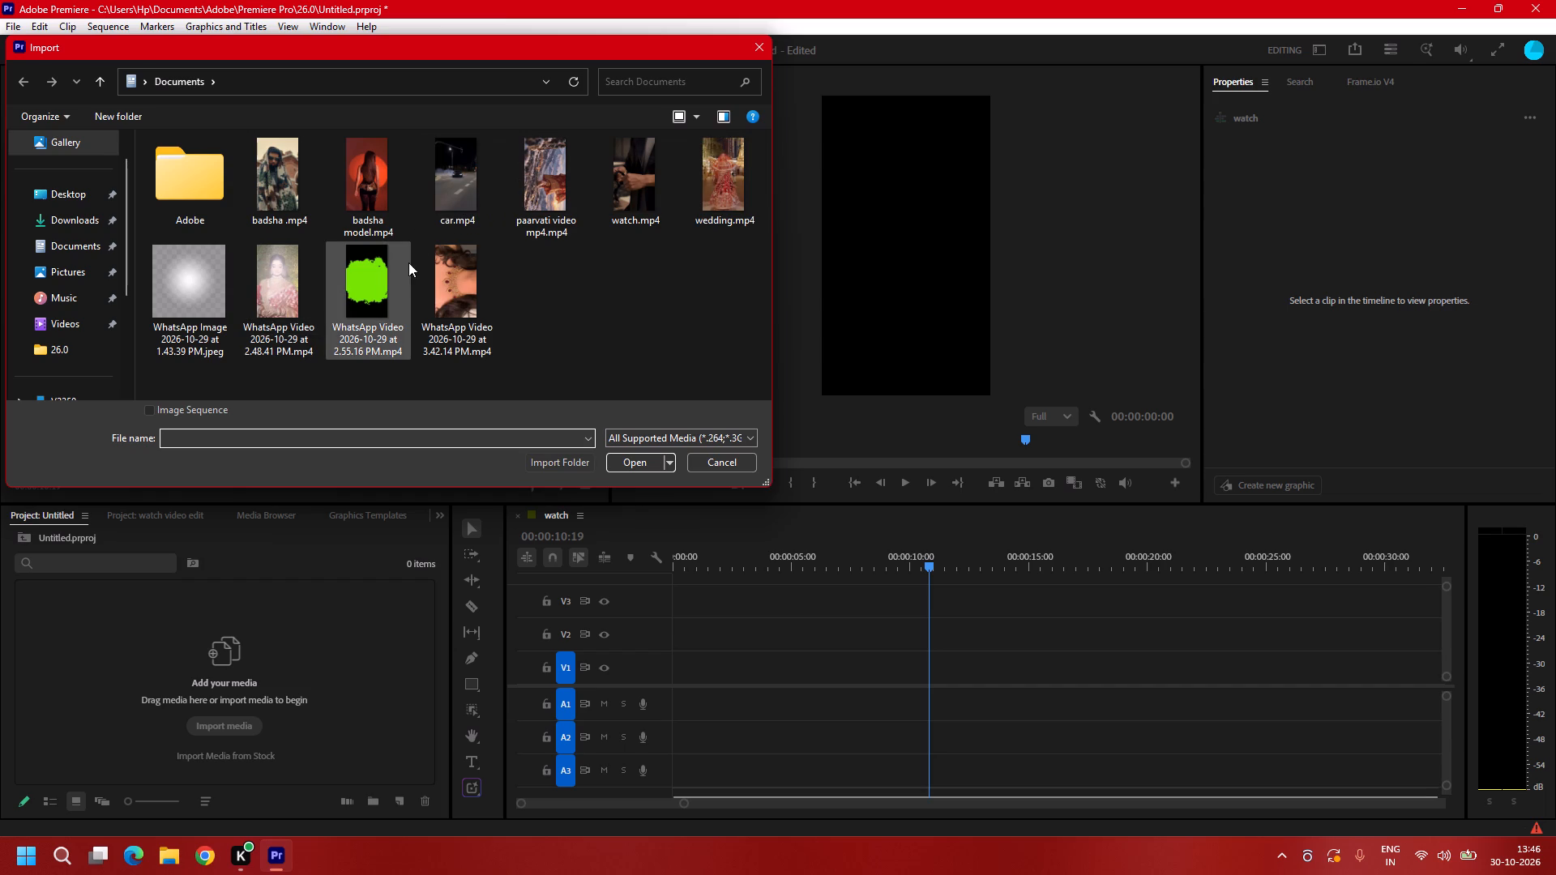
left_click_drag(277, 294, 231, 502)
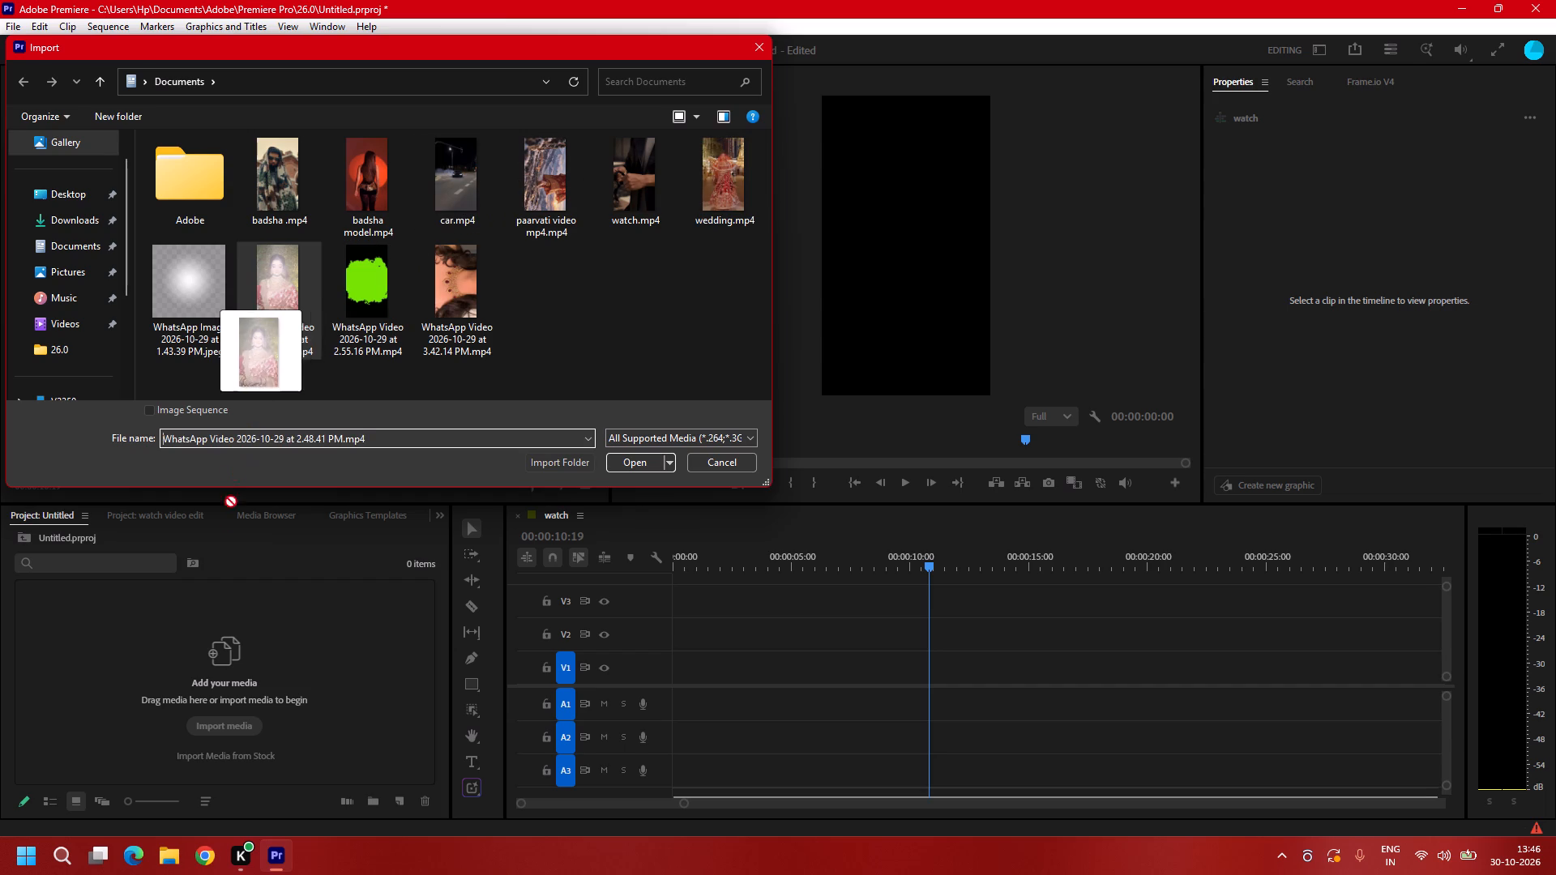
left_click_drag(231, 502, 242, 620)
left_click(242, 620)
double_click(242, 620)
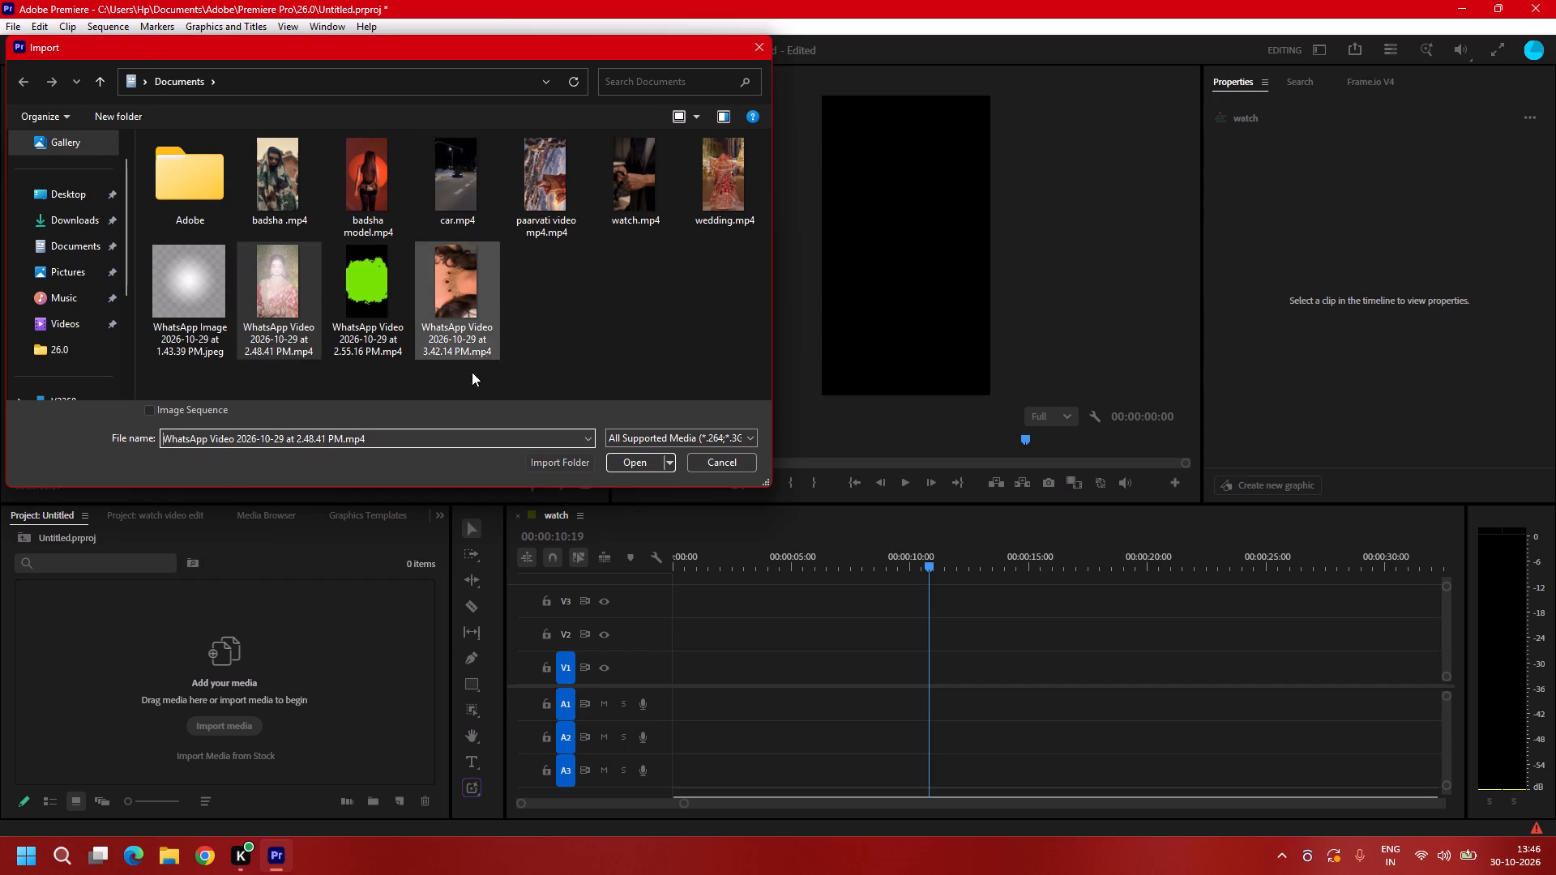
left_click(636, 461)
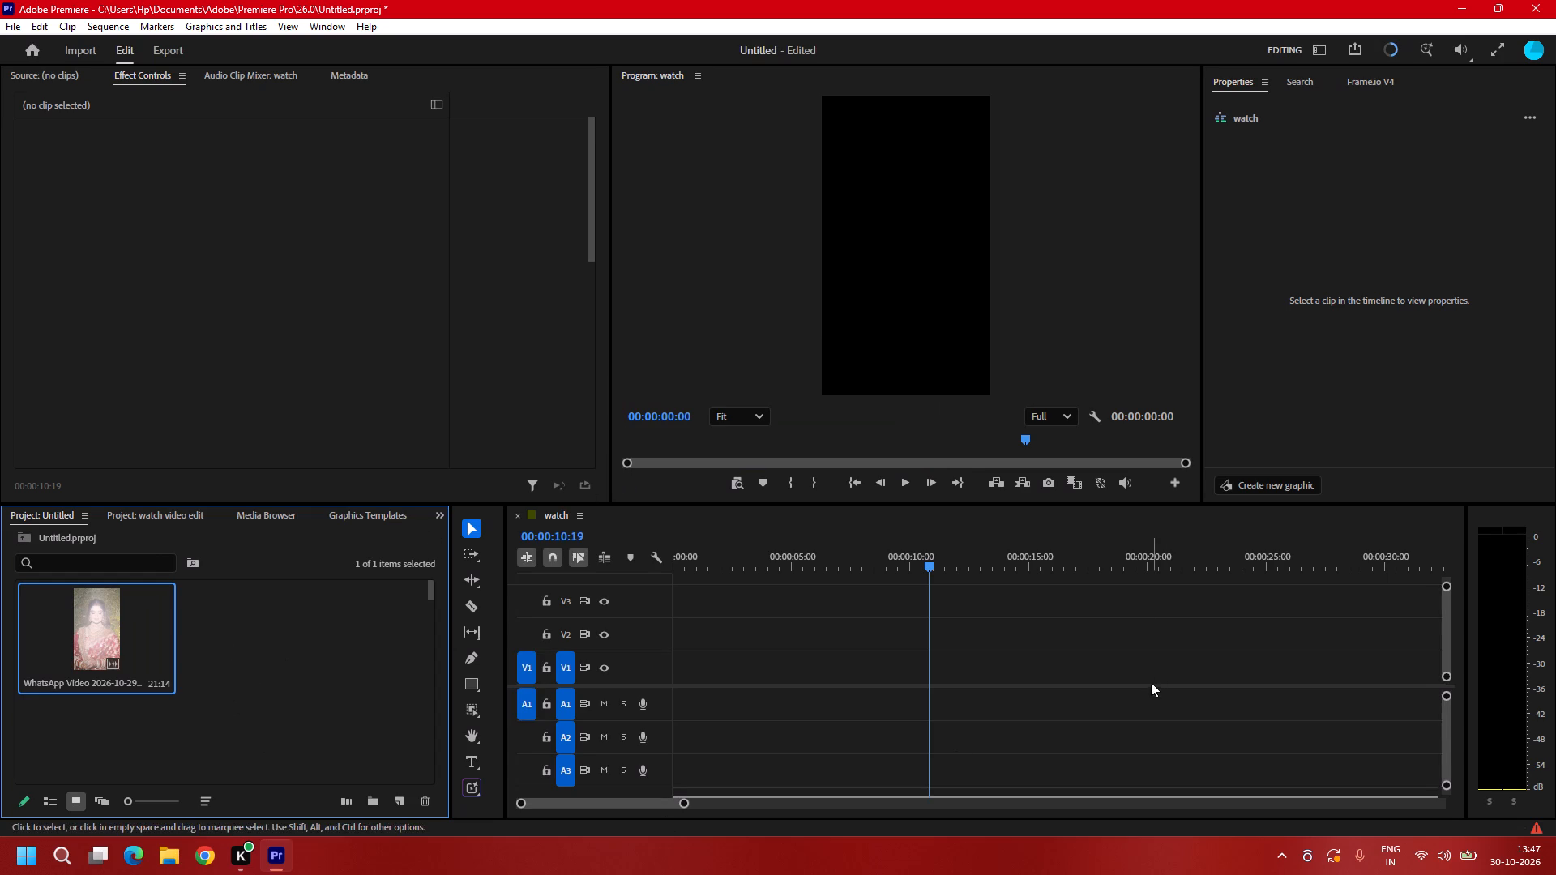
Place the imported WhatsApp video on V1 and A1 at 00:00:00:00 of the watch sequence, keeping the existing sequence settings.
left_click(910, 484)
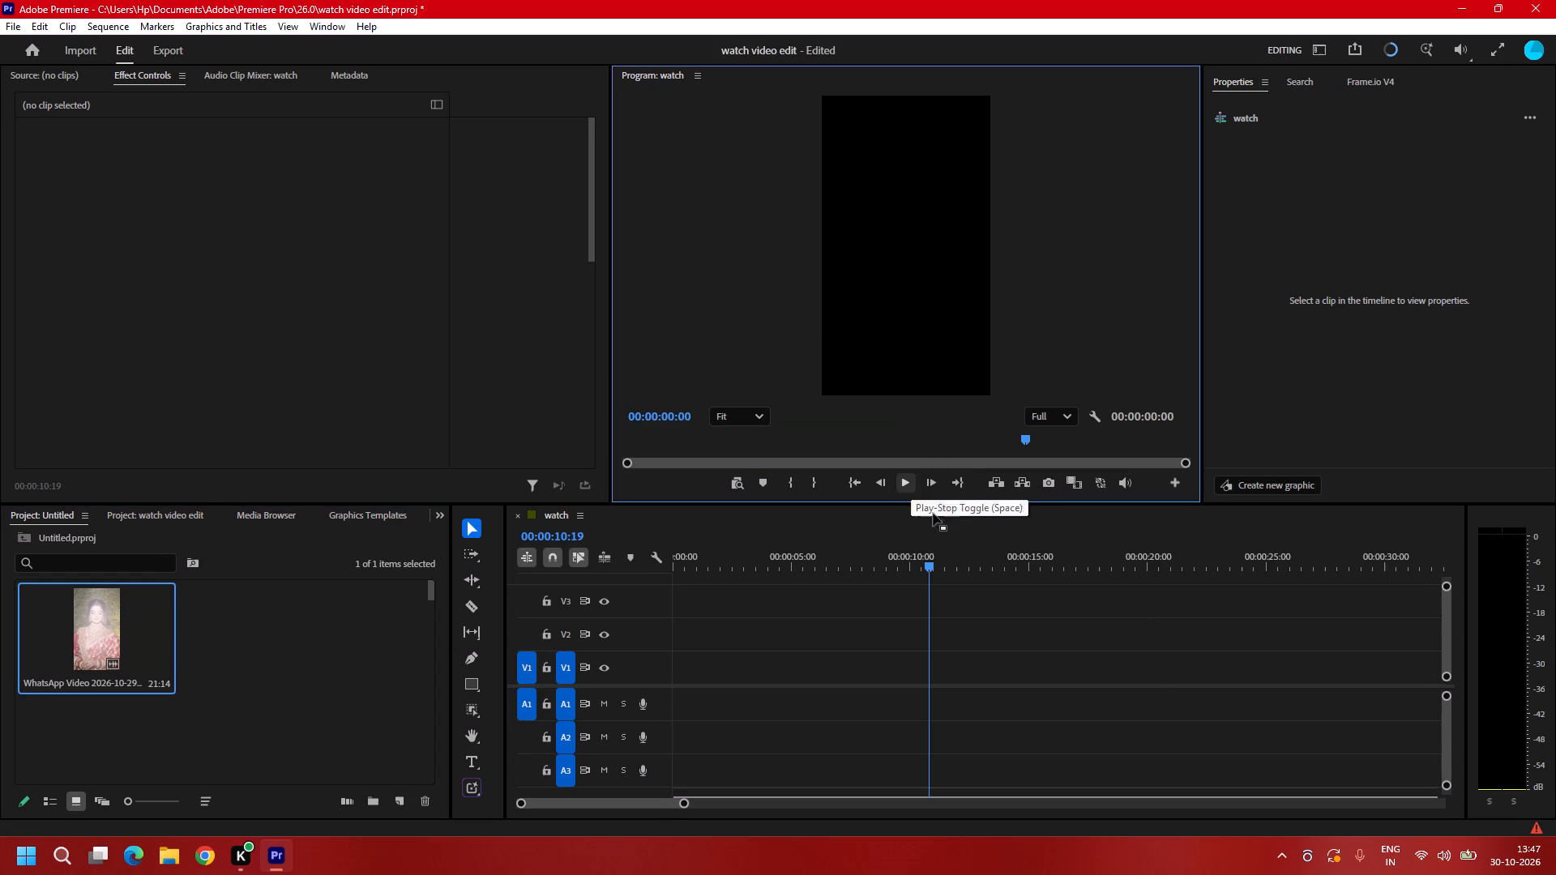
left_click_drag(925, 560, 581, 791)
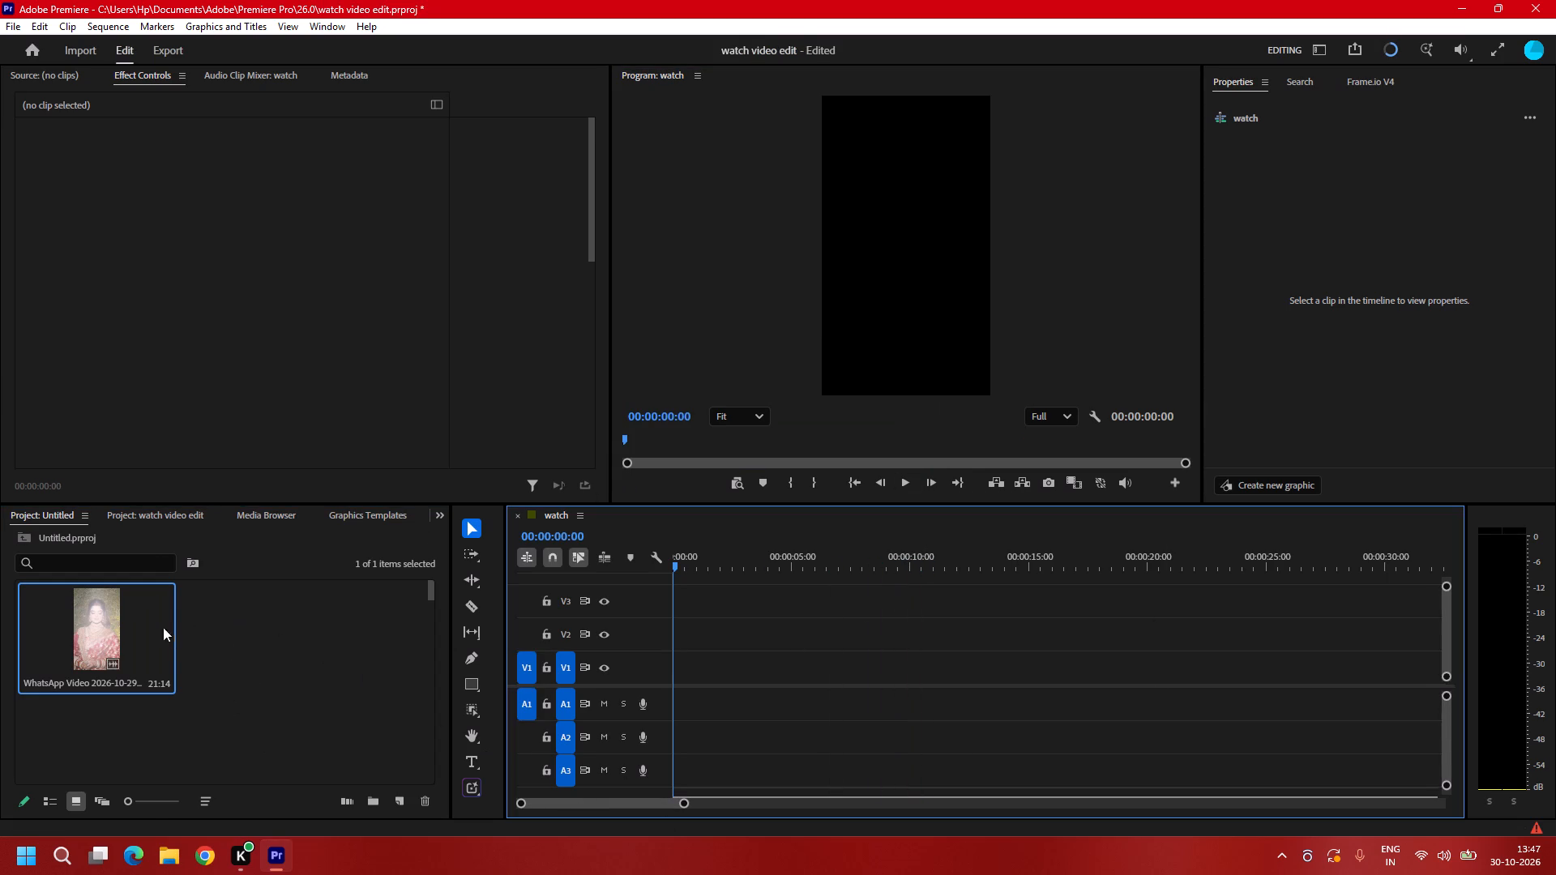
left_click_drag(79, 634, 613, 659)
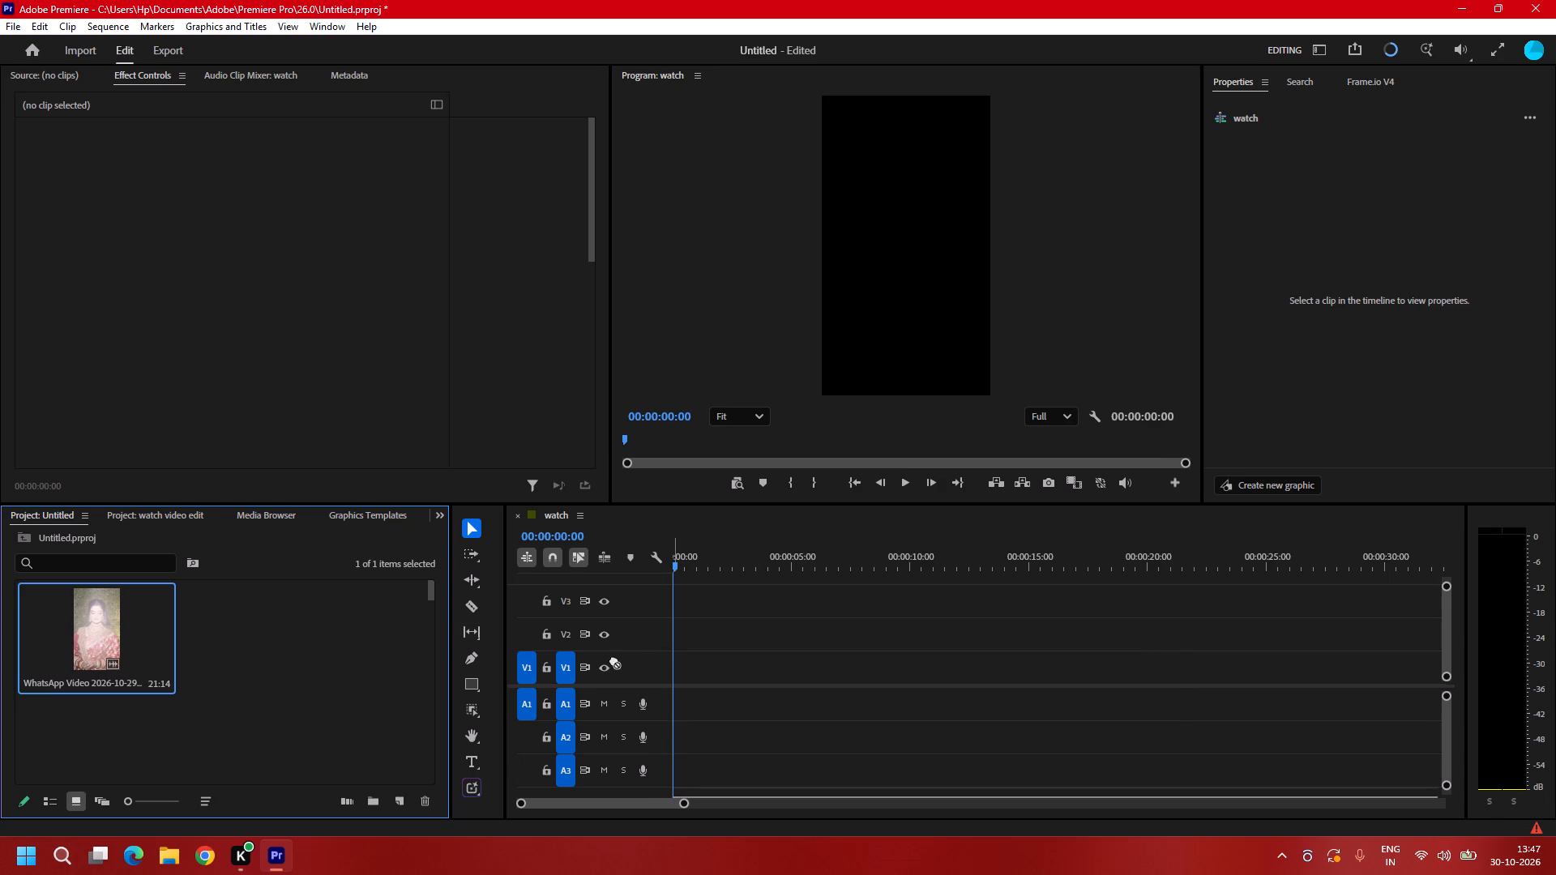
left_click_drag(613, 659, 632, 652)
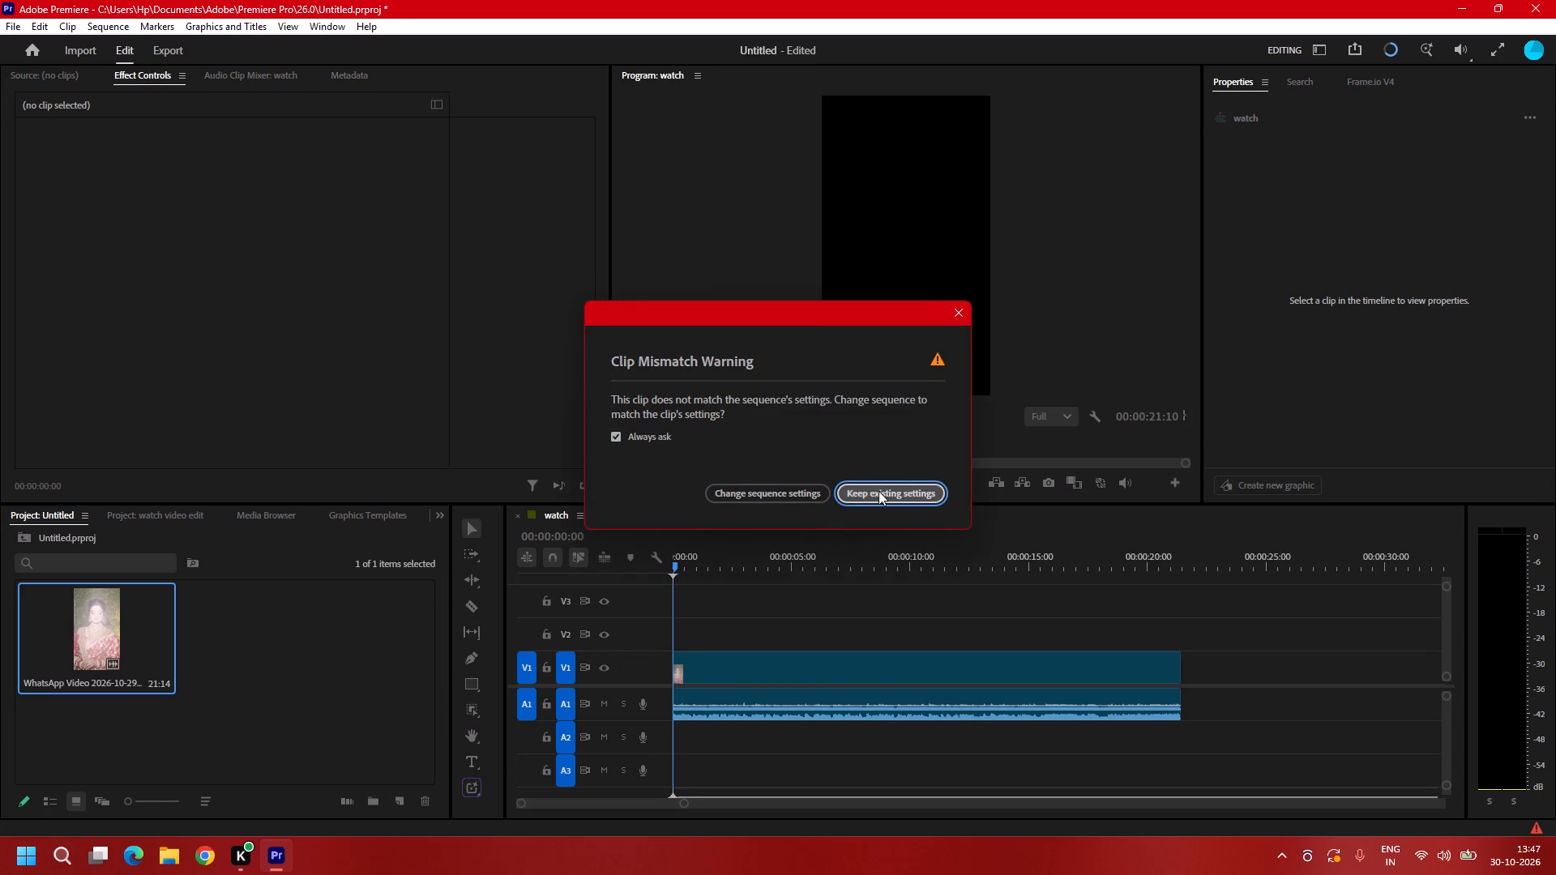
left_click(878, 491)
Play the first second of the newly placed video and stop playback.
left_click(910, 476)
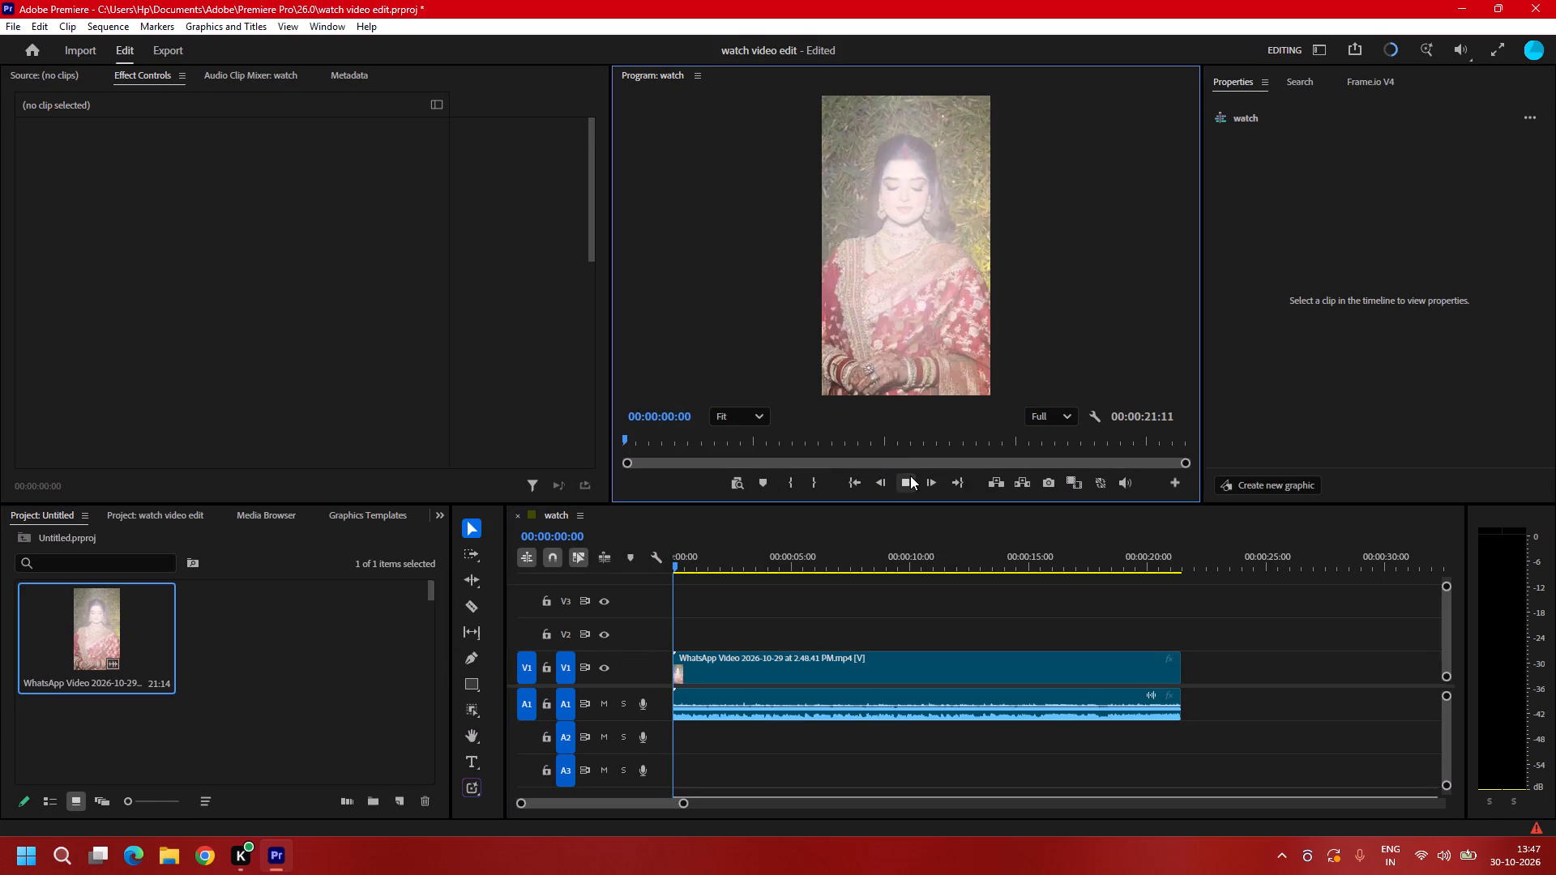
left_click(908, 478)
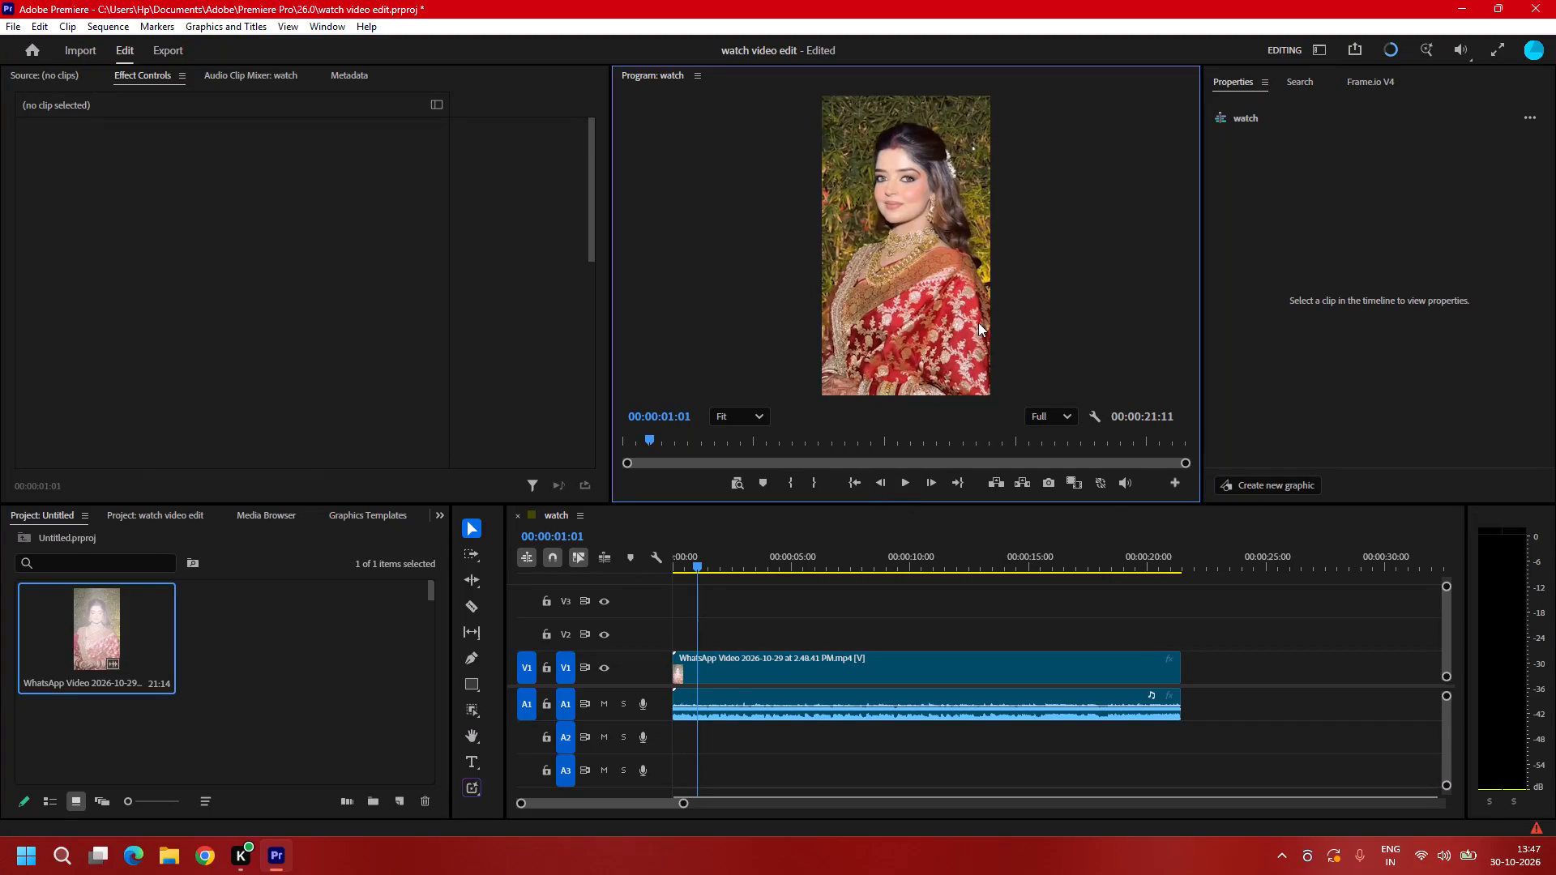
Duplicate the WhatsApp video clip's video from V1 onto V2, directly above the original and starting at 00:00:00:00.
left_click(767, 668)
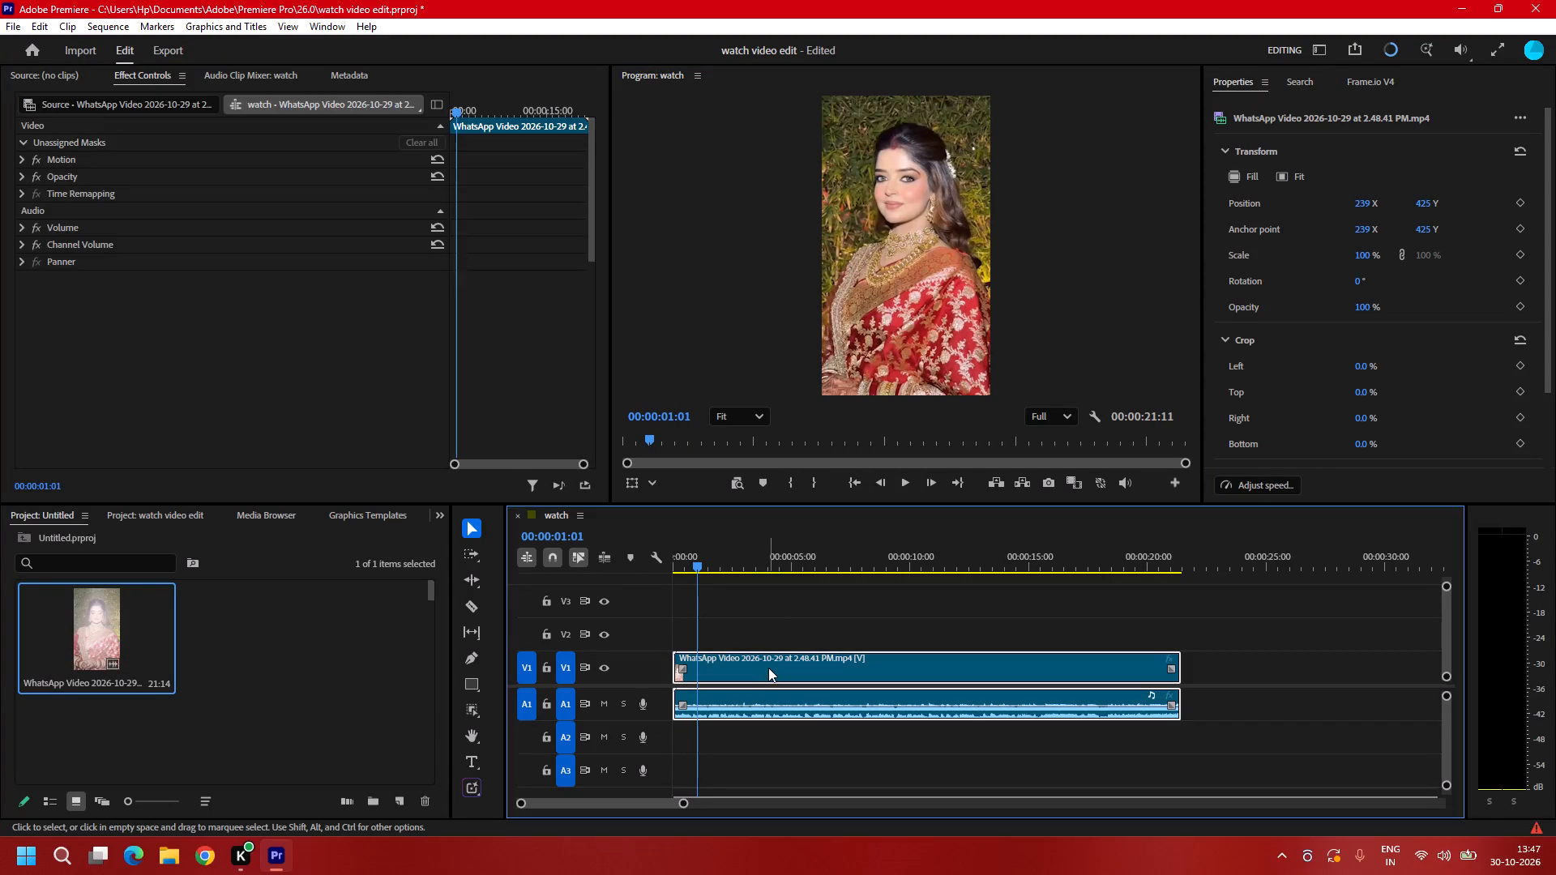
left_click_drag(768, 668, 767, 641)
left_click_drag(776, 672, 773, 655, "alt")
left_click_drag(772, 666, 770, 637)
left_click_drag(763, 635, 760, 663, "alt")
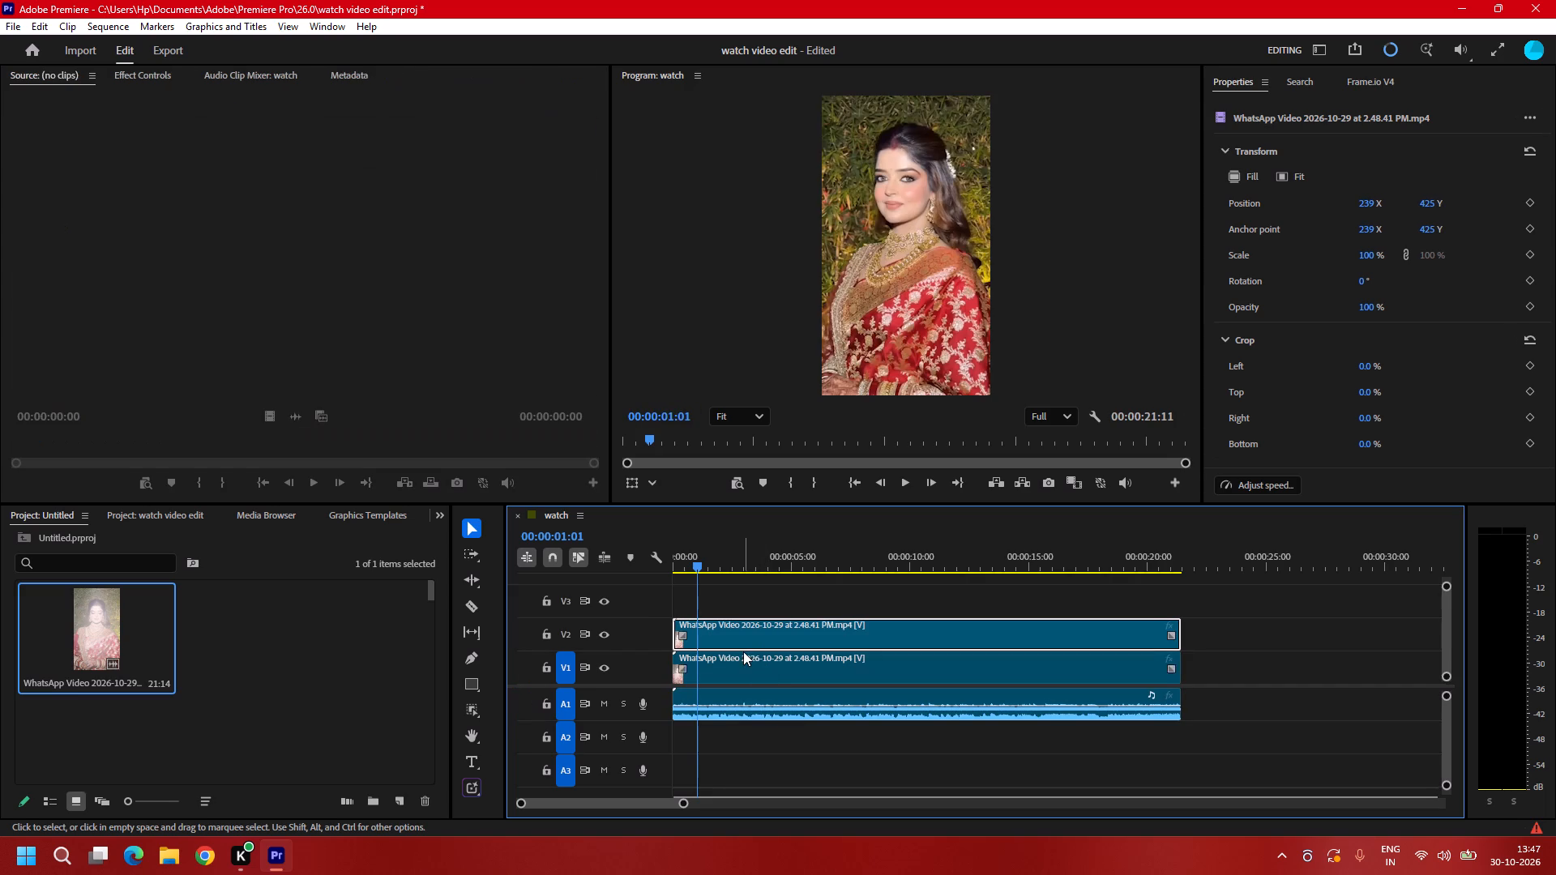
Select the duplicate WhatsApp video clip on V2 and move the playhead to 00:00:00:00.
left_click(740, 668)
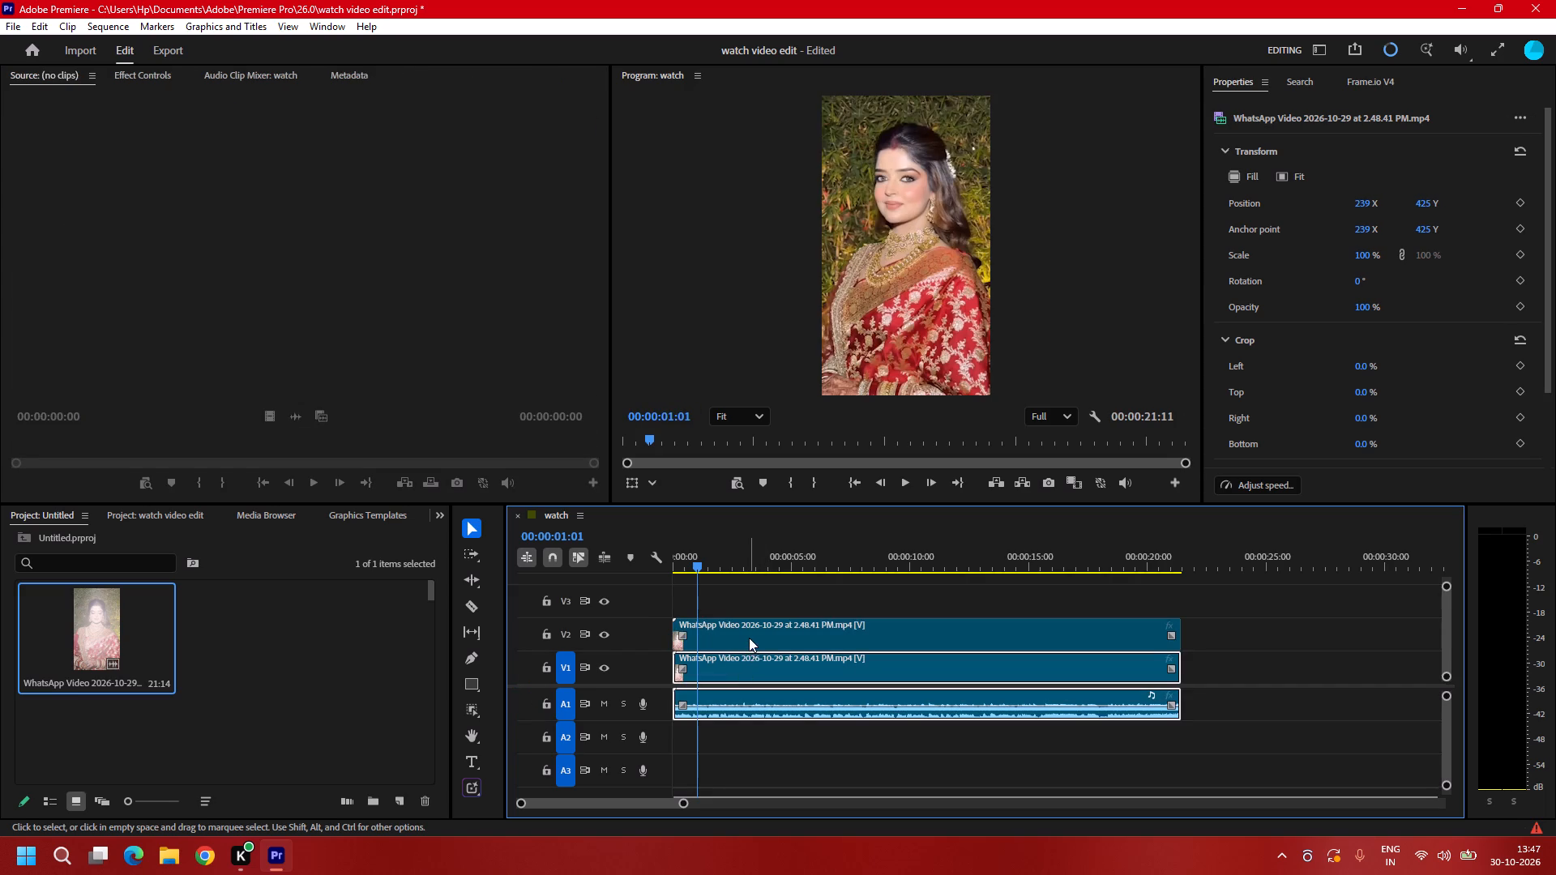
left_click(749, 638)
left_click(745, 664)
left_click(754, 631)
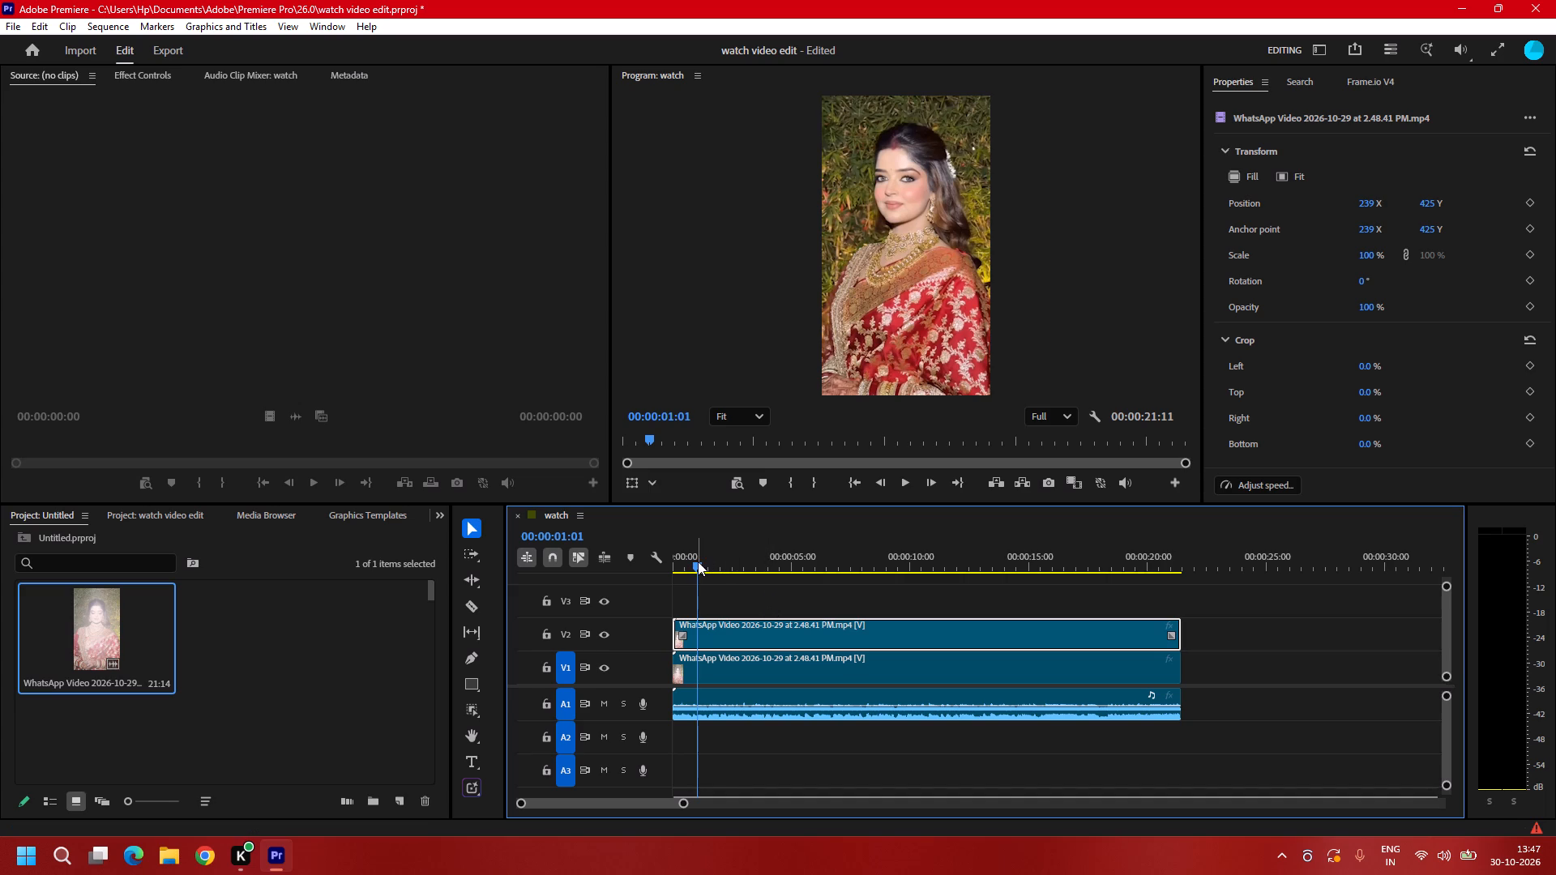
left_click_drag(698, 561, 669, 583)
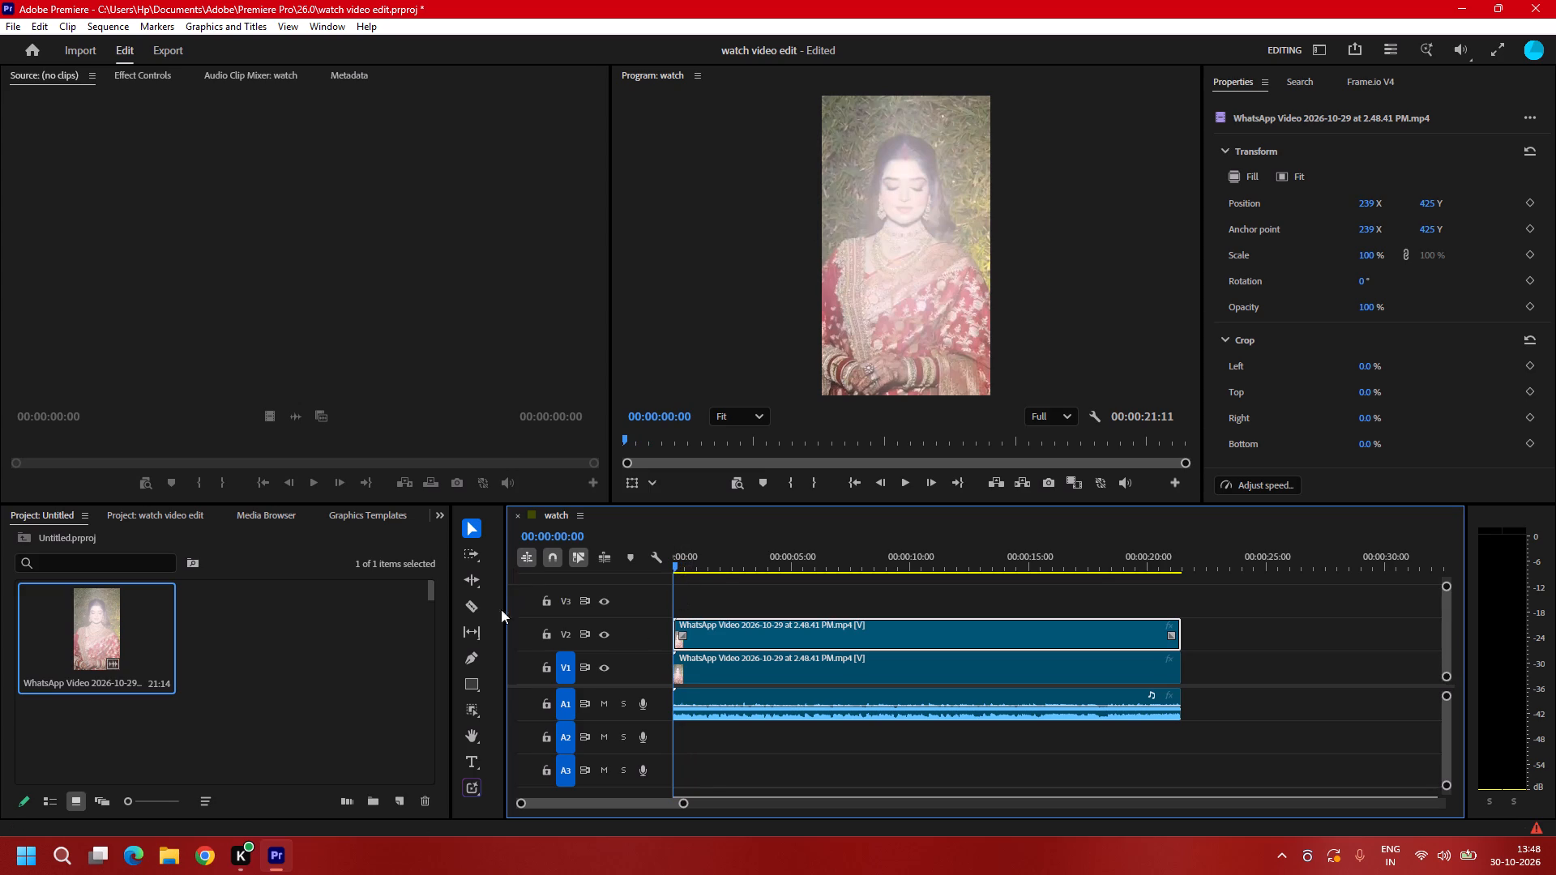
left_click(733, 634)
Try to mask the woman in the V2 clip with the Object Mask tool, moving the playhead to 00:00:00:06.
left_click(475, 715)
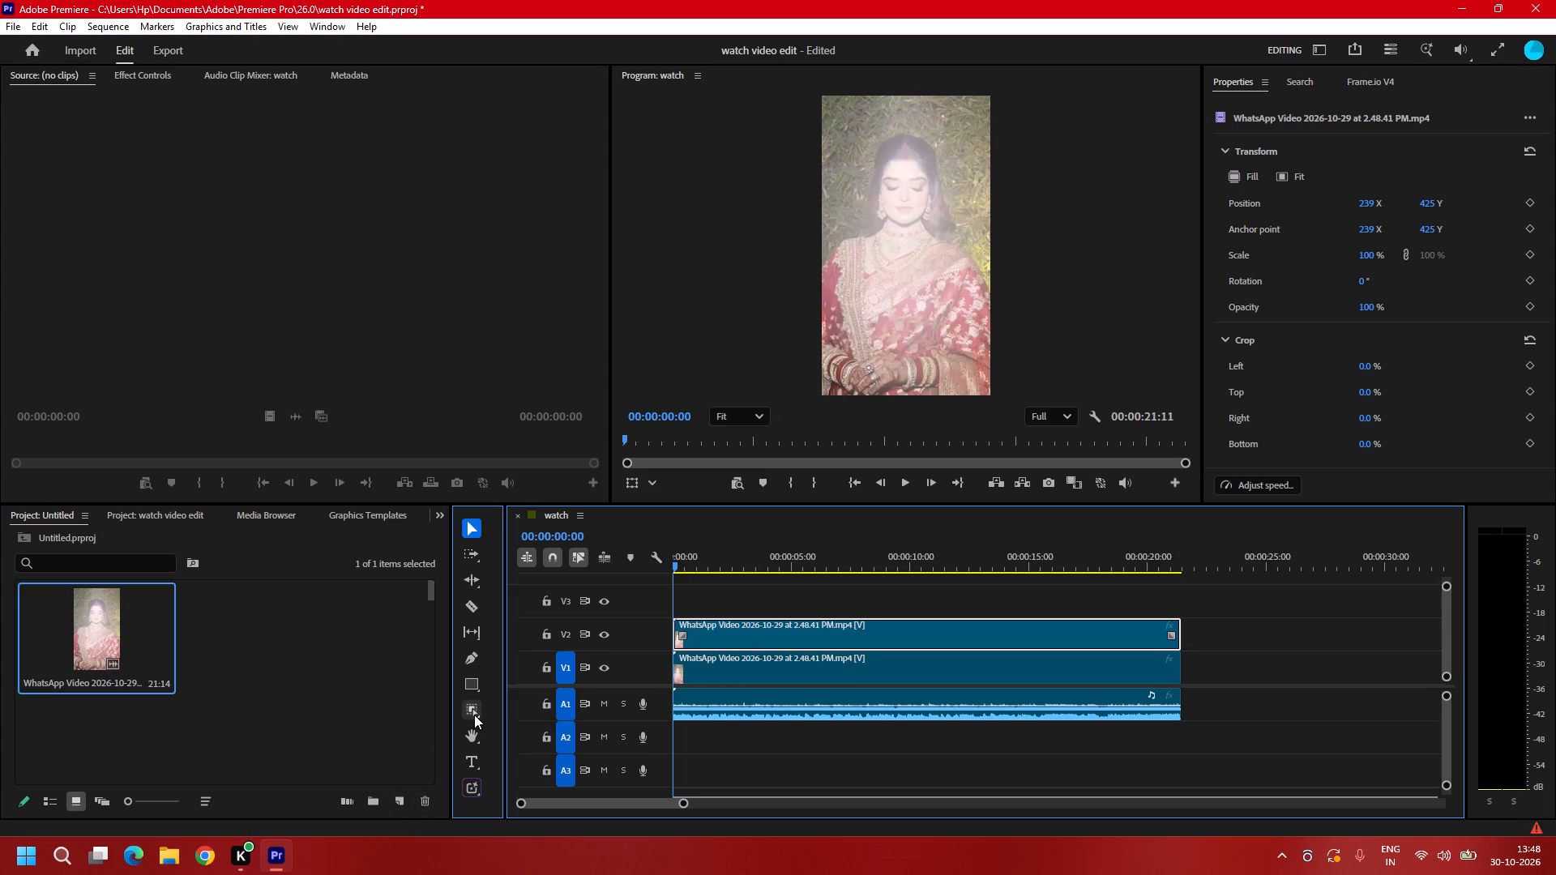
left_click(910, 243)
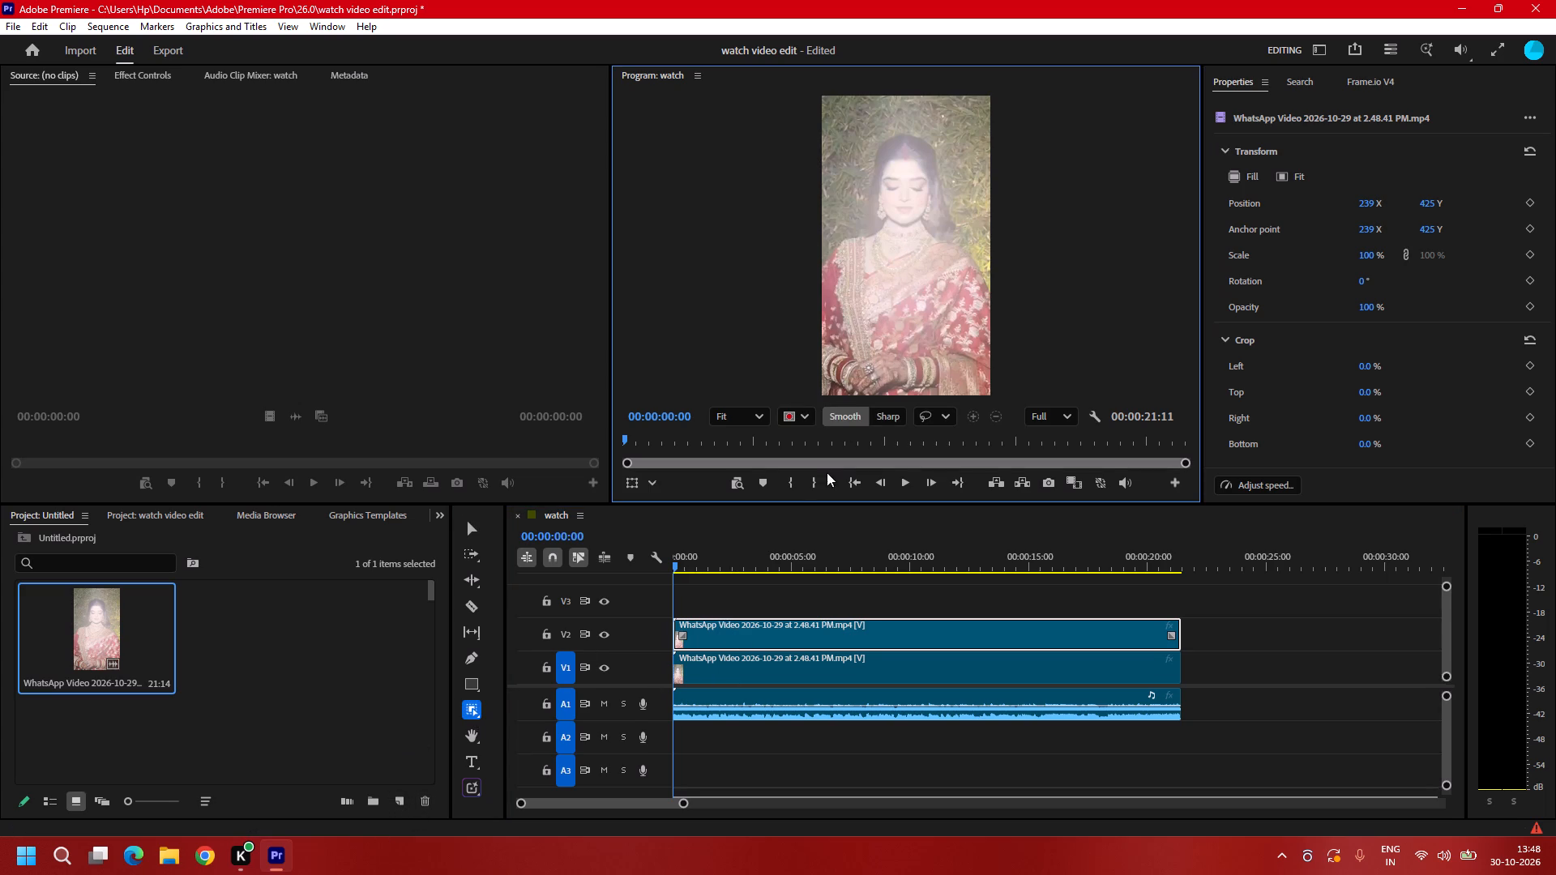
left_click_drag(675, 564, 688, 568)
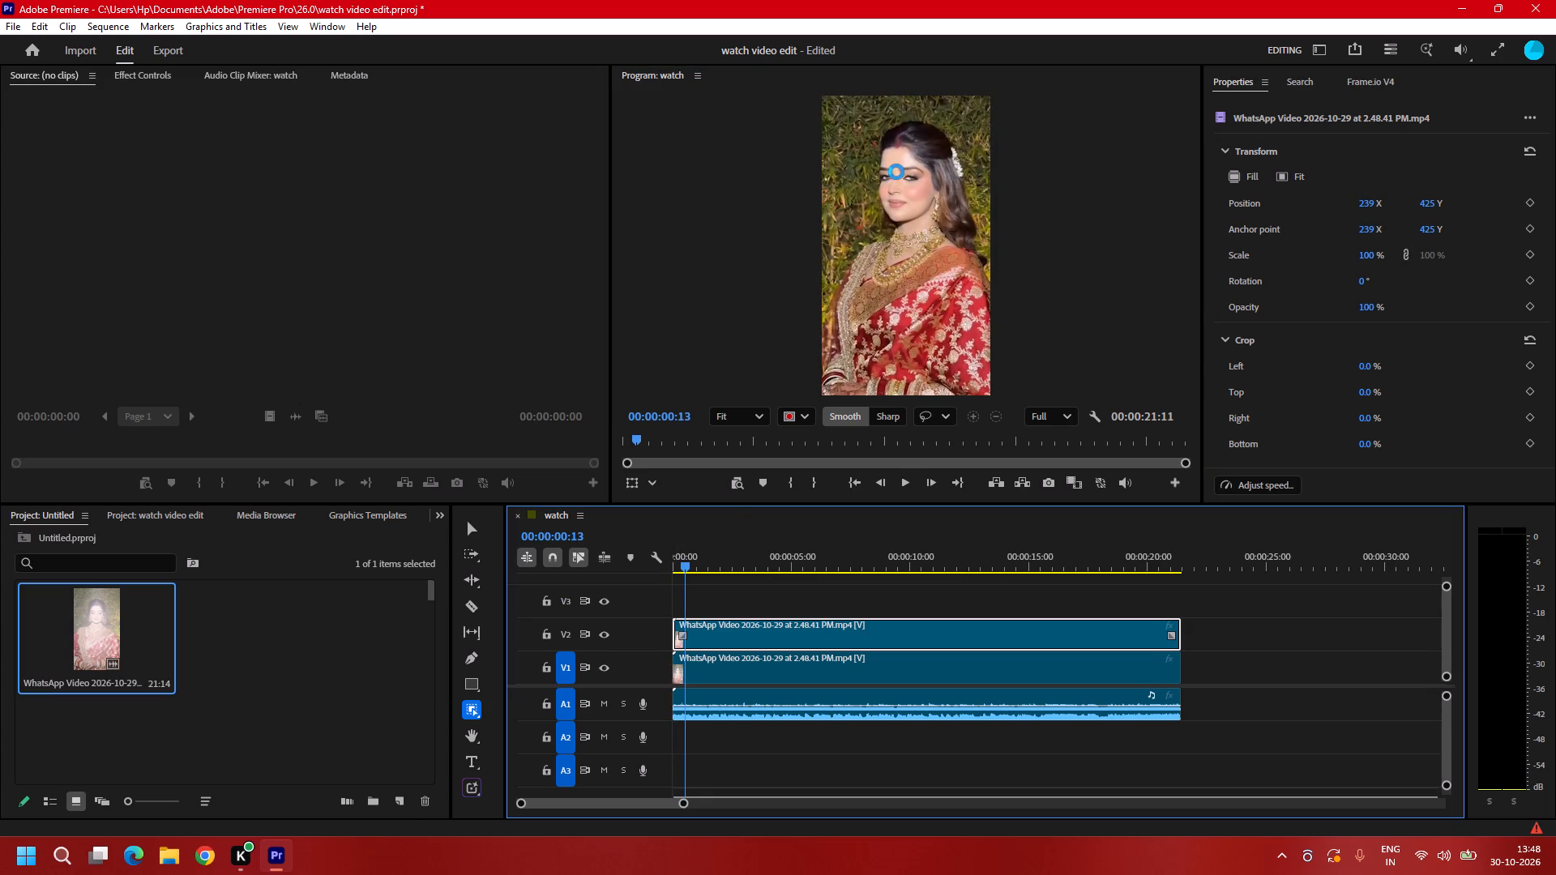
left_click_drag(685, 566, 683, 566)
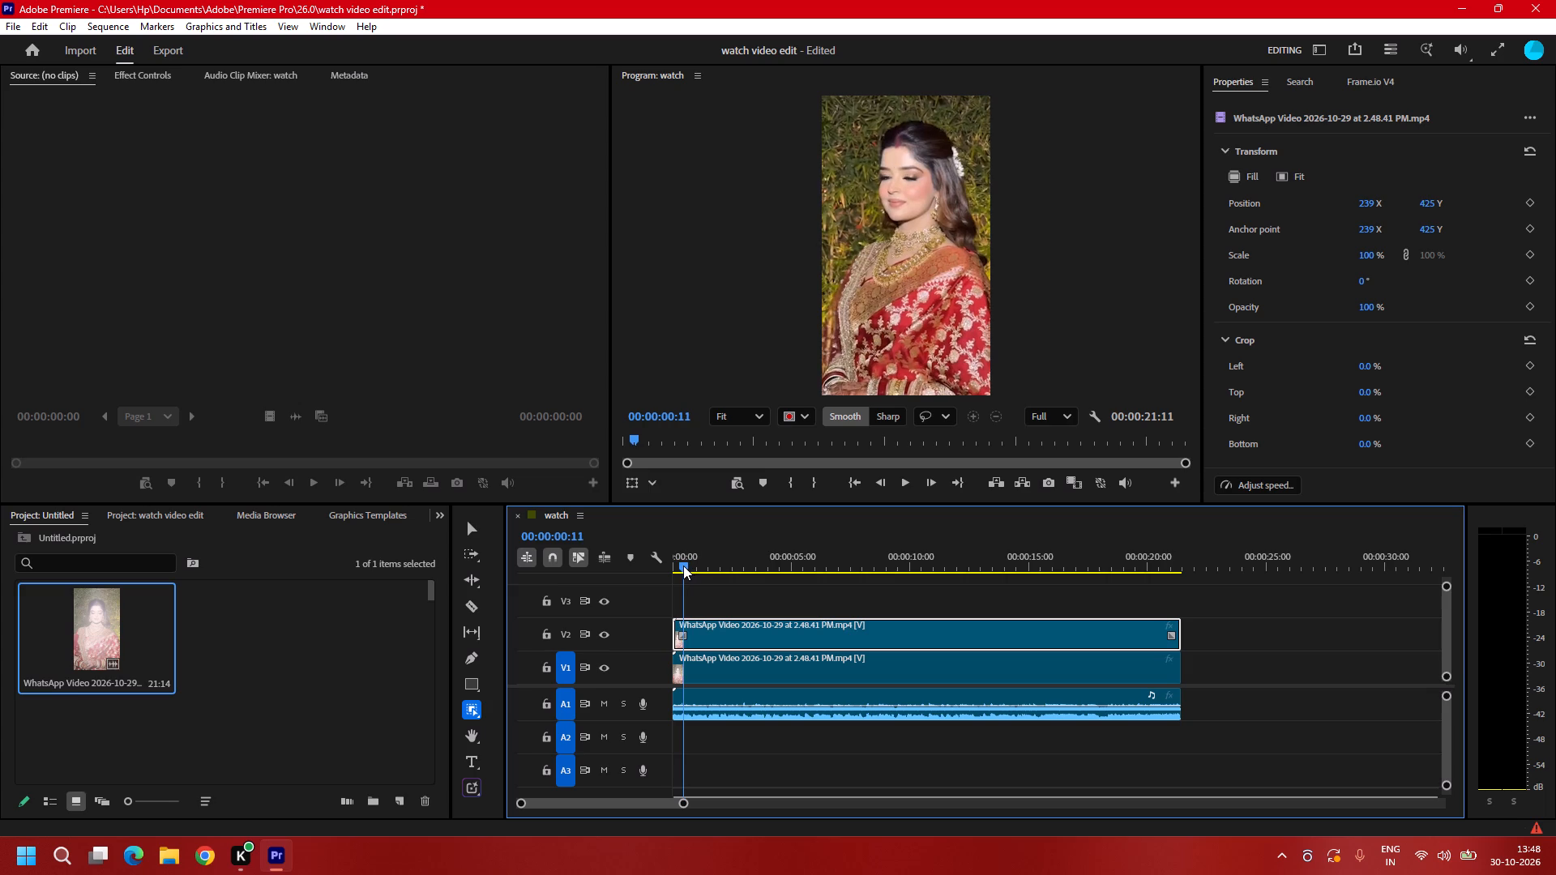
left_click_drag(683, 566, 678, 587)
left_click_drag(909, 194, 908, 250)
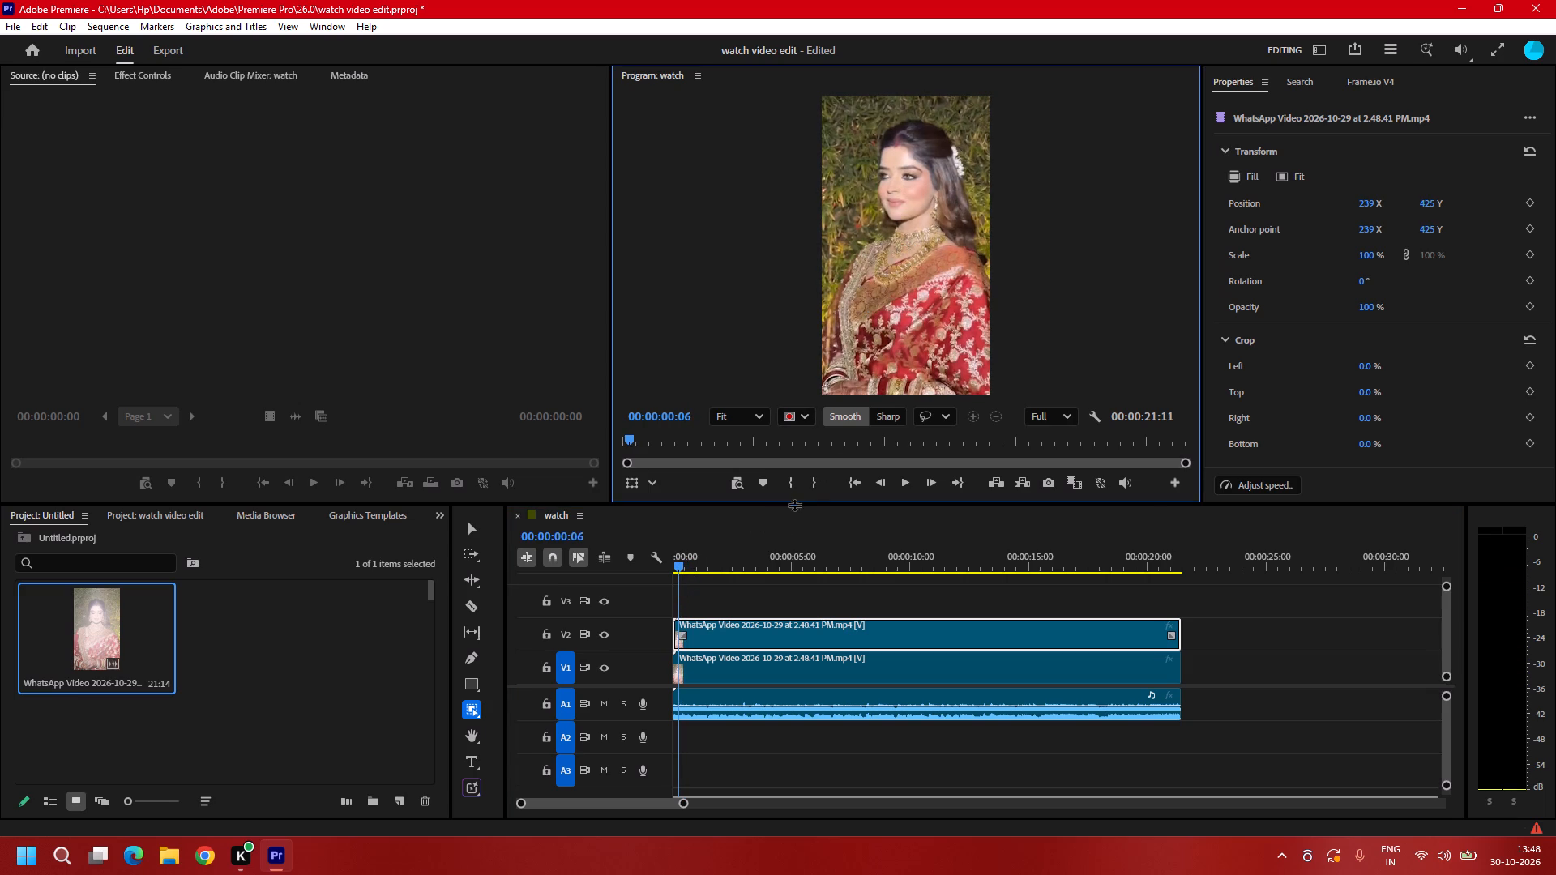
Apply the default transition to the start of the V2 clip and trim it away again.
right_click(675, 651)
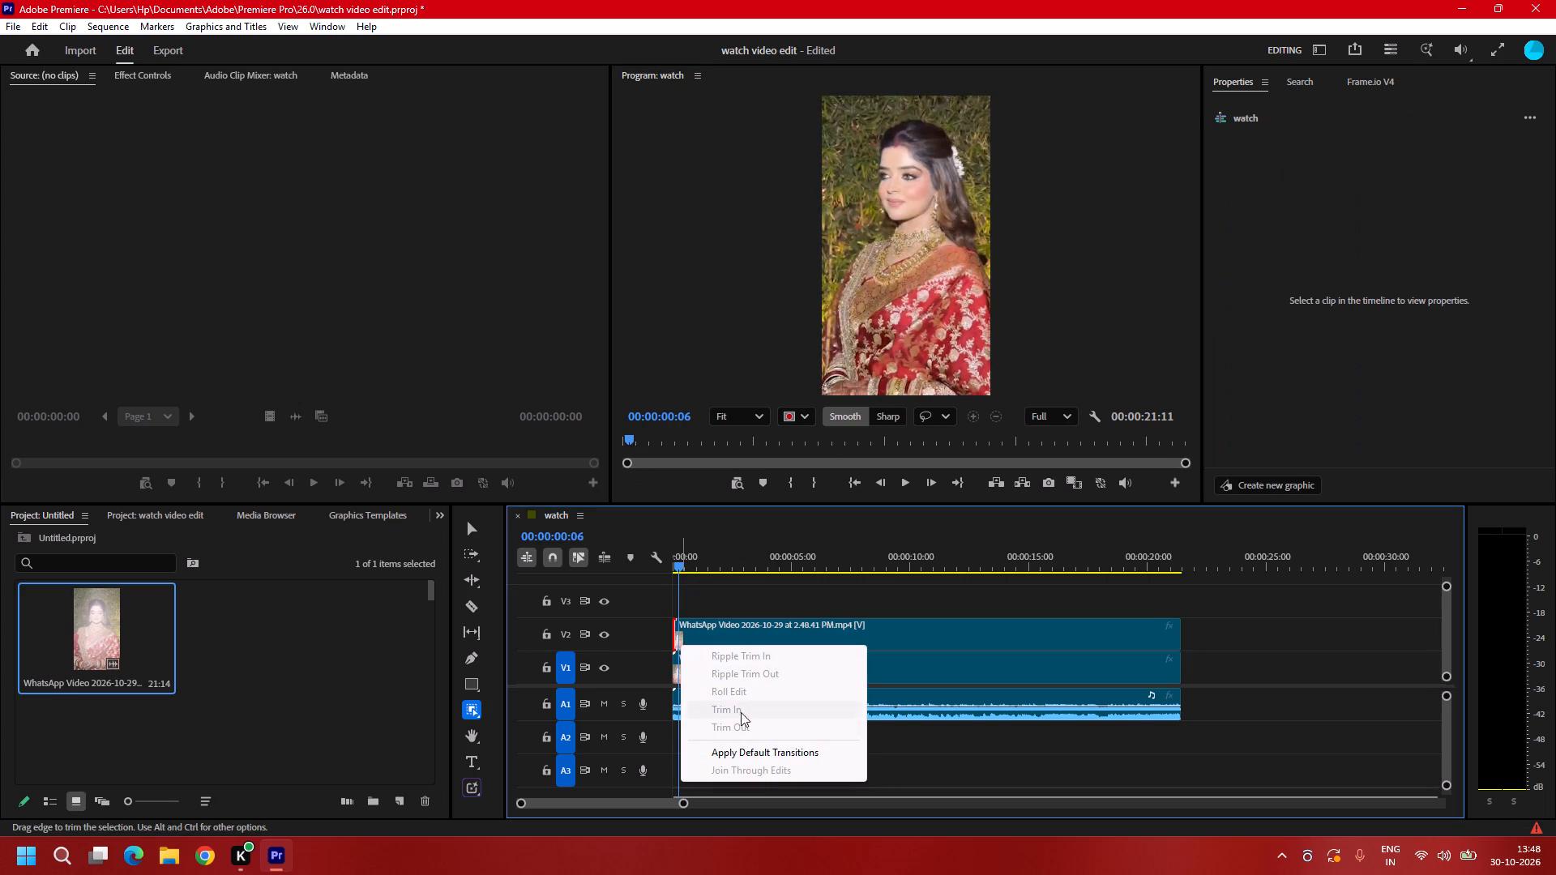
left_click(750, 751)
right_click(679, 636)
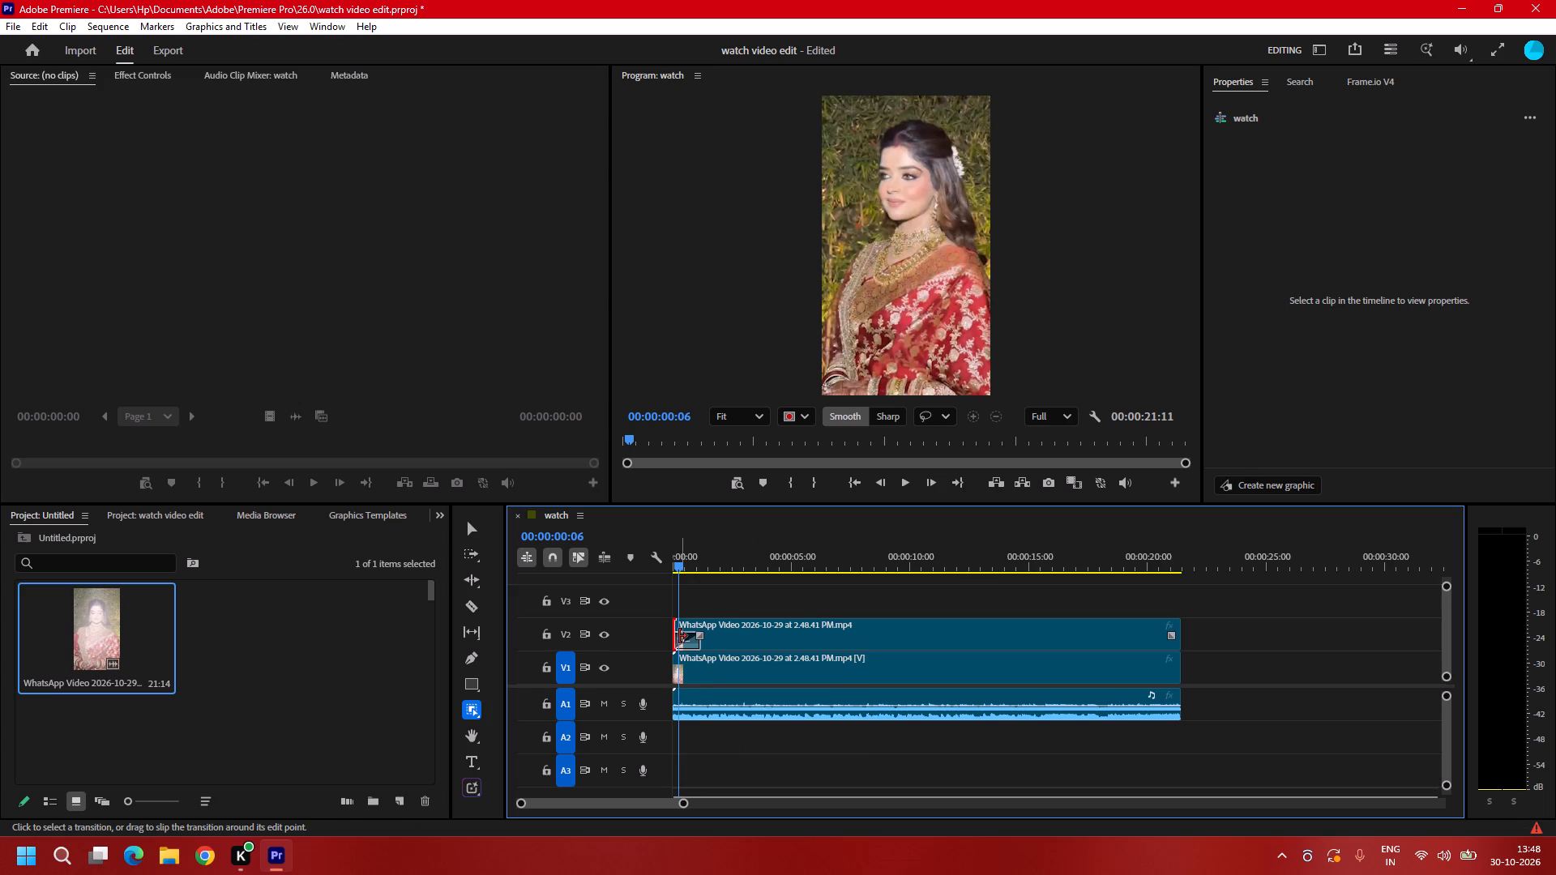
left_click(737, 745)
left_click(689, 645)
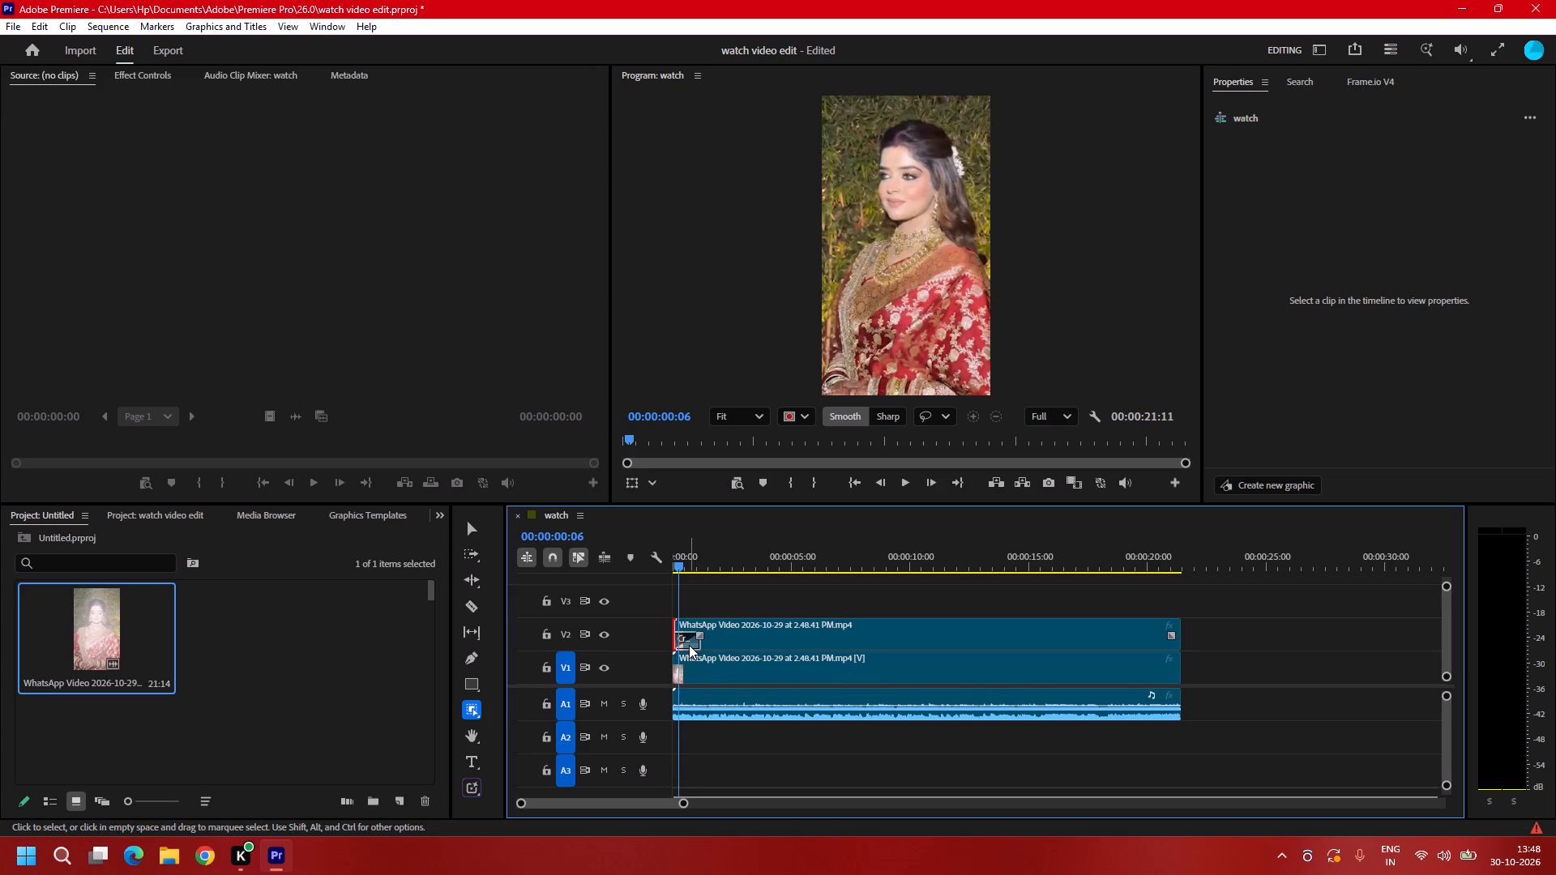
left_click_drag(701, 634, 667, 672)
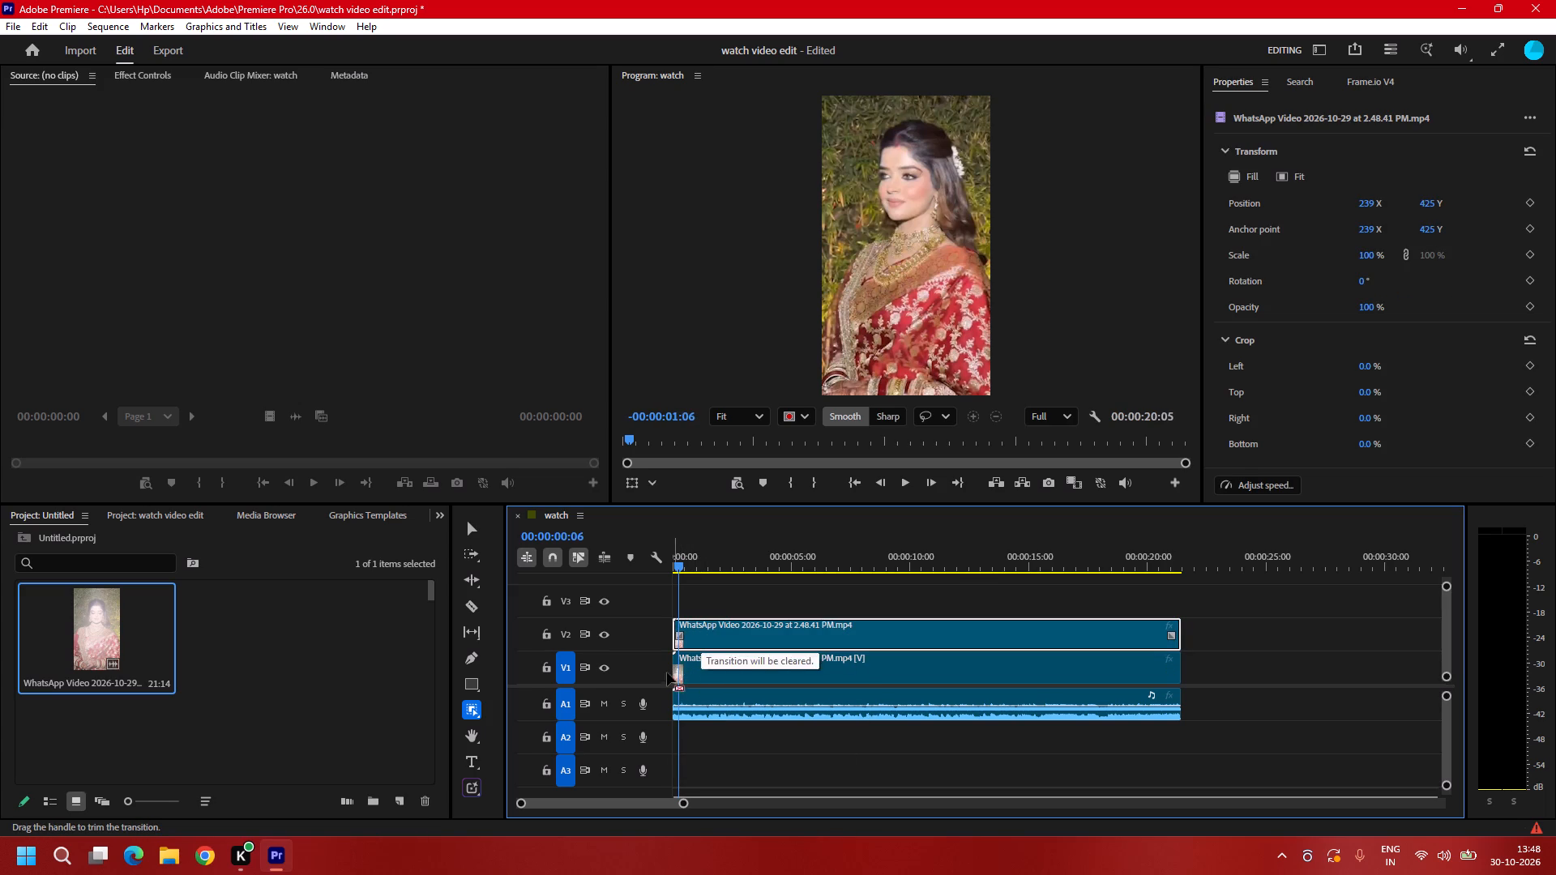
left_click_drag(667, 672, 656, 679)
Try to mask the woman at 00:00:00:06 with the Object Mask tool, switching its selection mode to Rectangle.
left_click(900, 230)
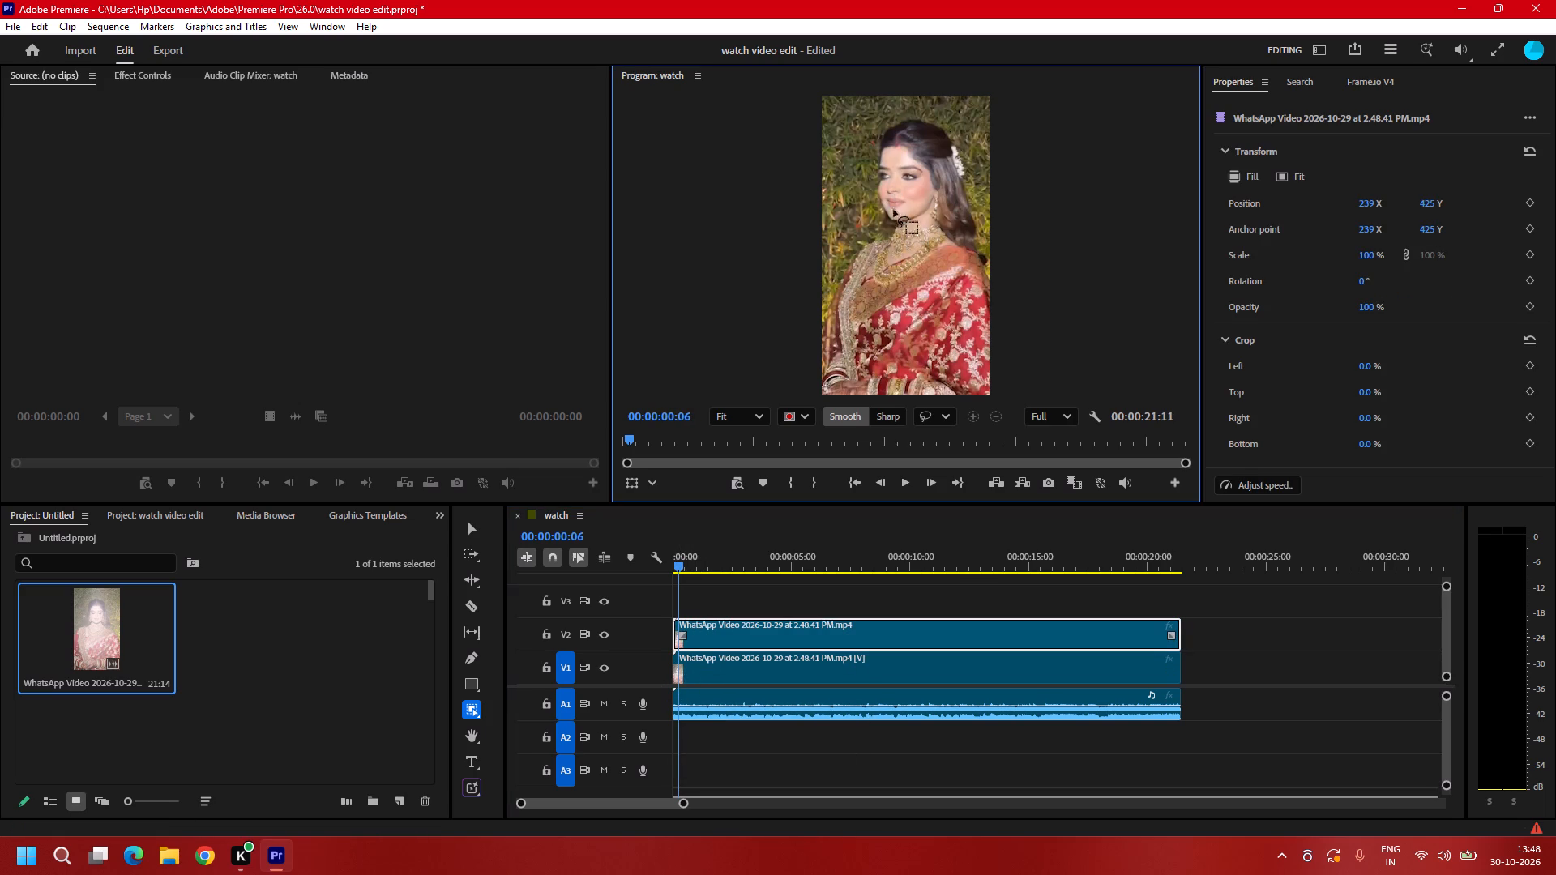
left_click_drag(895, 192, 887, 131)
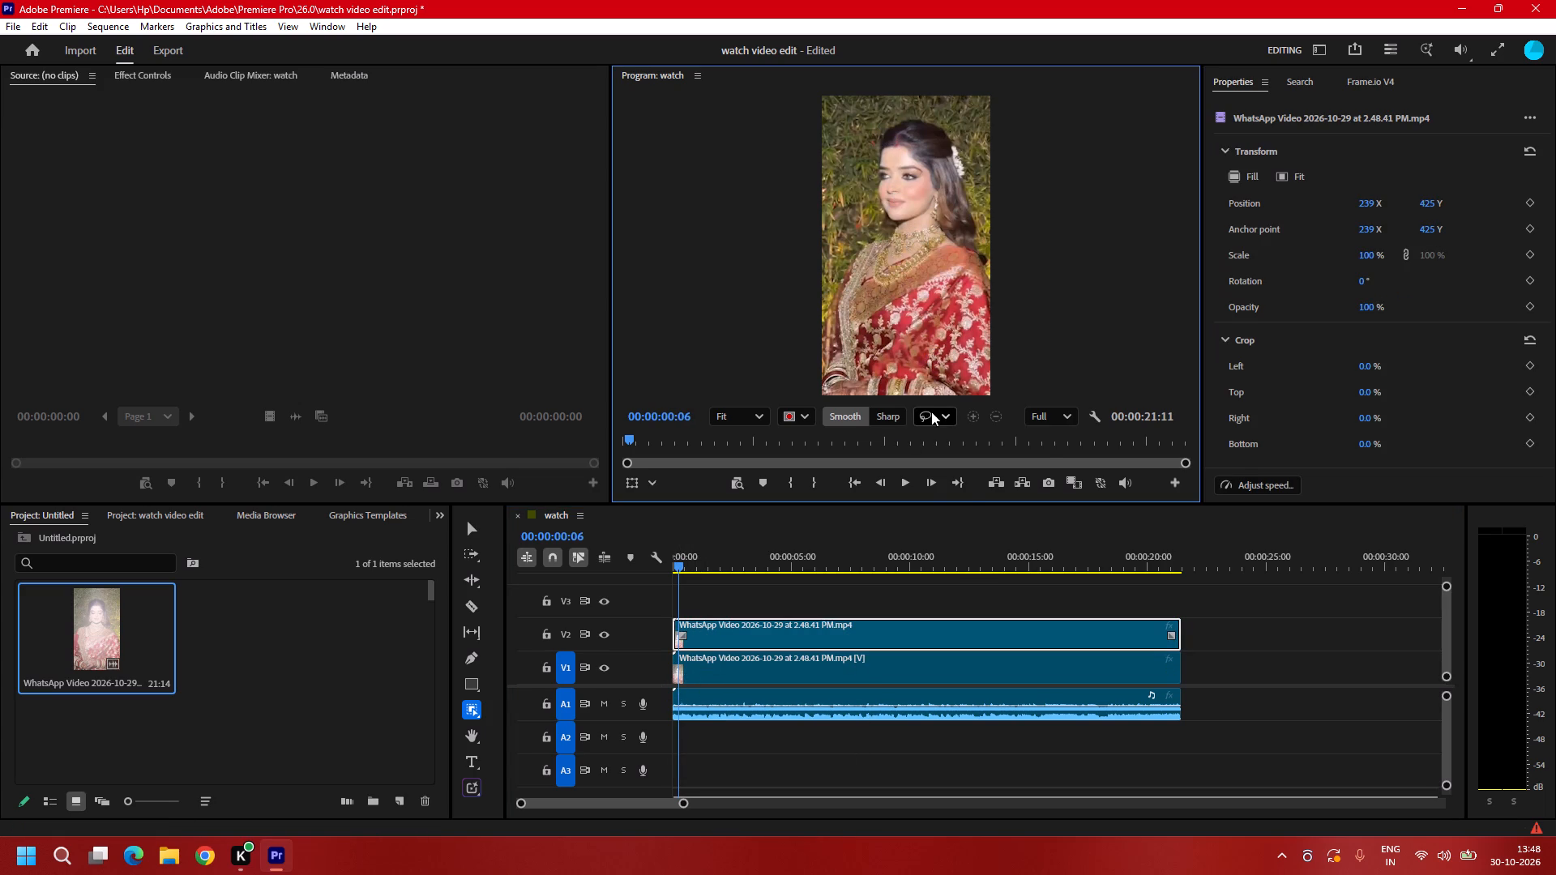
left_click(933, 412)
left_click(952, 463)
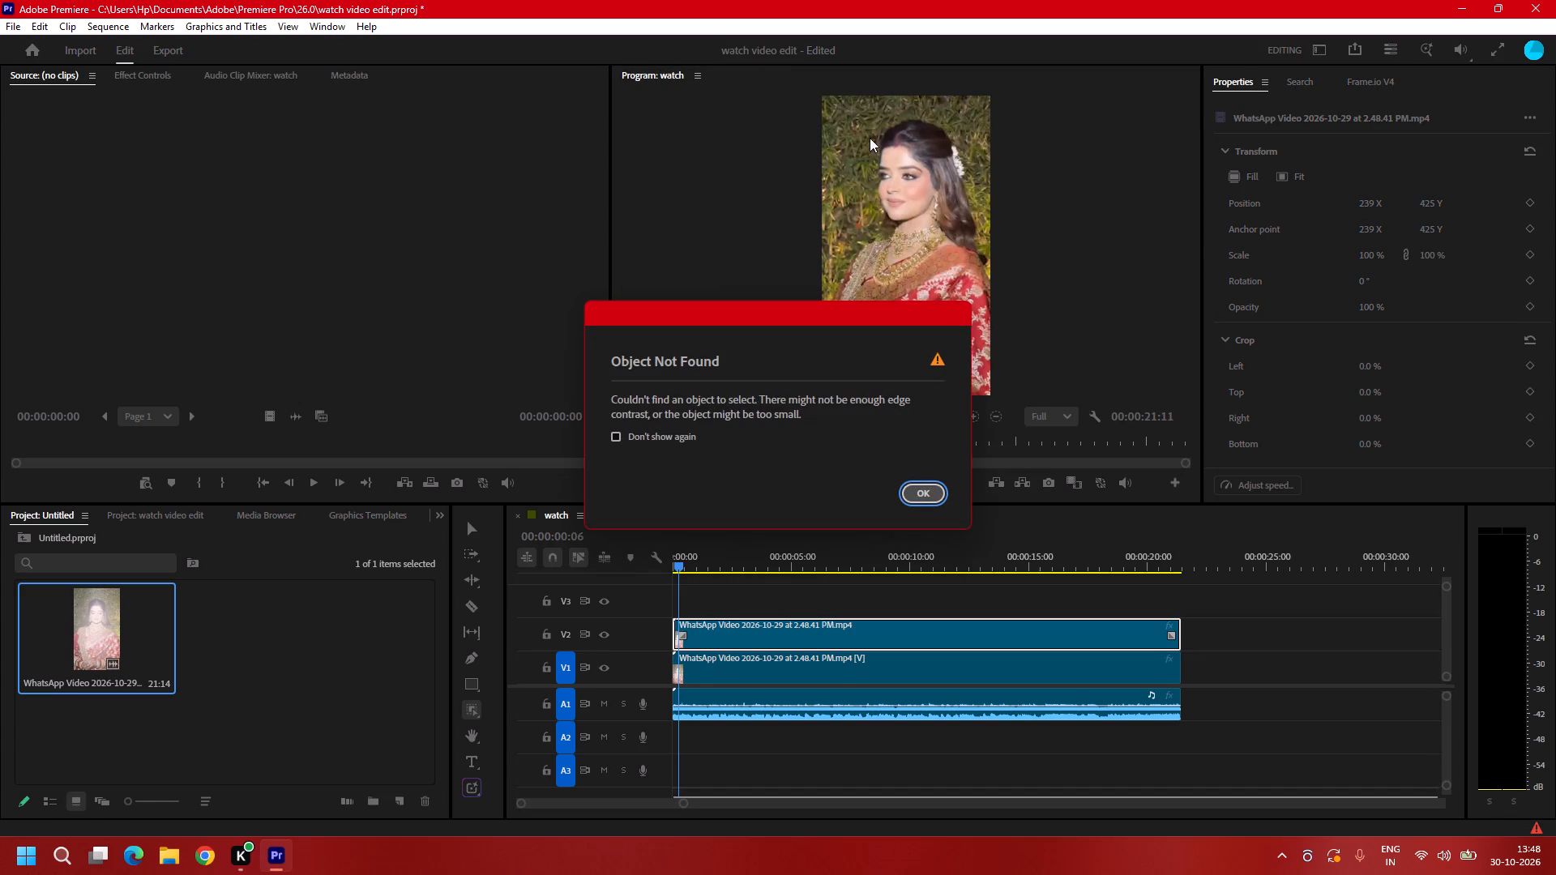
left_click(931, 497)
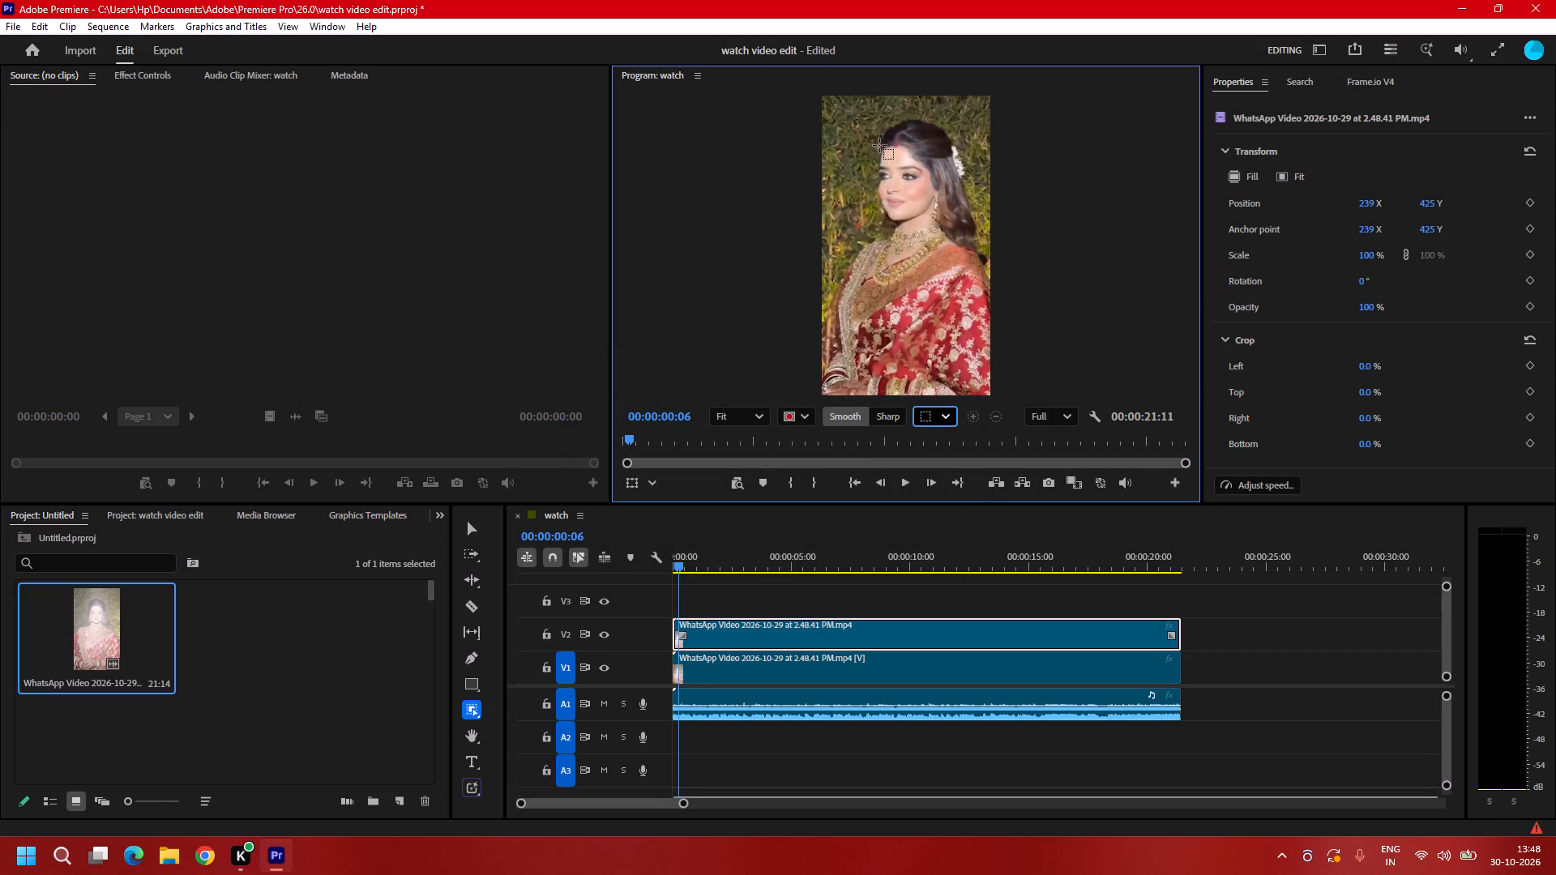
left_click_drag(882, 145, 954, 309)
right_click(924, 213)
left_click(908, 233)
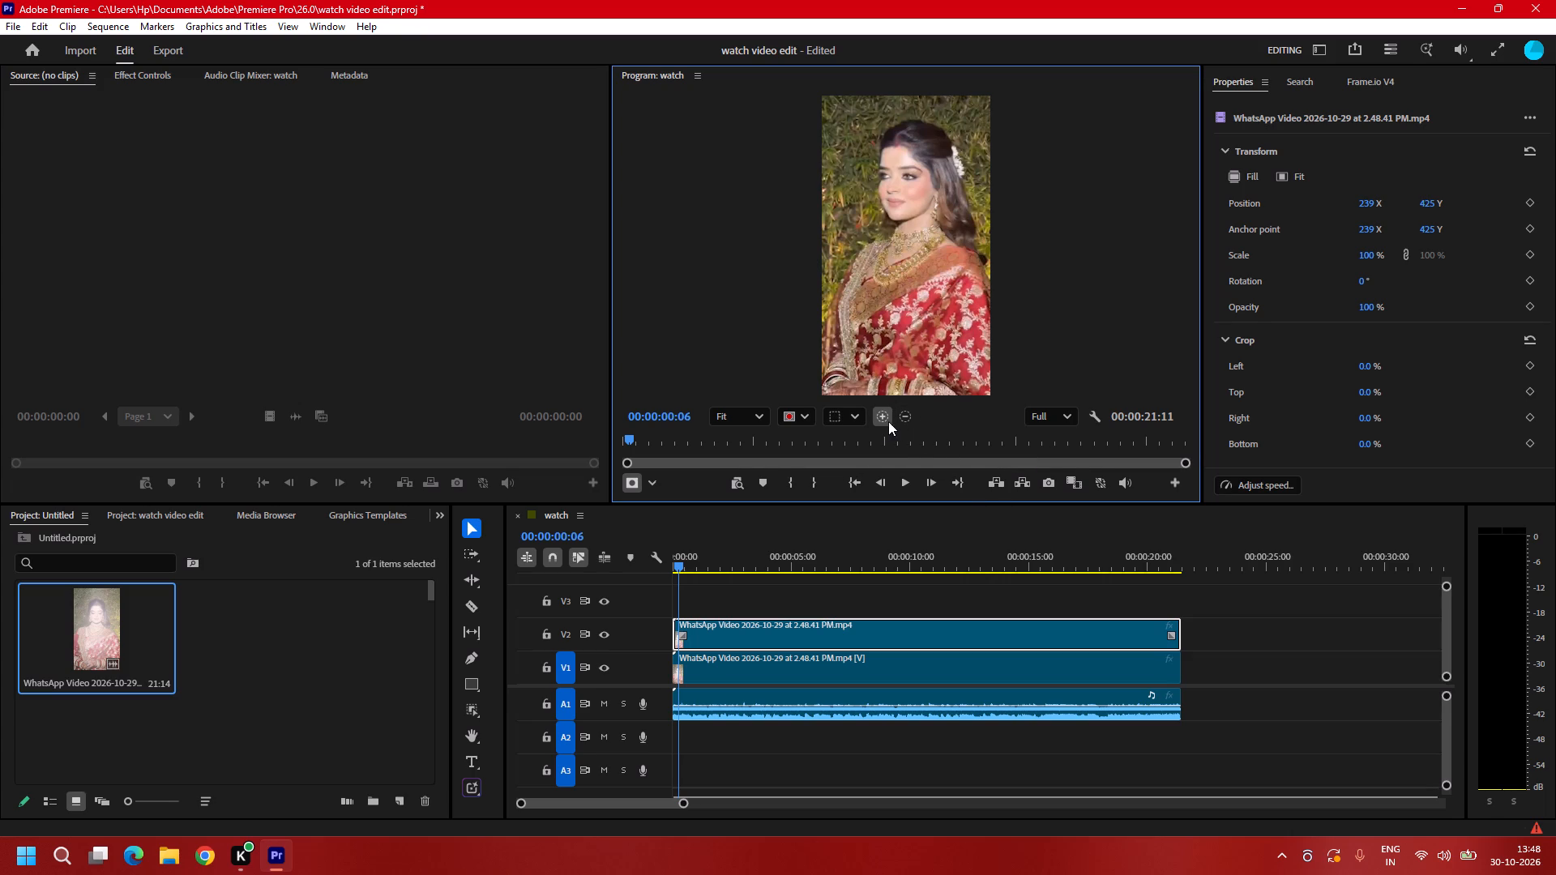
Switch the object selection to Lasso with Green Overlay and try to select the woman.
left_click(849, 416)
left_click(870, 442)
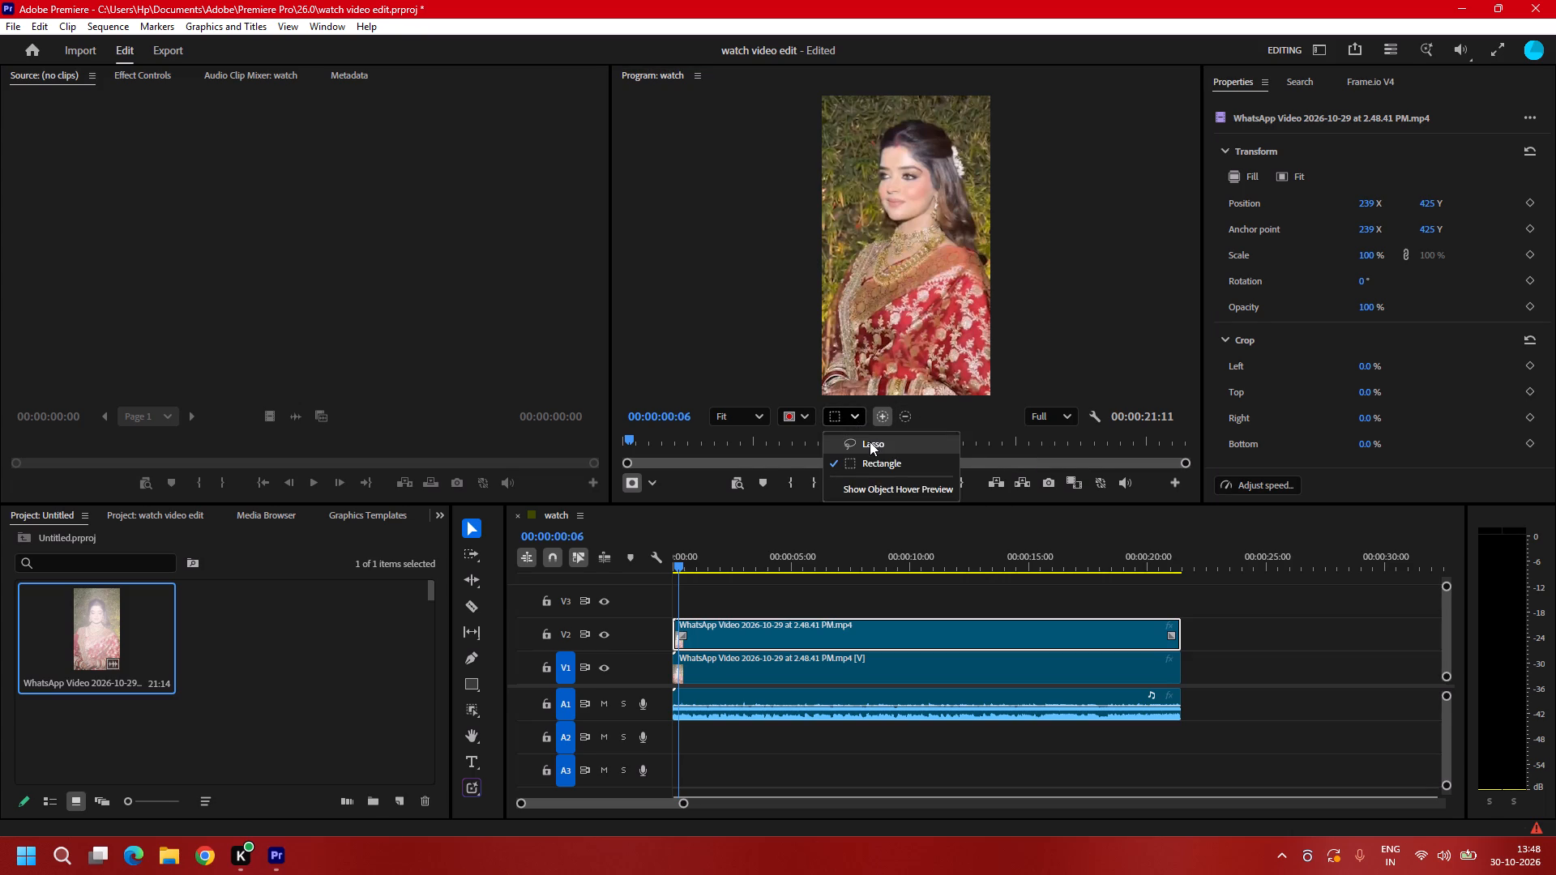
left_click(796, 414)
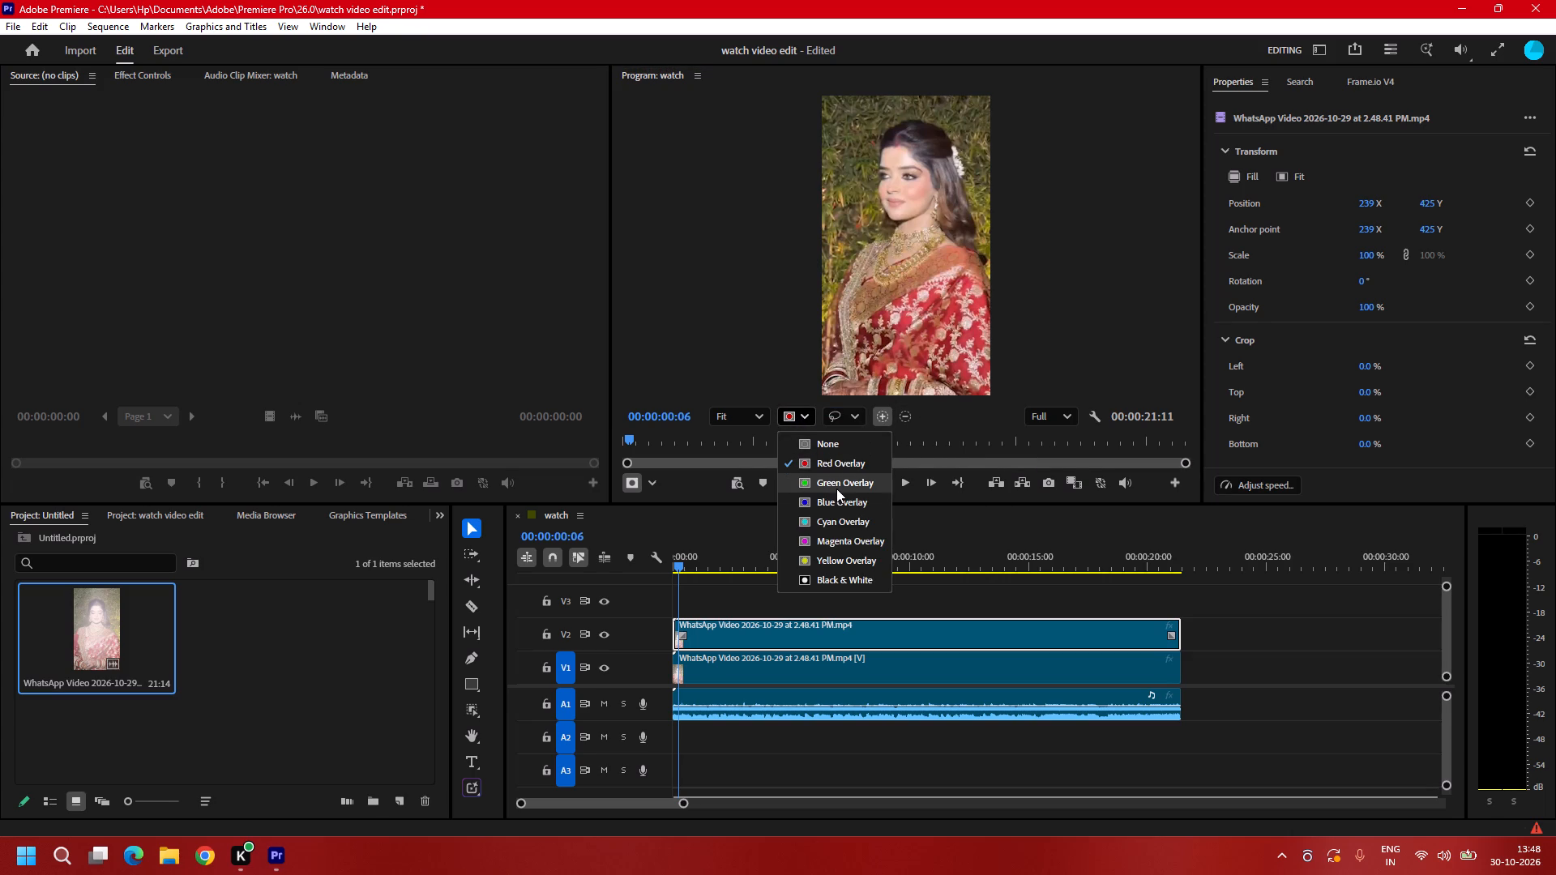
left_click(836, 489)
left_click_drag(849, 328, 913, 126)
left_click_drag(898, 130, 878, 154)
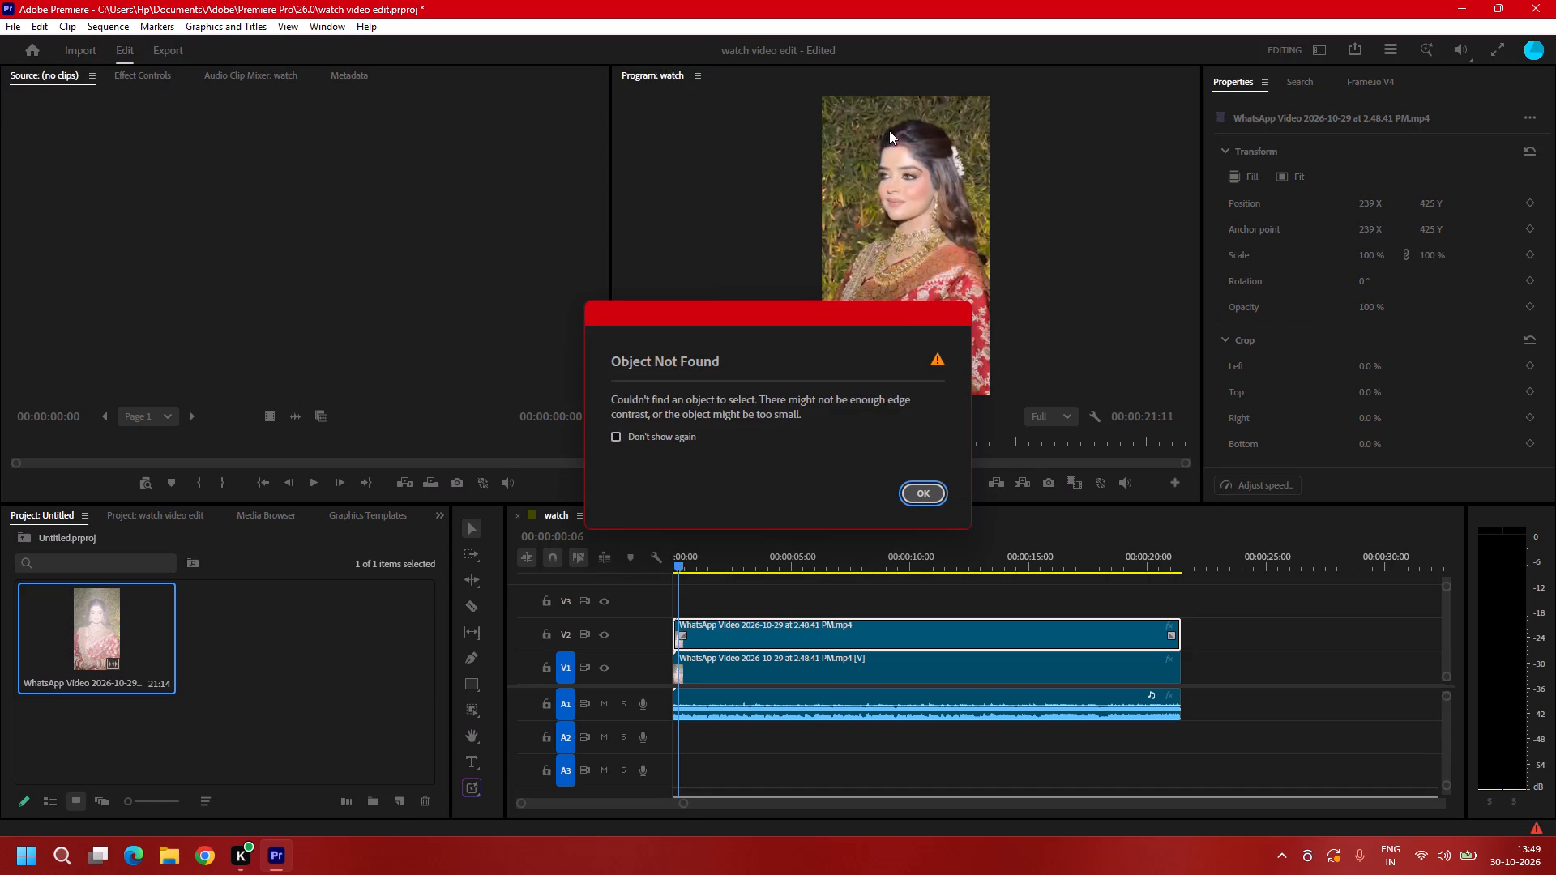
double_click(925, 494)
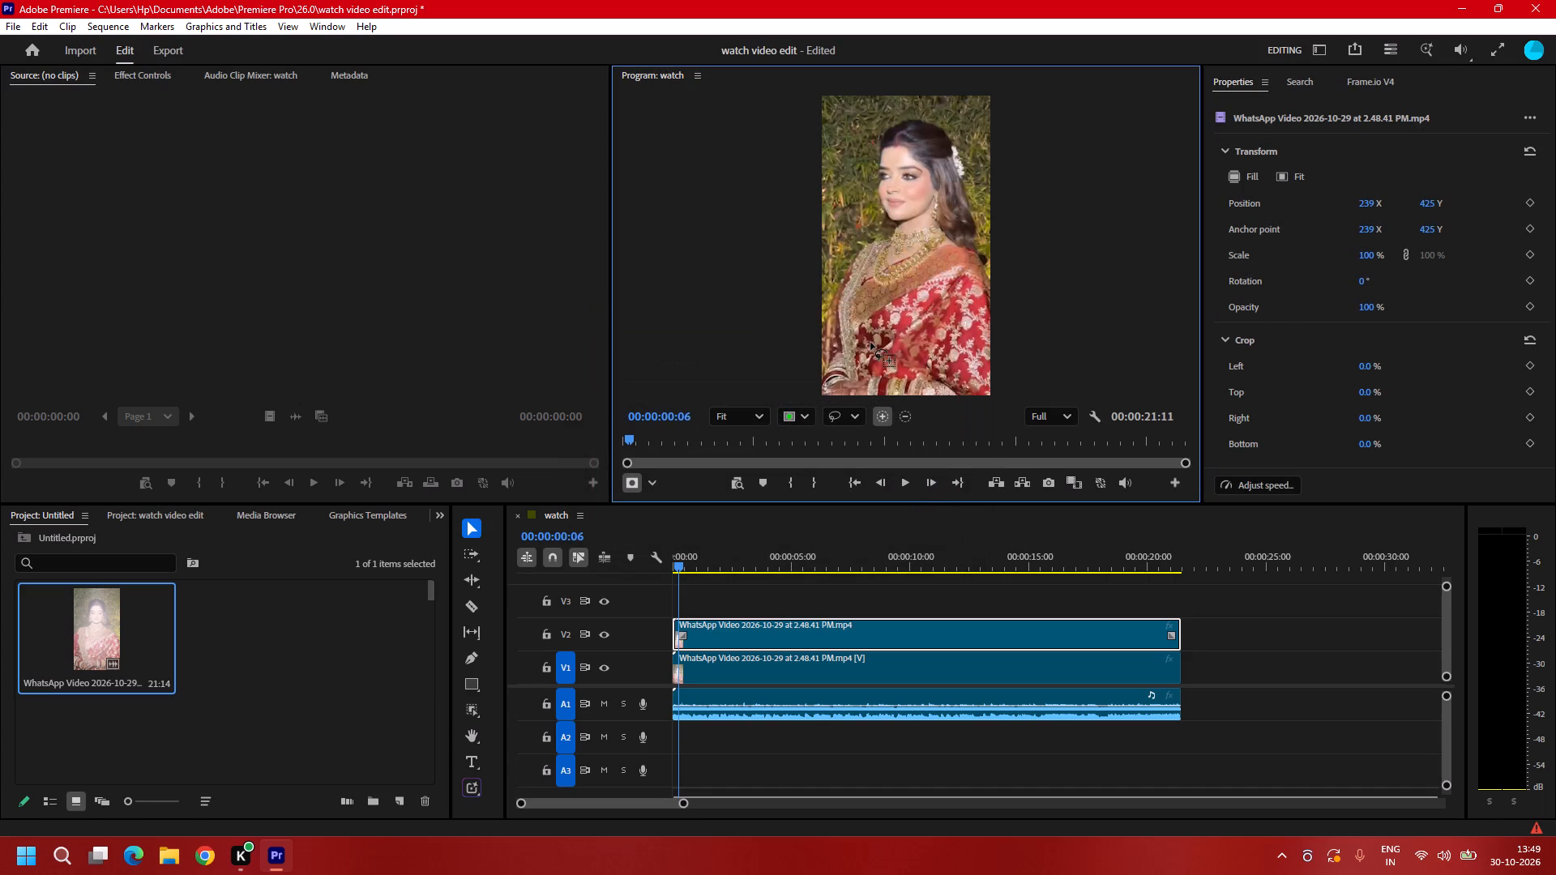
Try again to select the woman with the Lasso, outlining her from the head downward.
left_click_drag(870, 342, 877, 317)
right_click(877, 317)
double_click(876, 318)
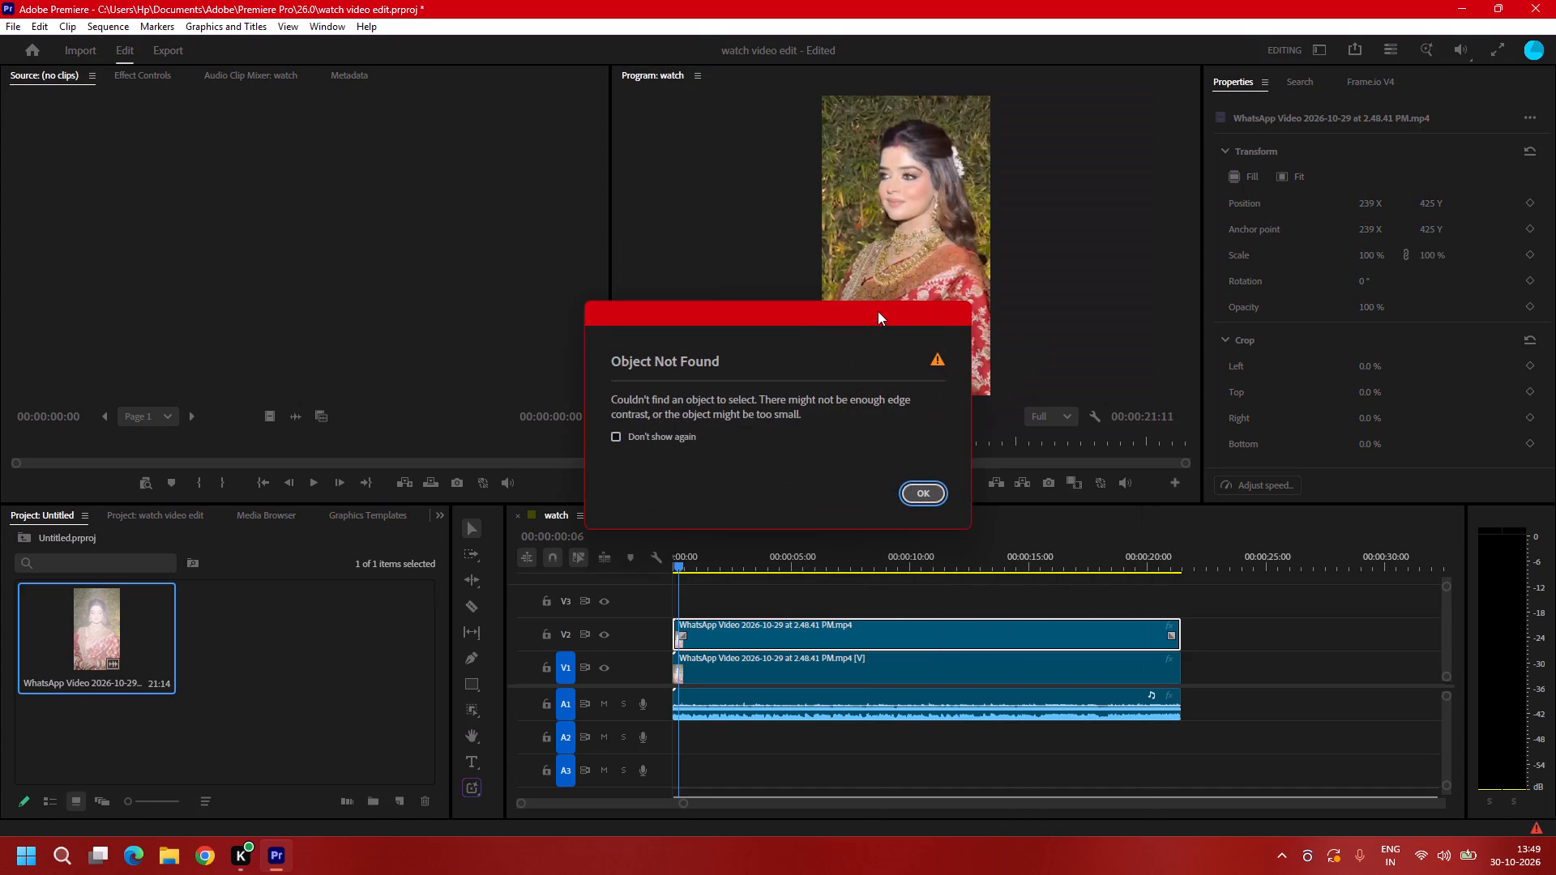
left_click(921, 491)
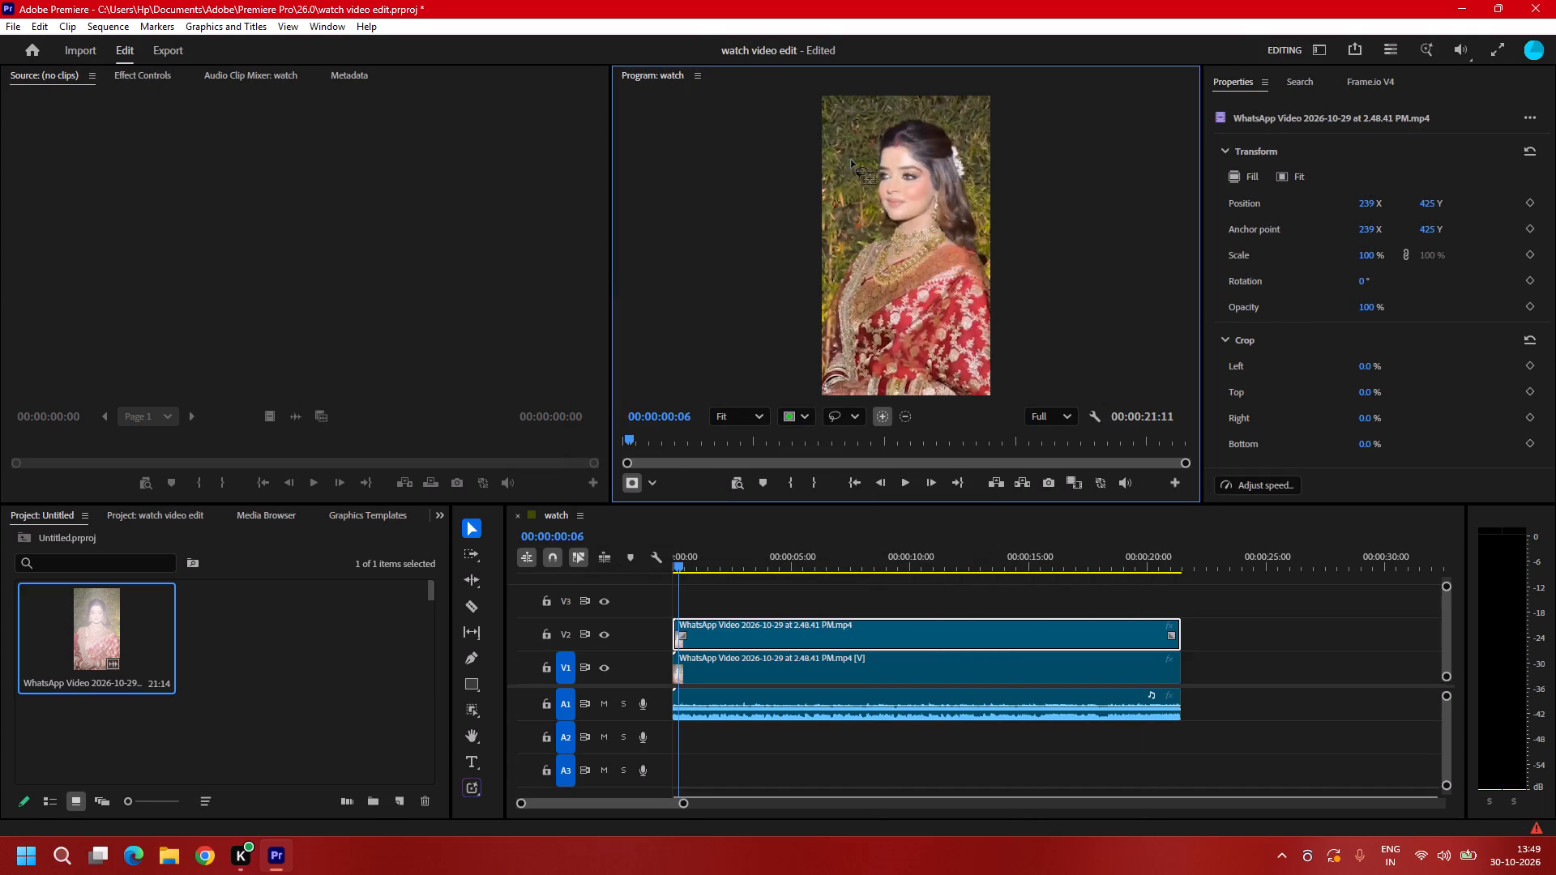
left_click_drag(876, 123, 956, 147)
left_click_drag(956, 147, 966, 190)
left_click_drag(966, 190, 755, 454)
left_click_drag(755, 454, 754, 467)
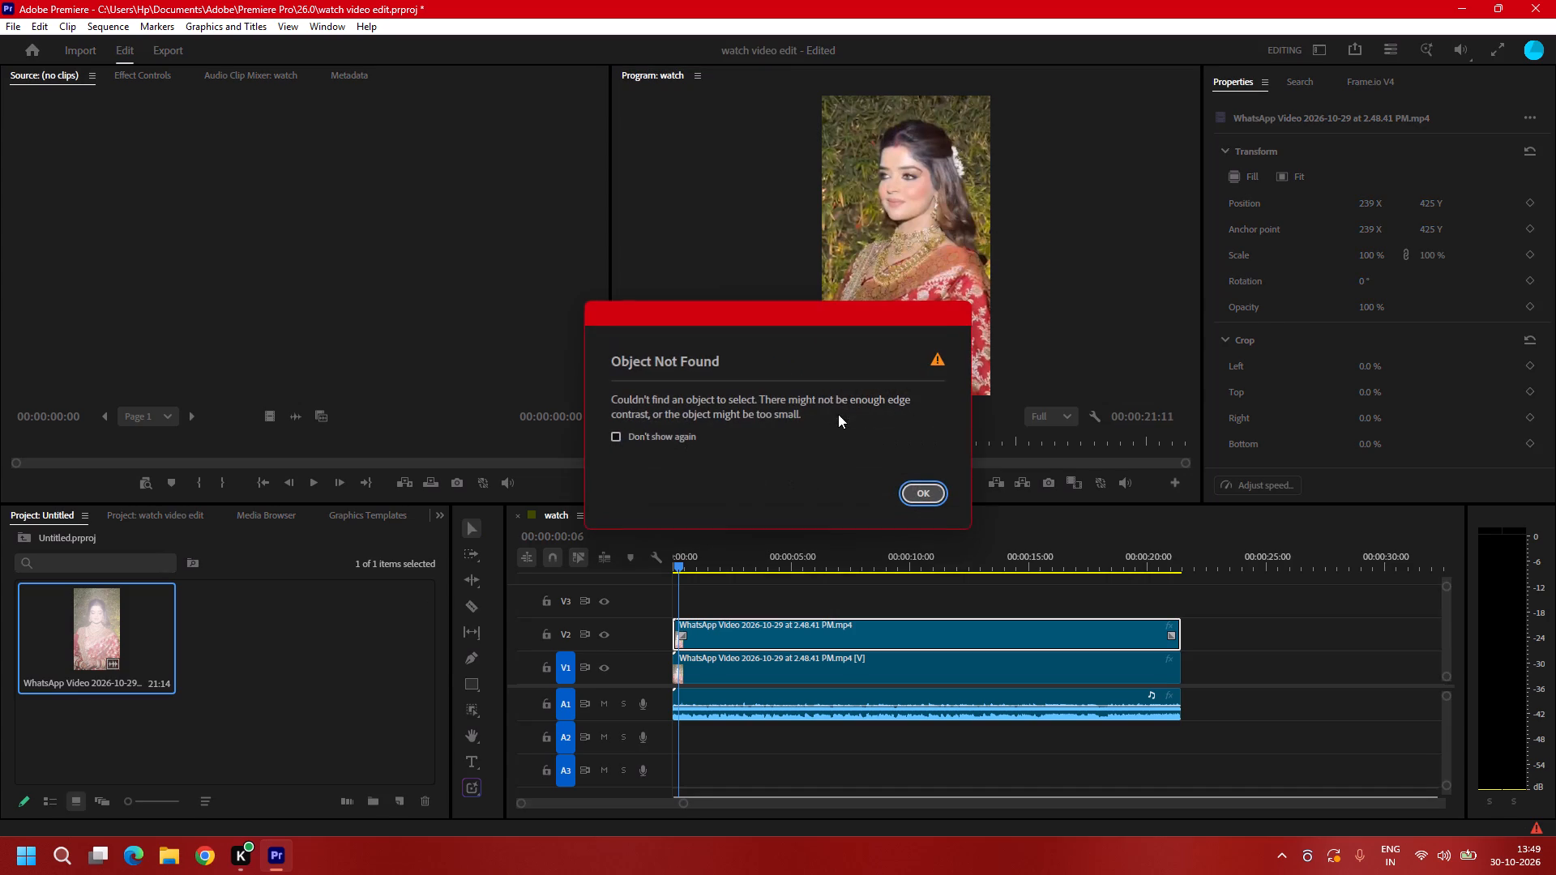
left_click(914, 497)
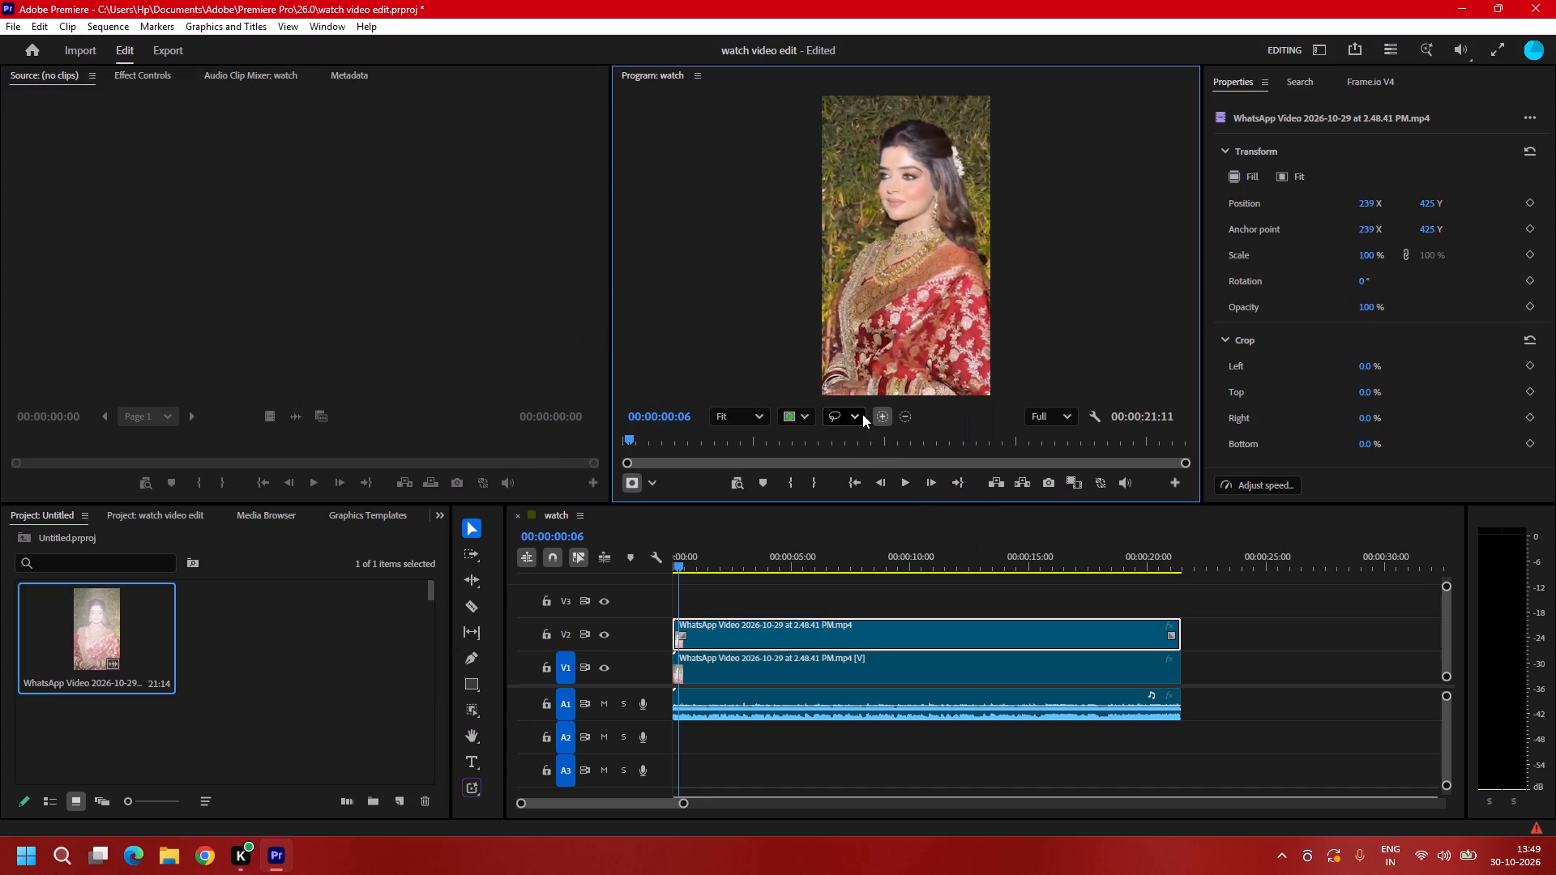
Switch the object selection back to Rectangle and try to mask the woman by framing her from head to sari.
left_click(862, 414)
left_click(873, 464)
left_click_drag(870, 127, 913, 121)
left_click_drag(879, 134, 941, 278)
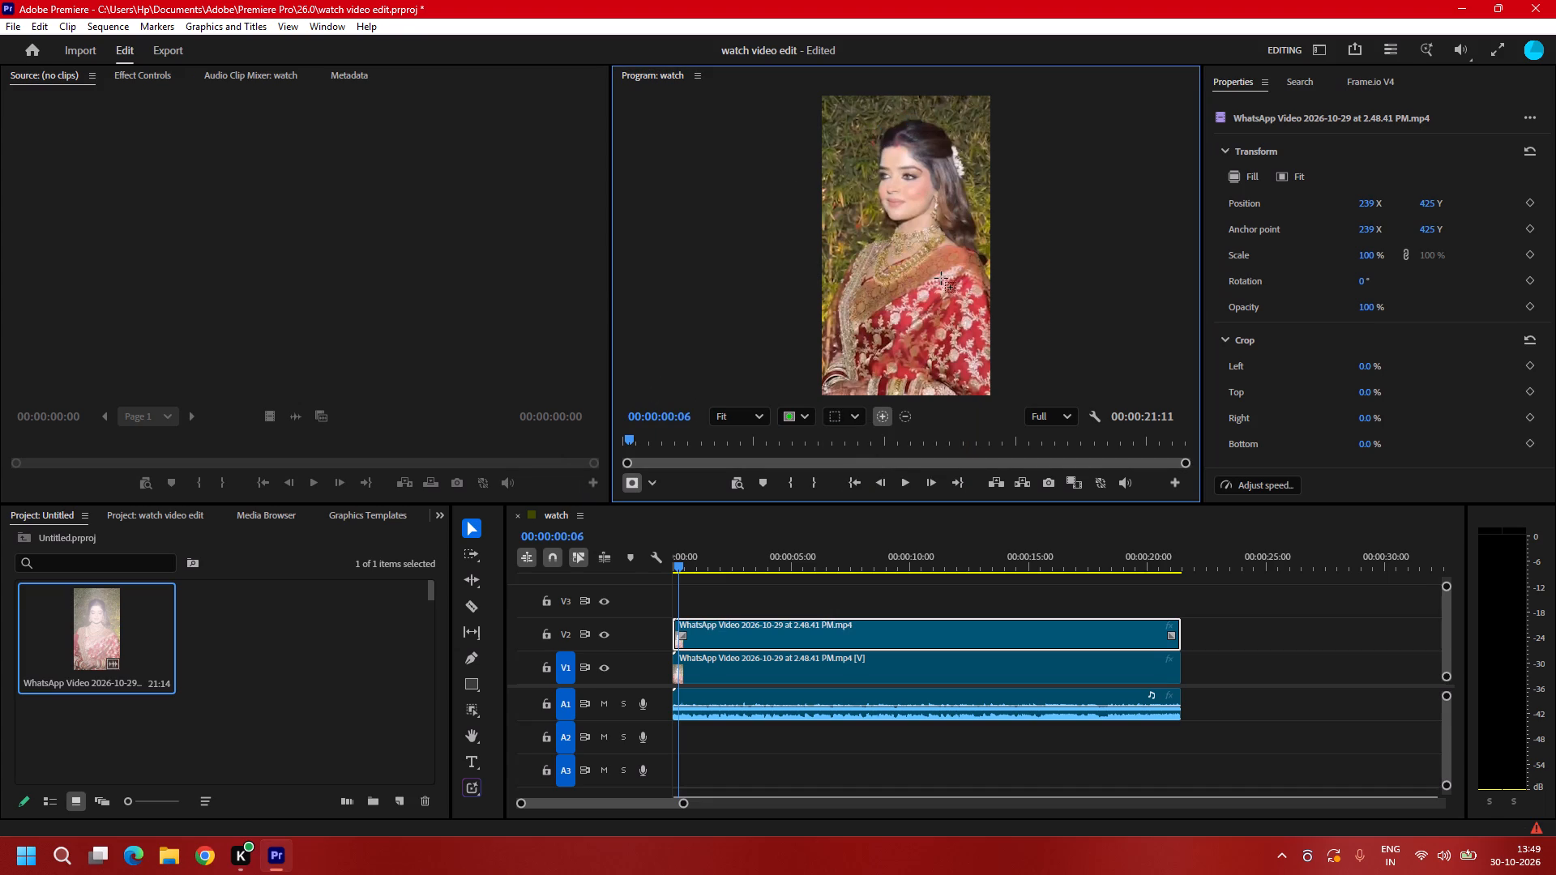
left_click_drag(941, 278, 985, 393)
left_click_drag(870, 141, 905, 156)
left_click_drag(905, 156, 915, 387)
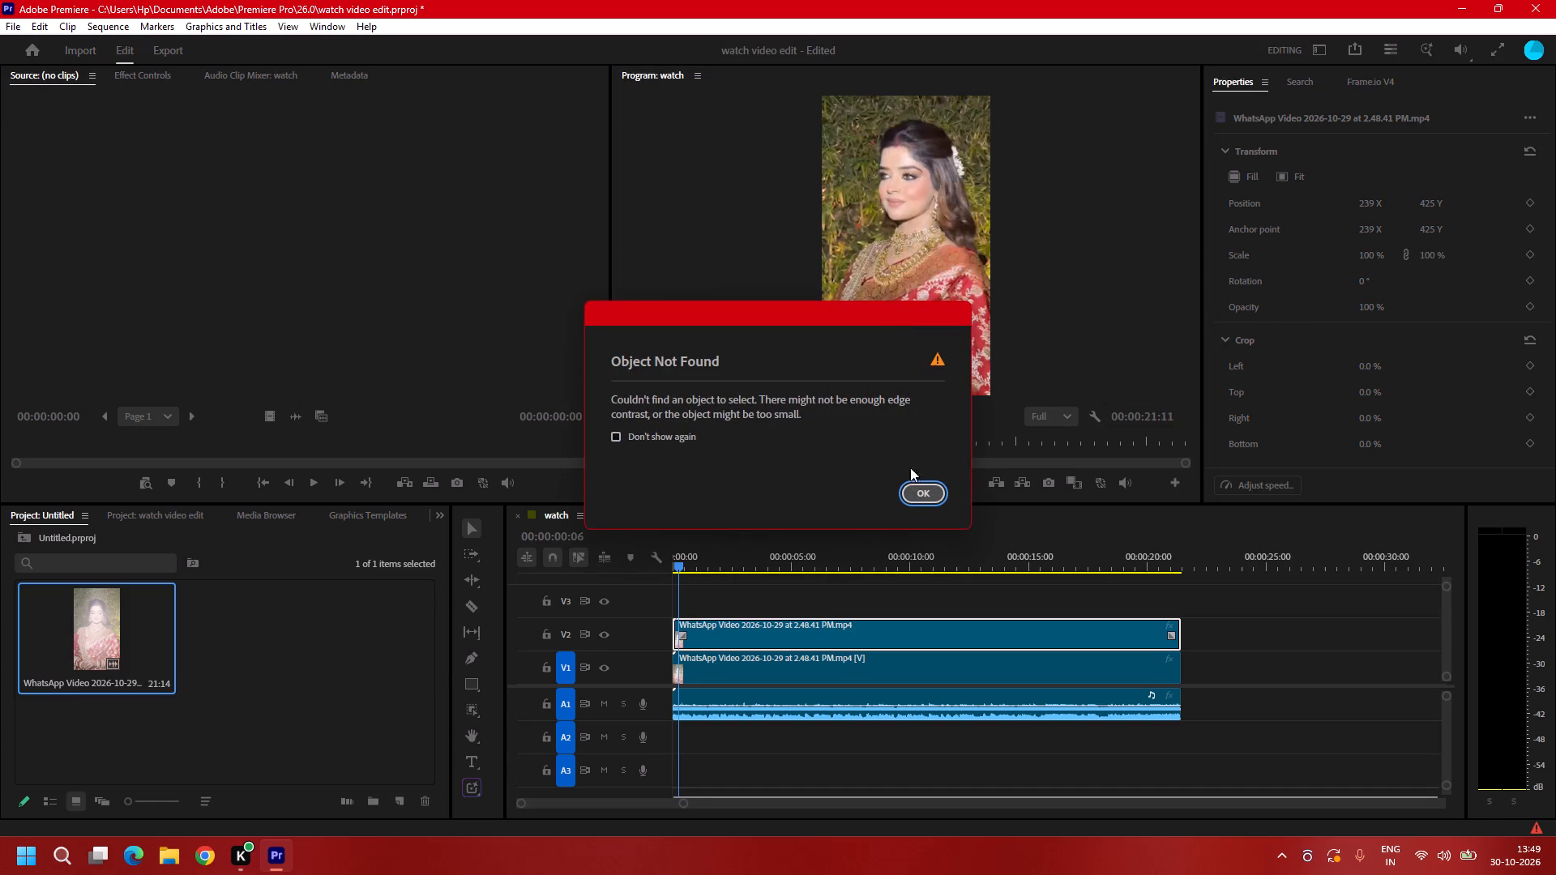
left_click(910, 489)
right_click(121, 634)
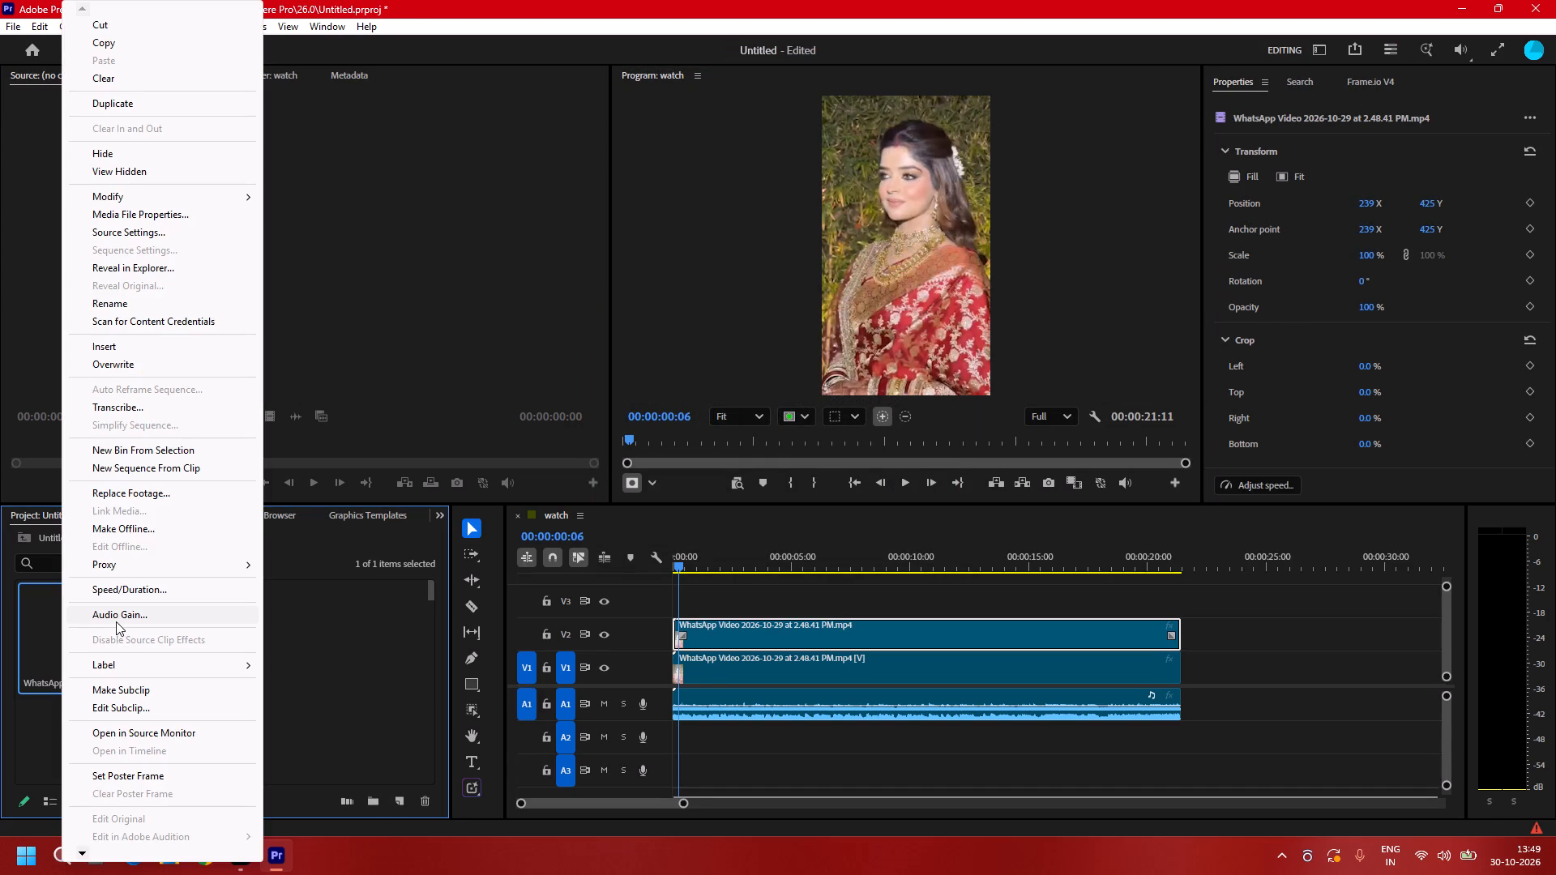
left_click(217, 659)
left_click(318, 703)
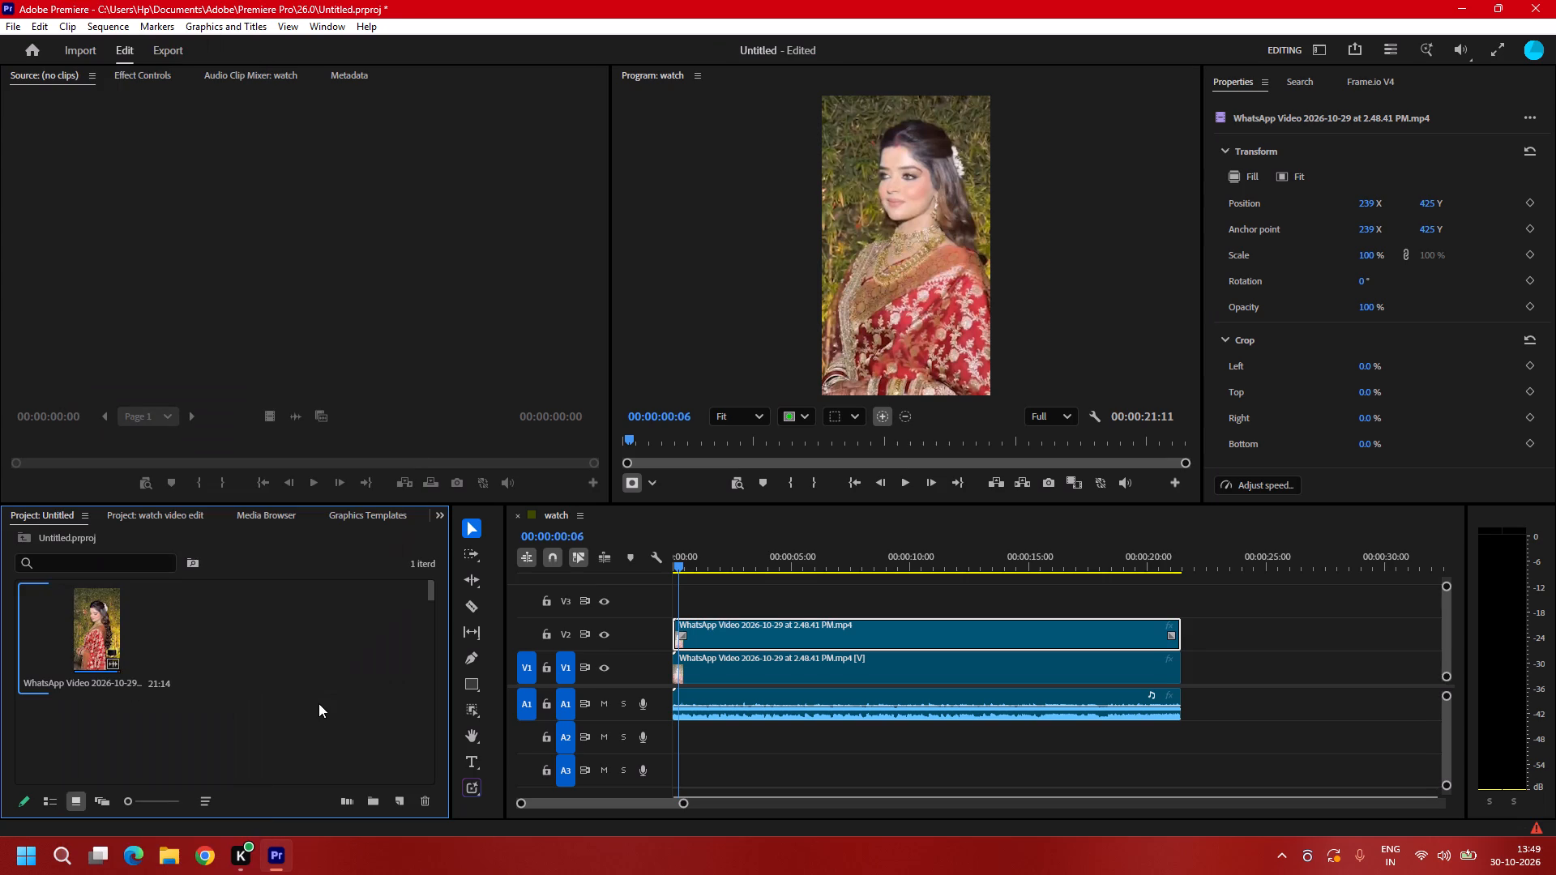
Delete the WhatsApp video clips on V2 and V1, including the linked audio, from the watch sequence.
left_click(678, 642)
left_click(719, 645)
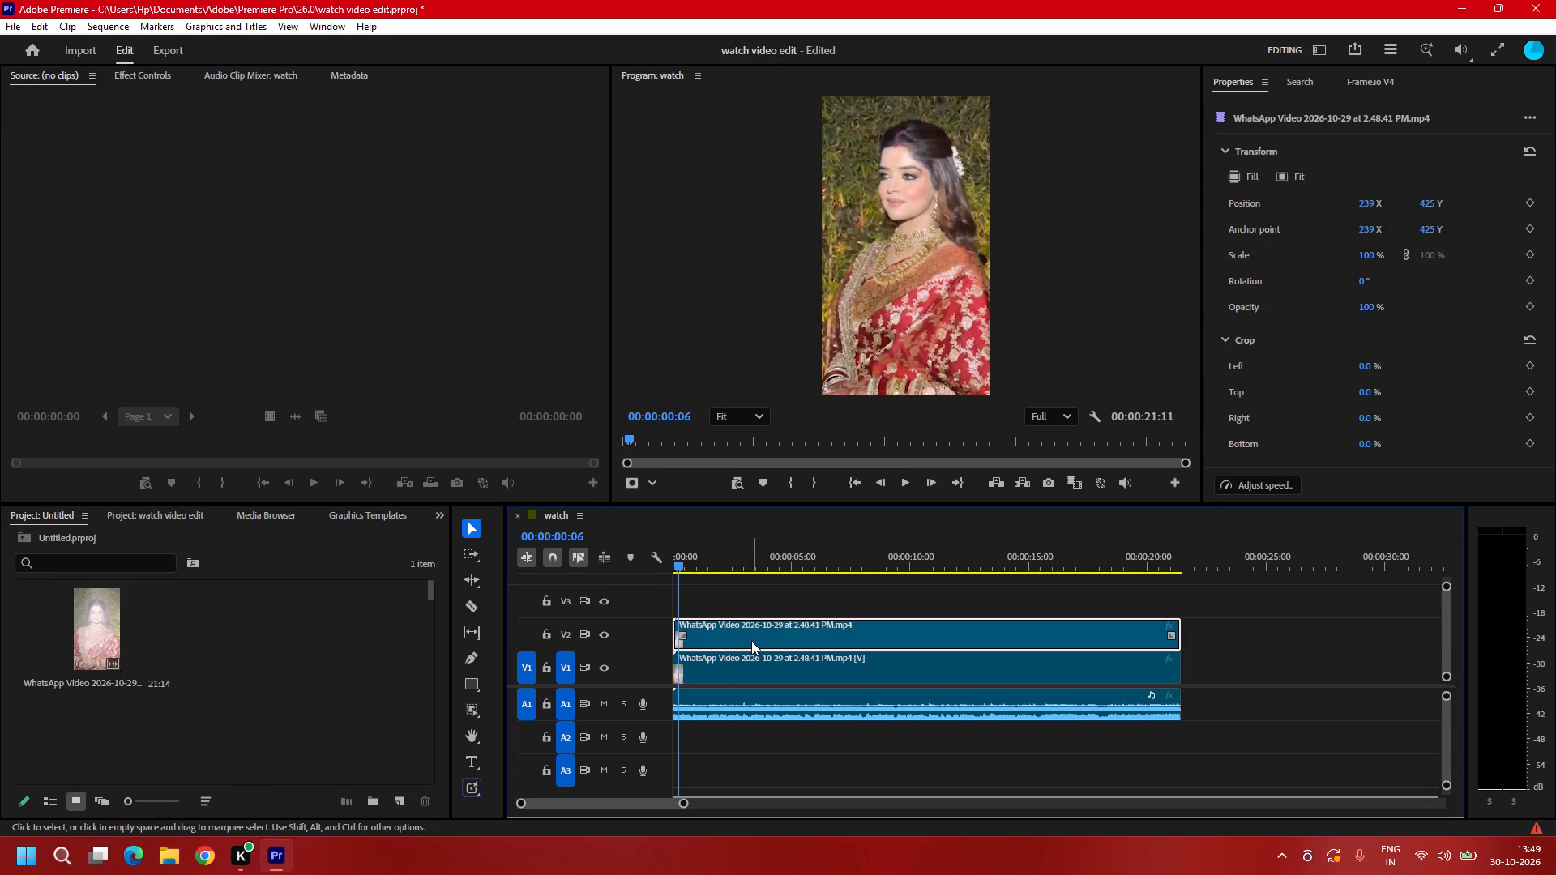
key("Delete")
left_click(768, 663)
key("Delete")
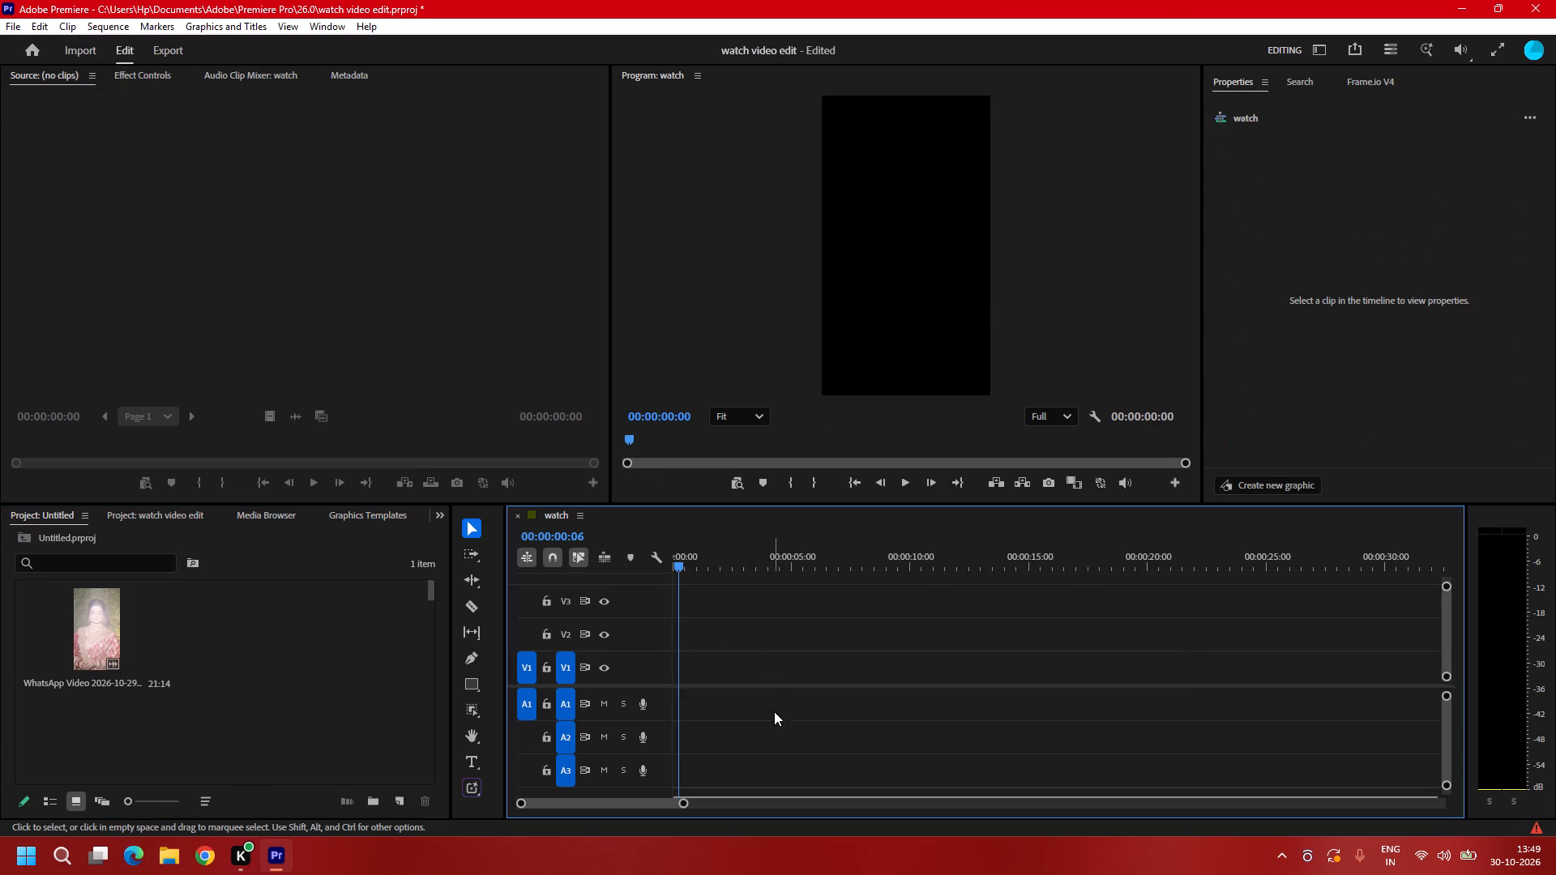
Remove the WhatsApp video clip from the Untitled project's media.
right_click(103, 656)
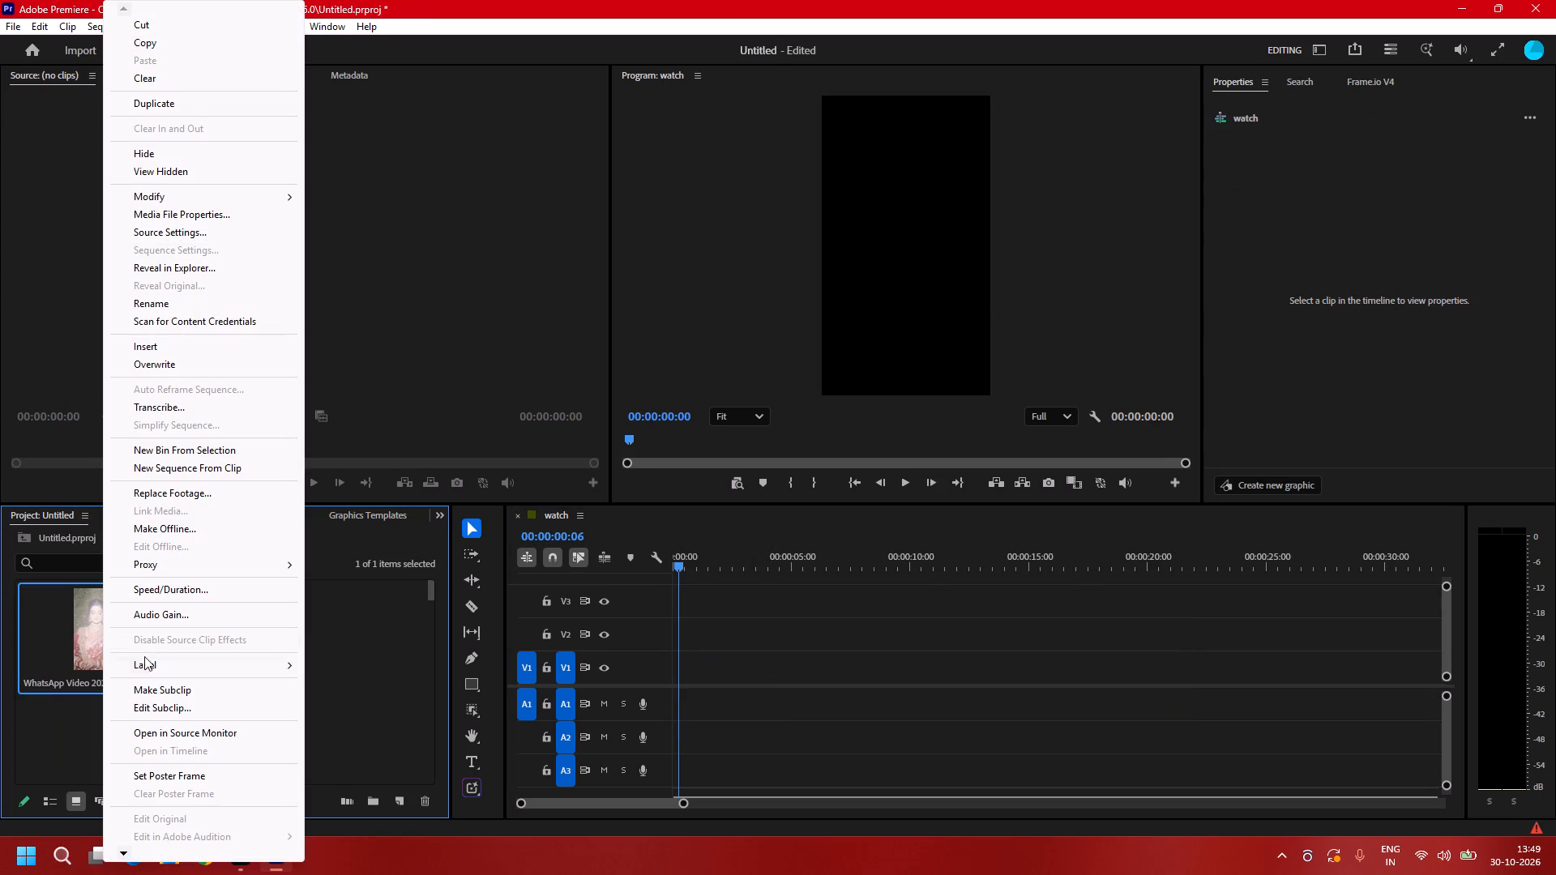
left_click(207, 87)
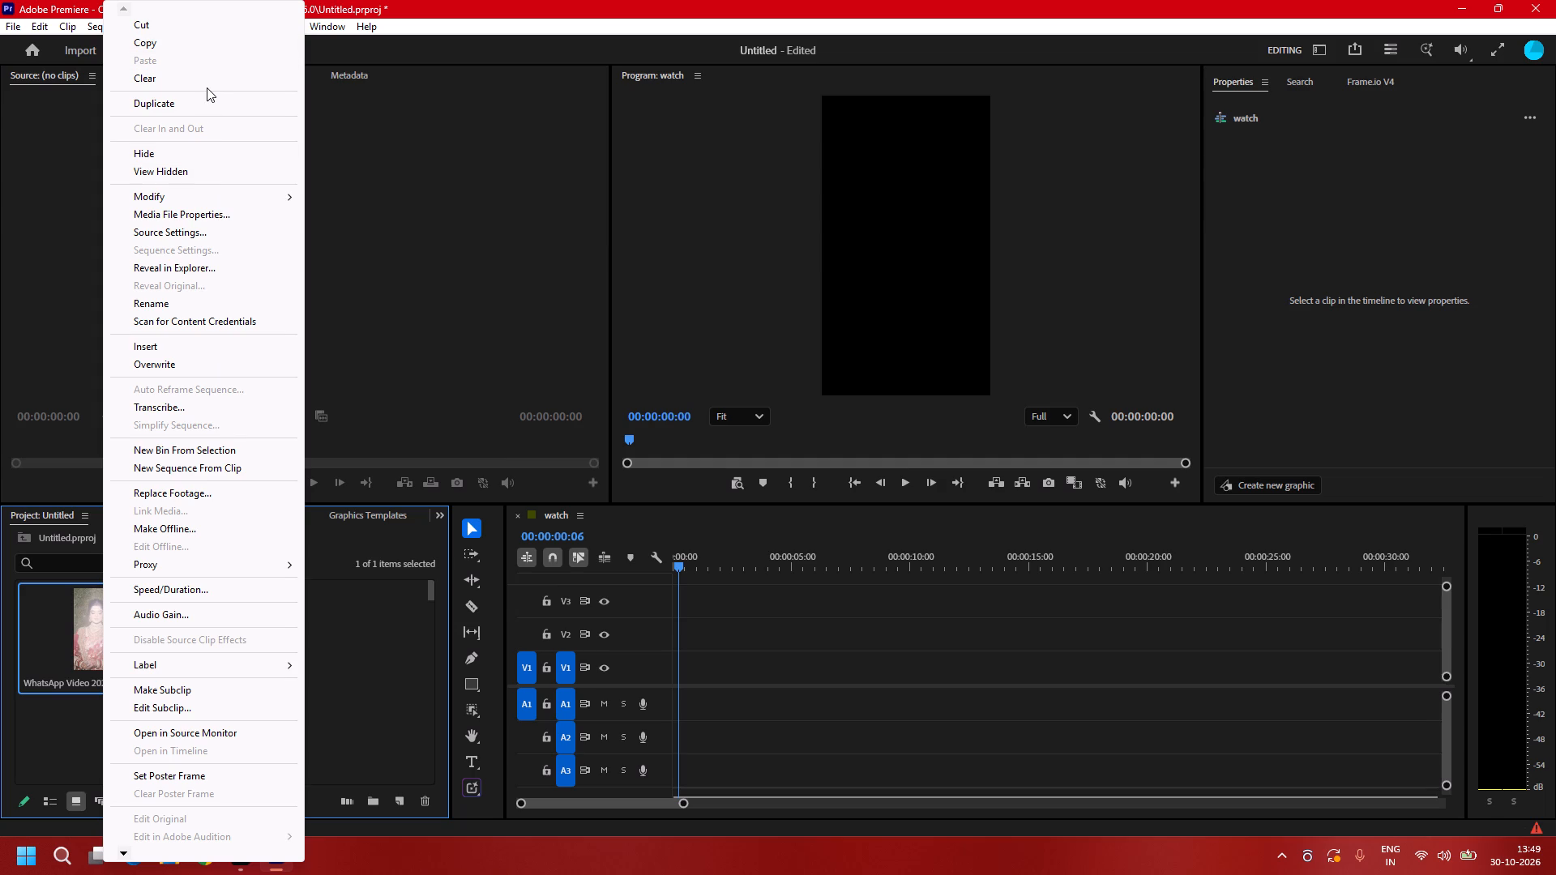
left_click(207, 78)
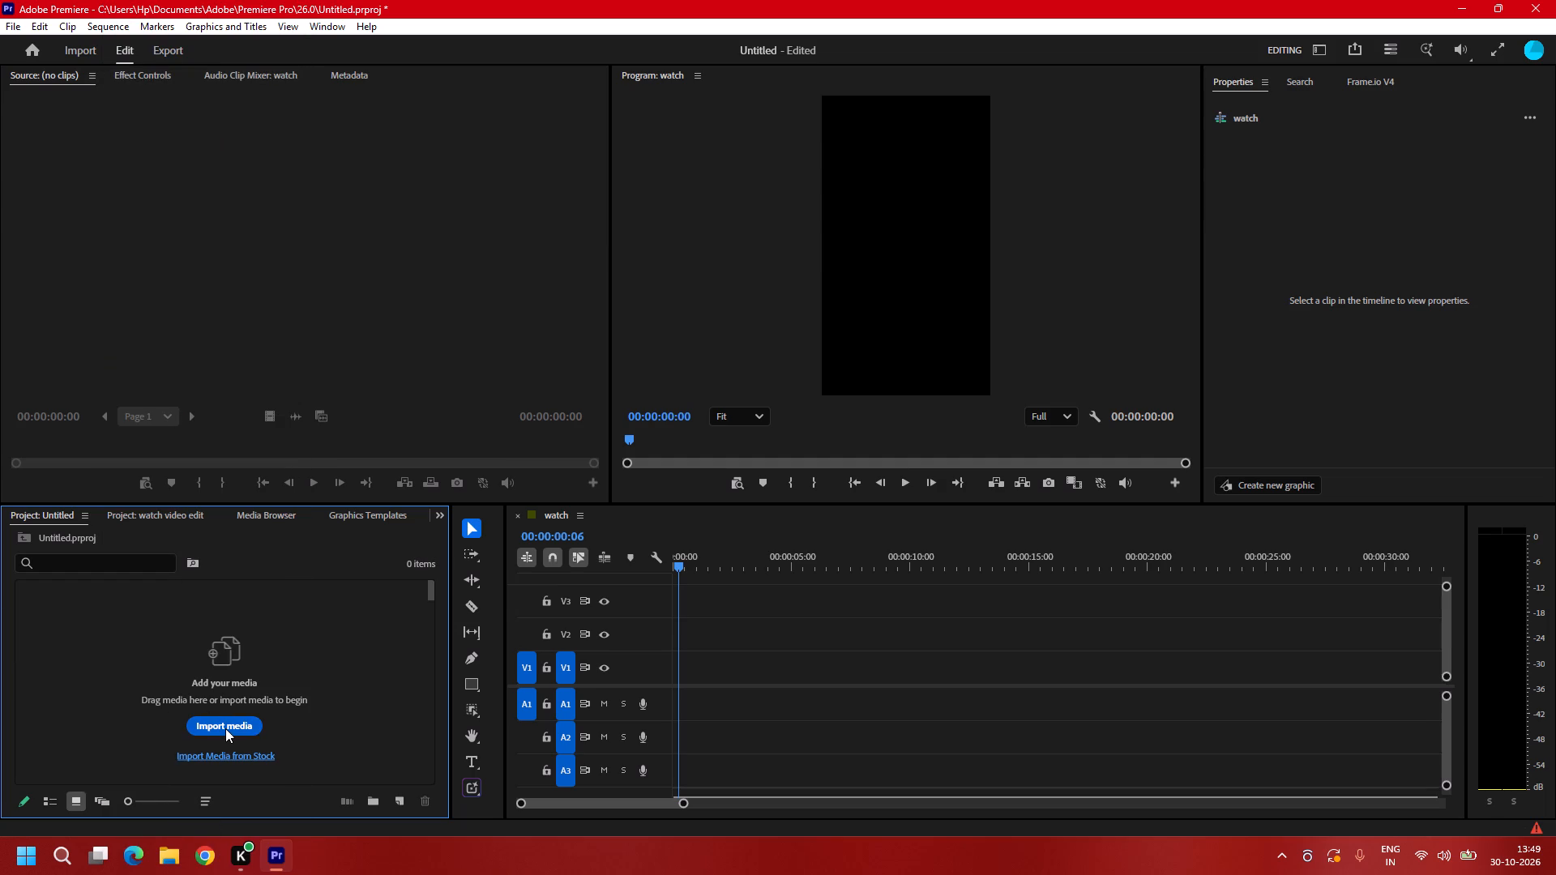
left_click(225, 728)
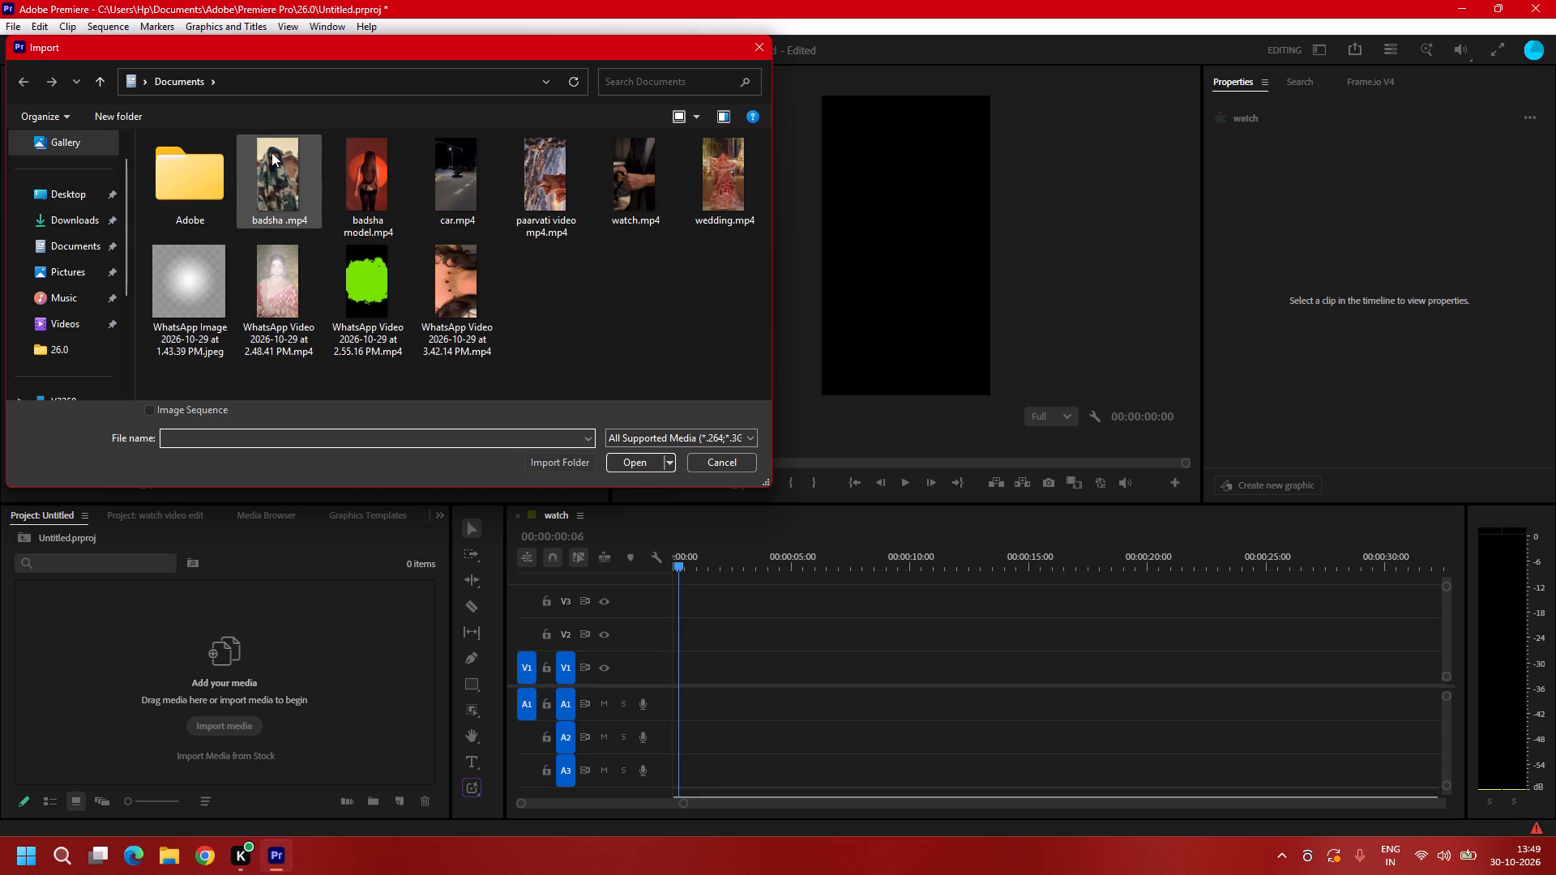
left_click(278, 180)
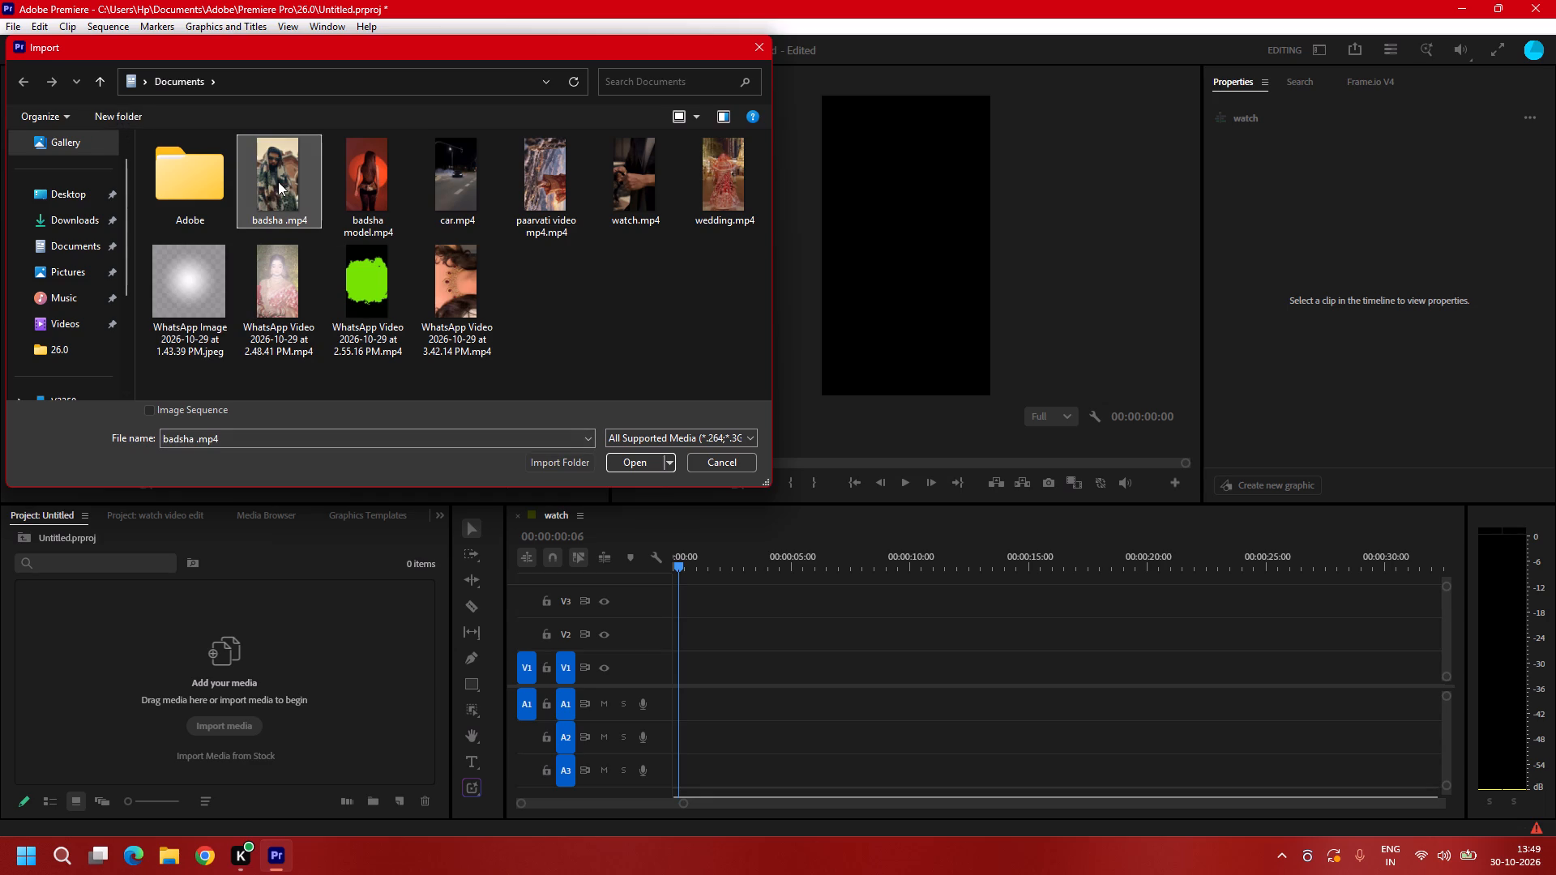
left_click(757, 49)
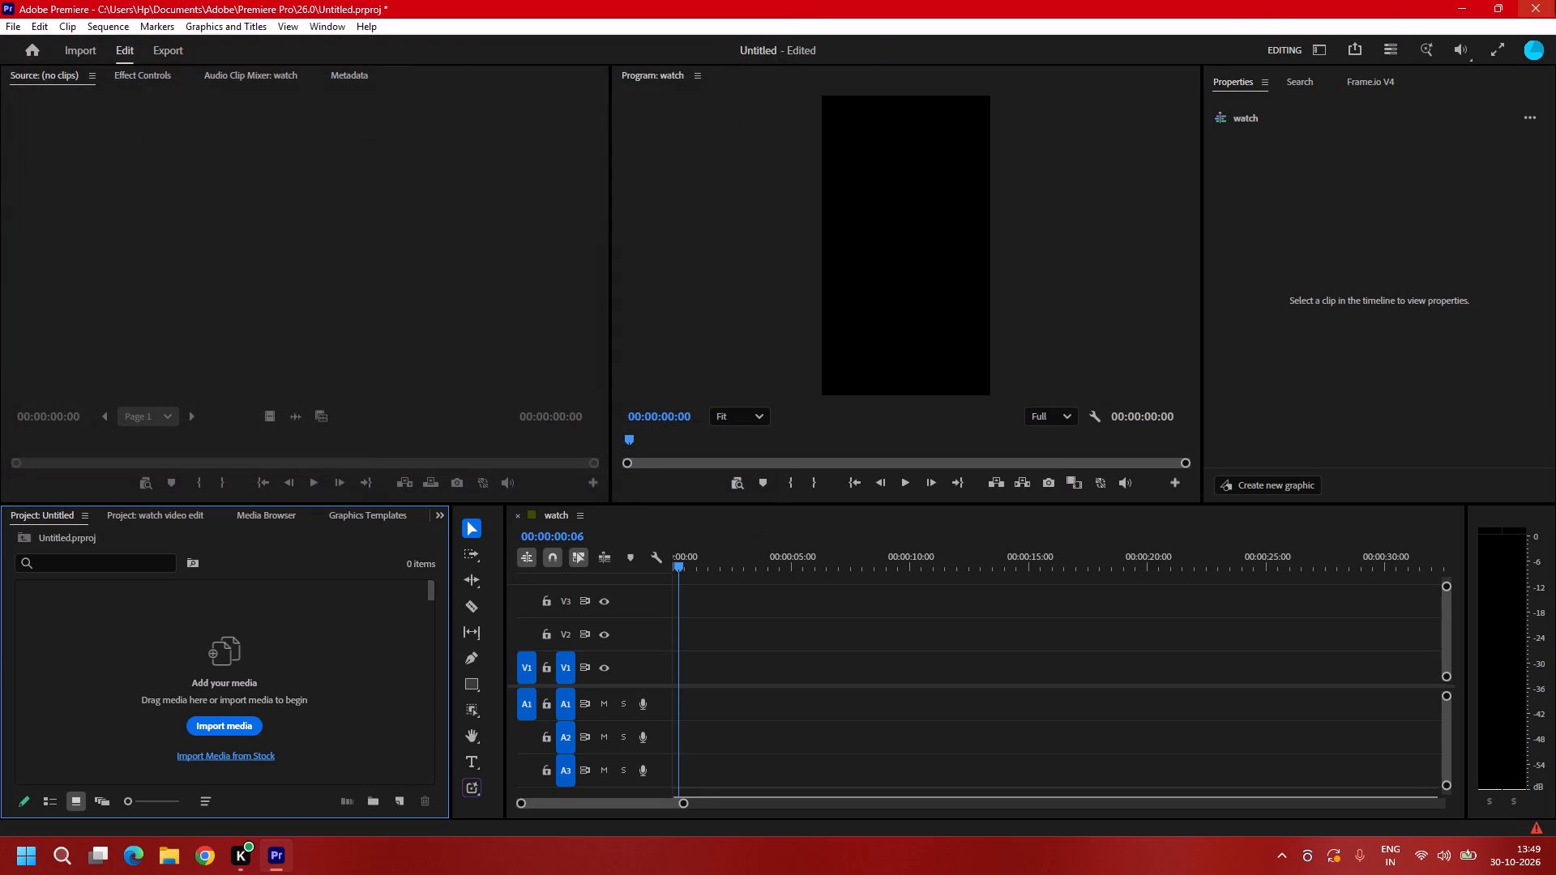
Close Premiere without saving the changes to either Untitled.prproj or watch video edit.prproj.
left_click(1537, 0)
left_click(823, 484)
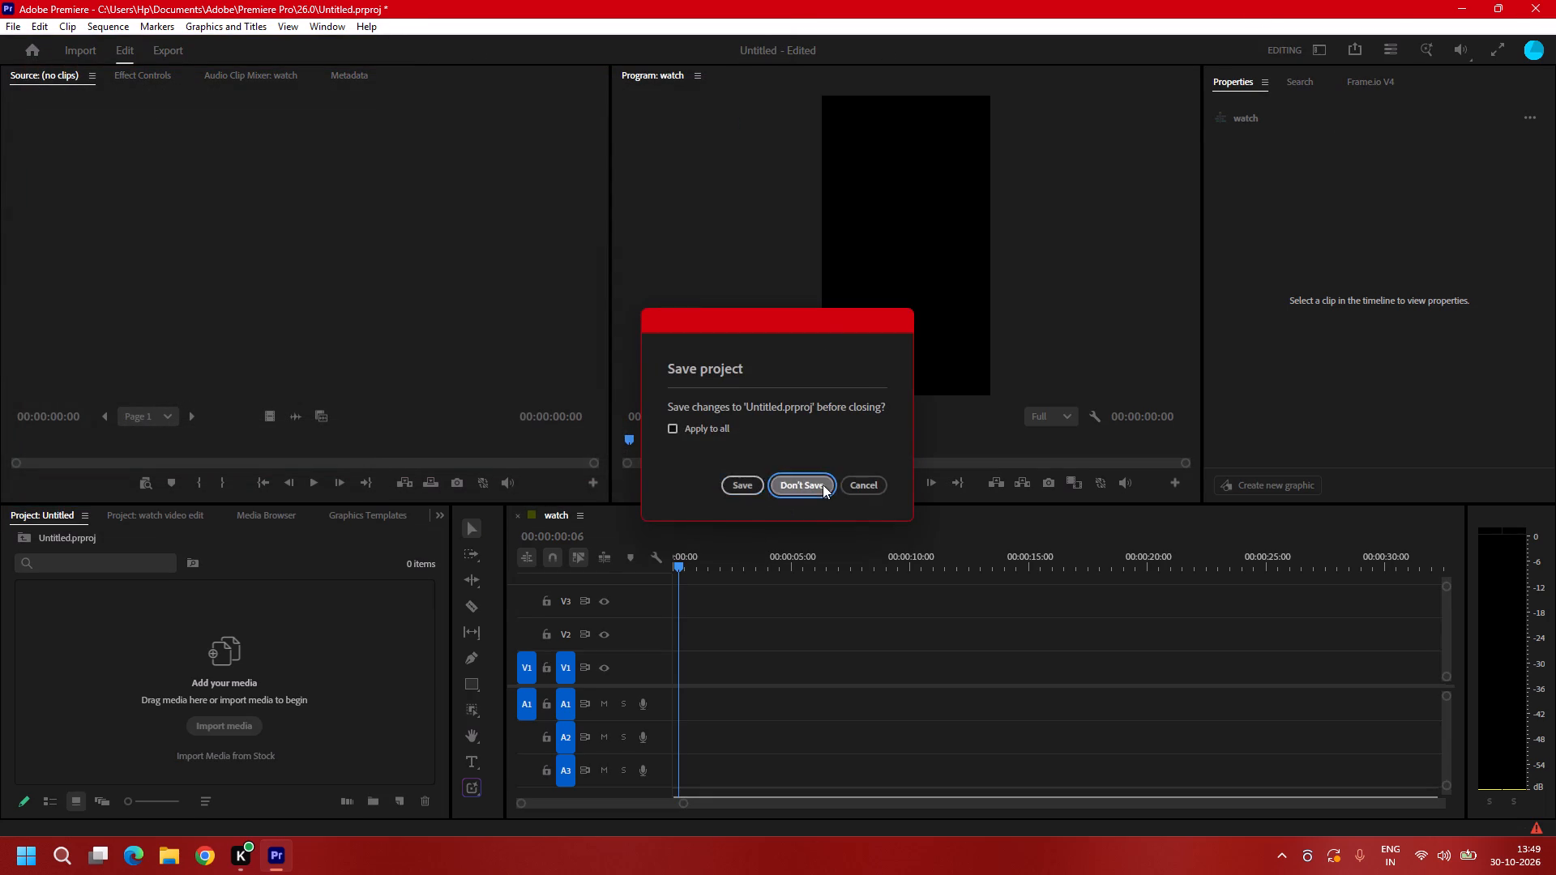
left_click(821, 489)
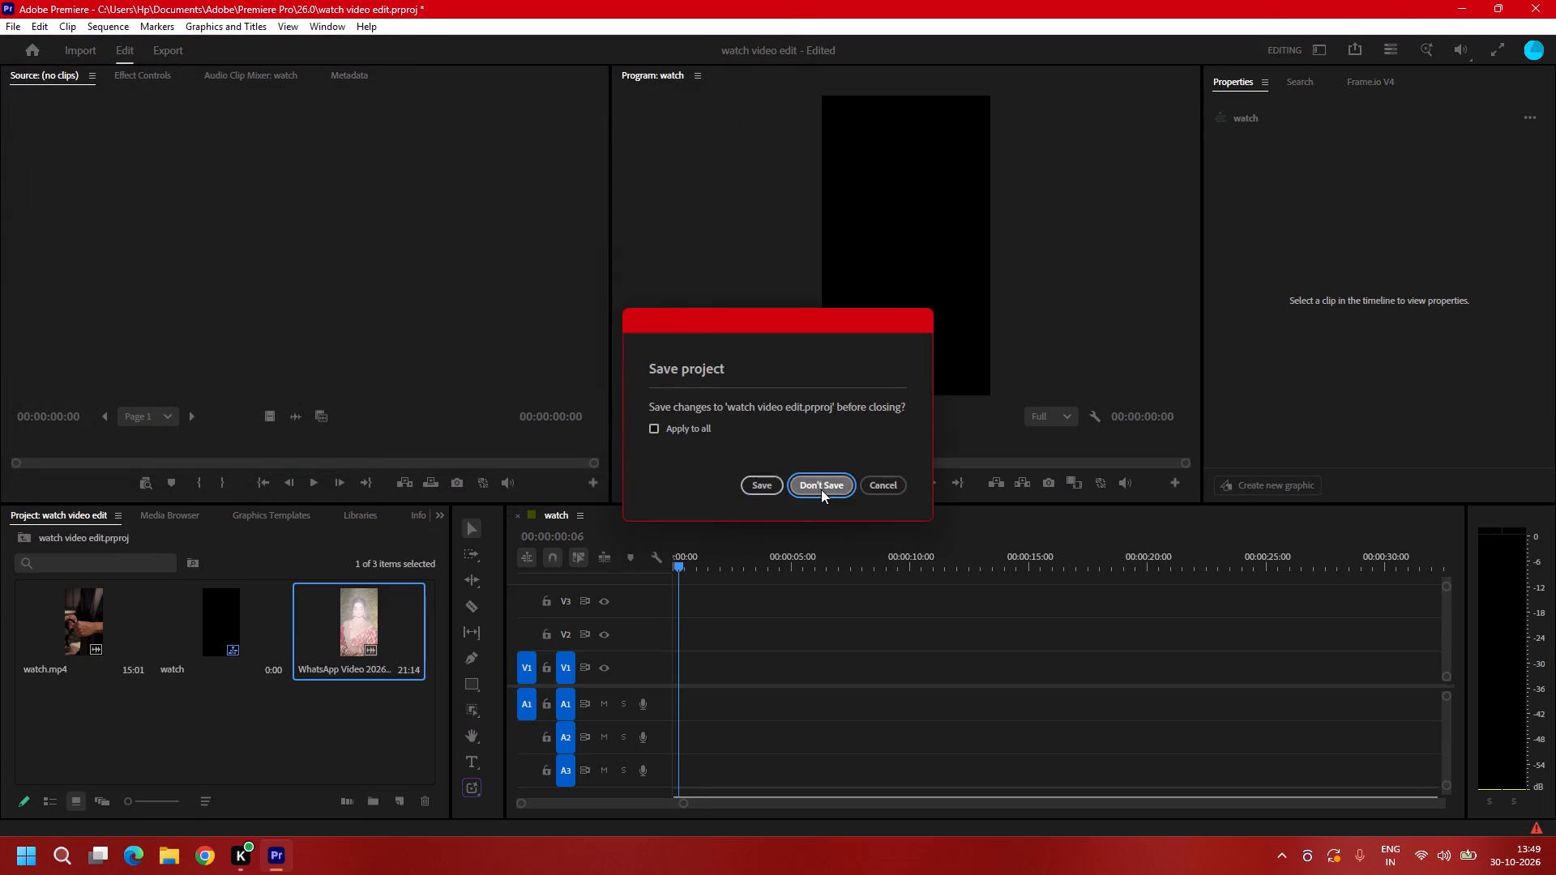